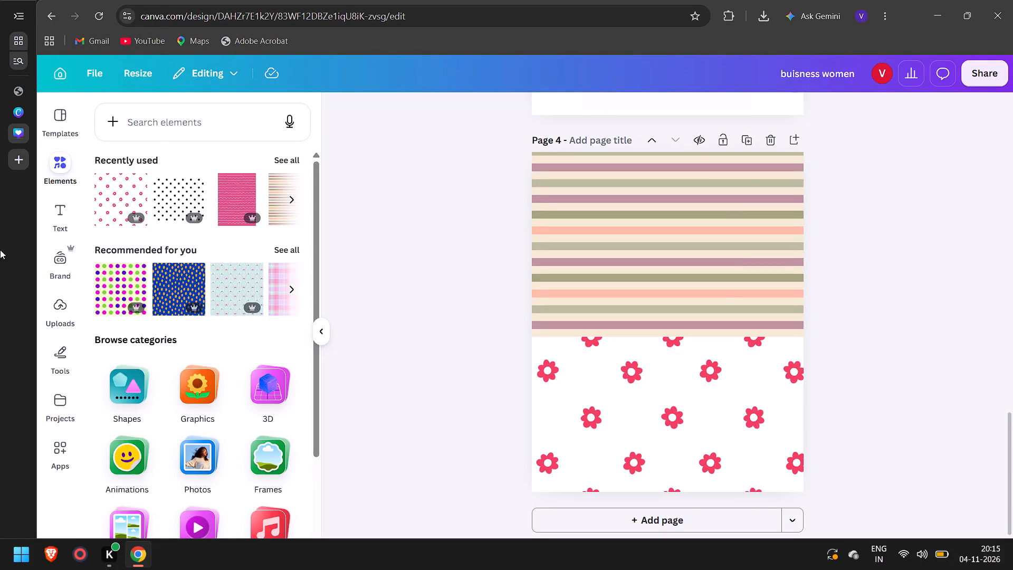
Close the browser tab showing the downloaded invoice and return to the "buisness women" design.
{"action": "left_click", "coordinate": [43, 116]}
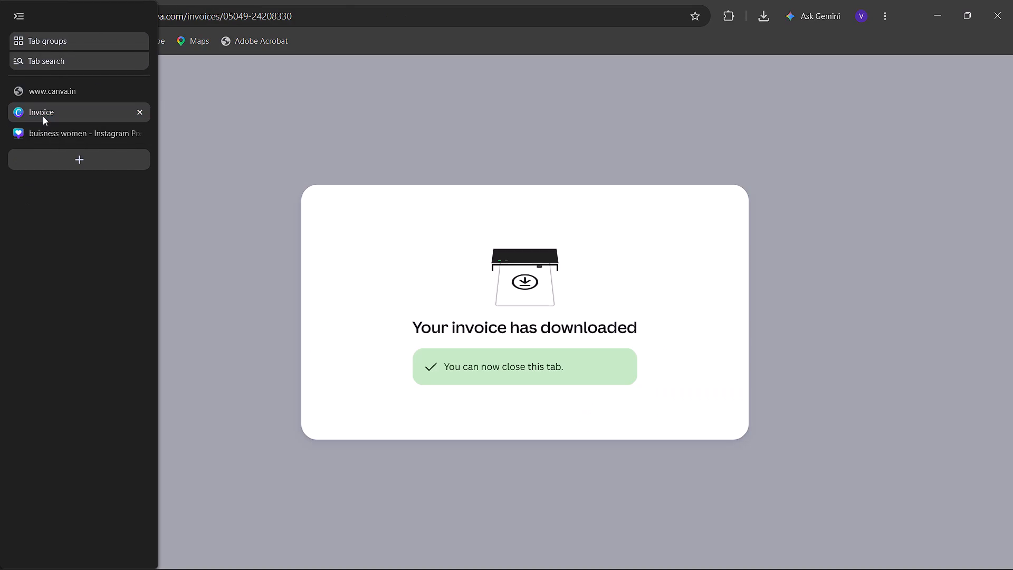
{"action": "left_click", "coordinate": [140, 114]}
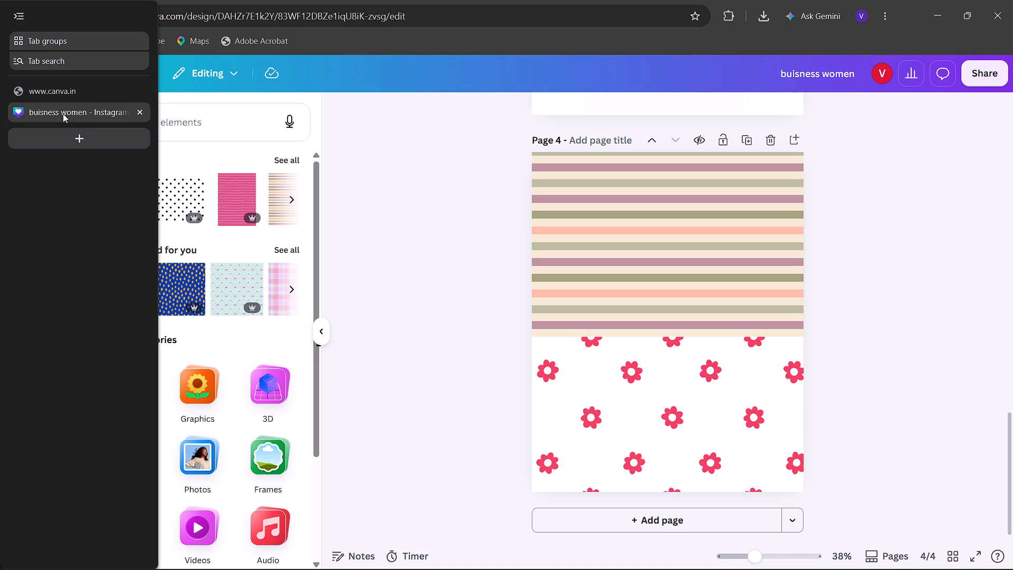
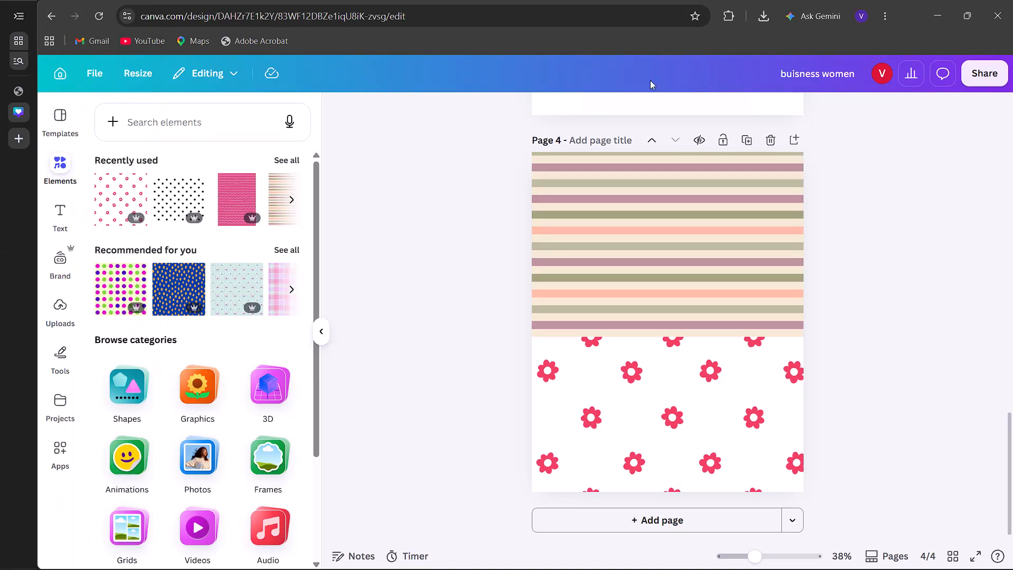
Bring up the Instagram post (4:5) template suggestions while viewing page 4 of the design.
{"action": "left_click", "coordinate": [61, 111]}
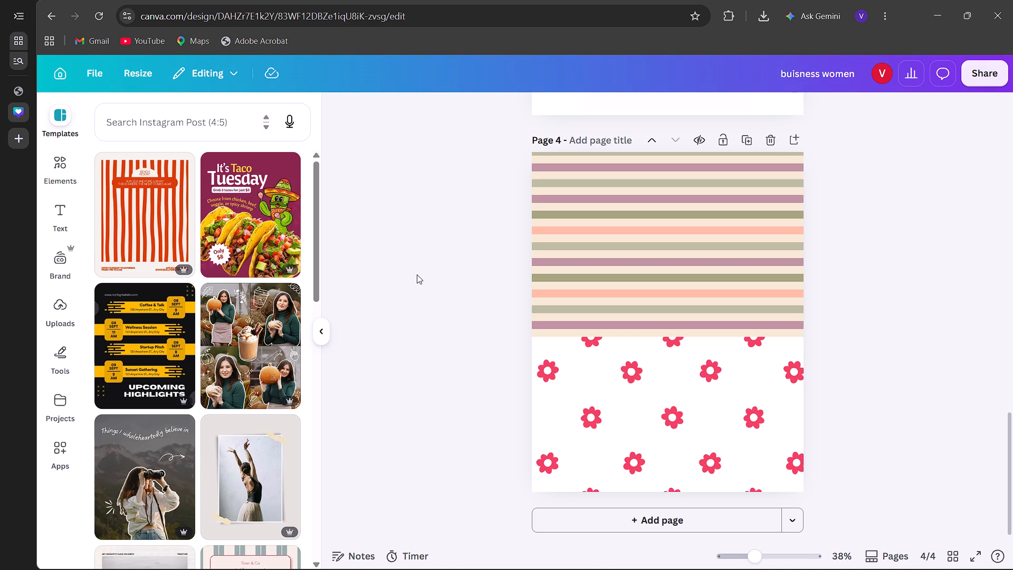
{"action": "scroll", "coordinate": [553, 404], "scroll_direction": "right", "scroll_amount": 1}
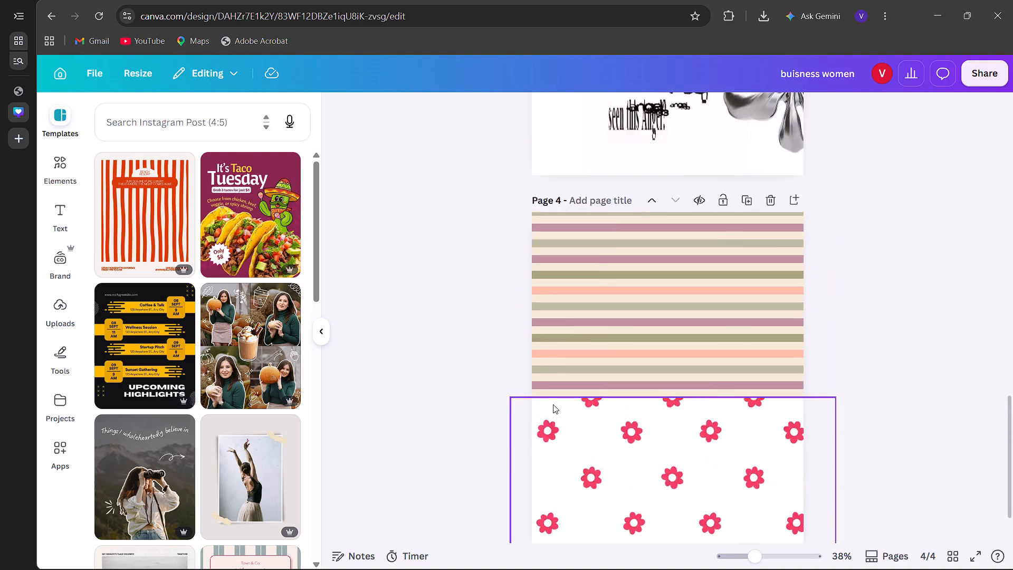
{"action": "scroll", "coordinate": [553, 404], "scroll_direction": "right", "scroll_amount": 1}
{"action": "scroll", "coordinate": [420, 378], "scroll_direction": "down", "scroll_amount": 3}
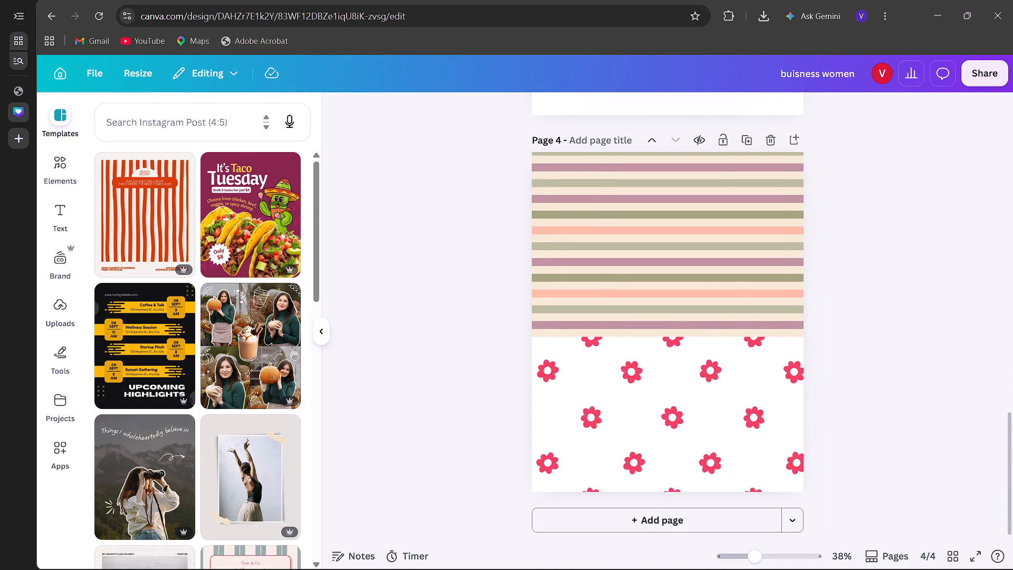
Search the elements library for "POLAROID" while on page 4 of the design.
{"action": "left_click", "coordinate": [59, 159]}
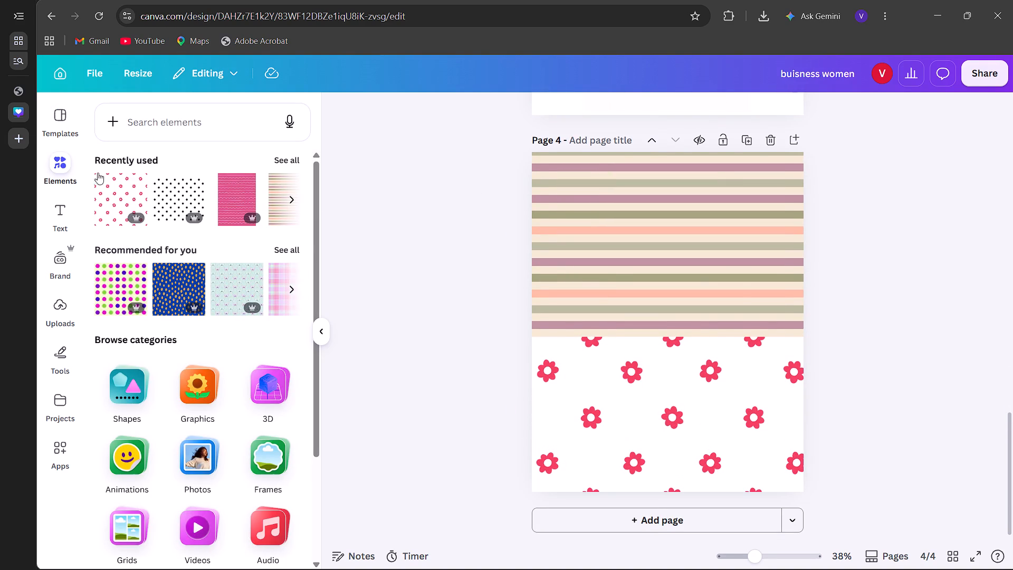
{"action": "left_click", "coordinate": [177, 118]}
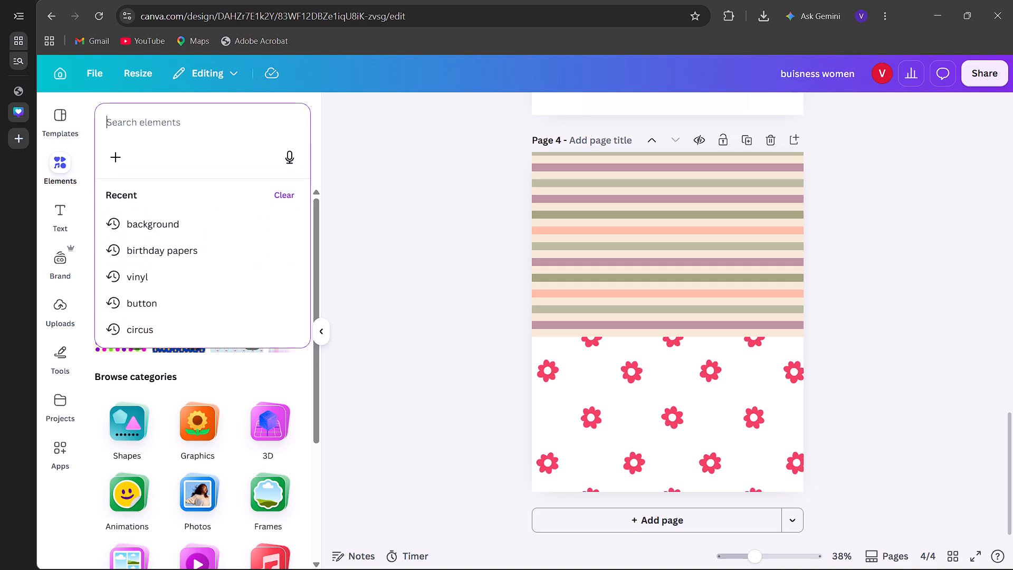
{"action": "type", "text": "POLAR"}
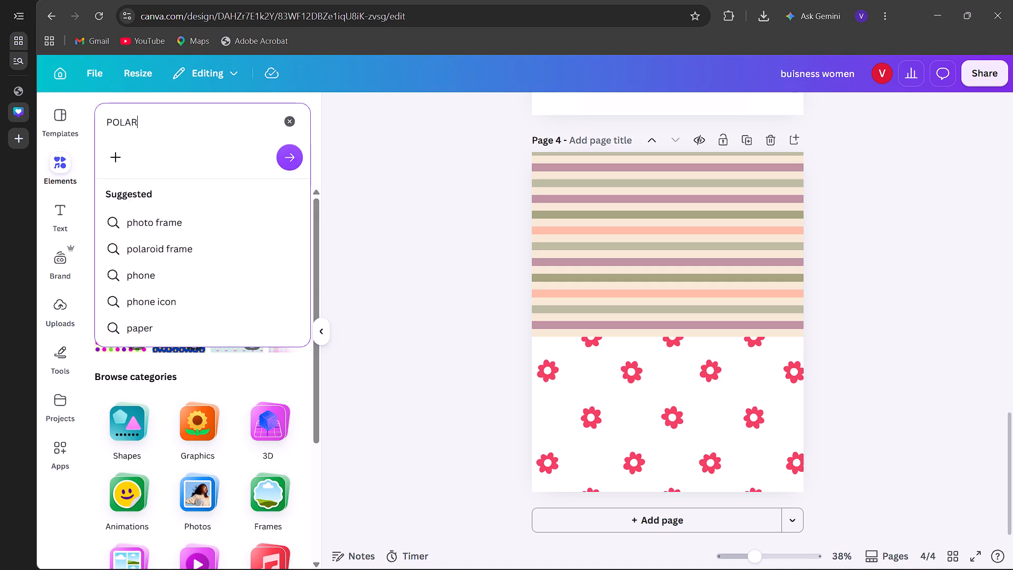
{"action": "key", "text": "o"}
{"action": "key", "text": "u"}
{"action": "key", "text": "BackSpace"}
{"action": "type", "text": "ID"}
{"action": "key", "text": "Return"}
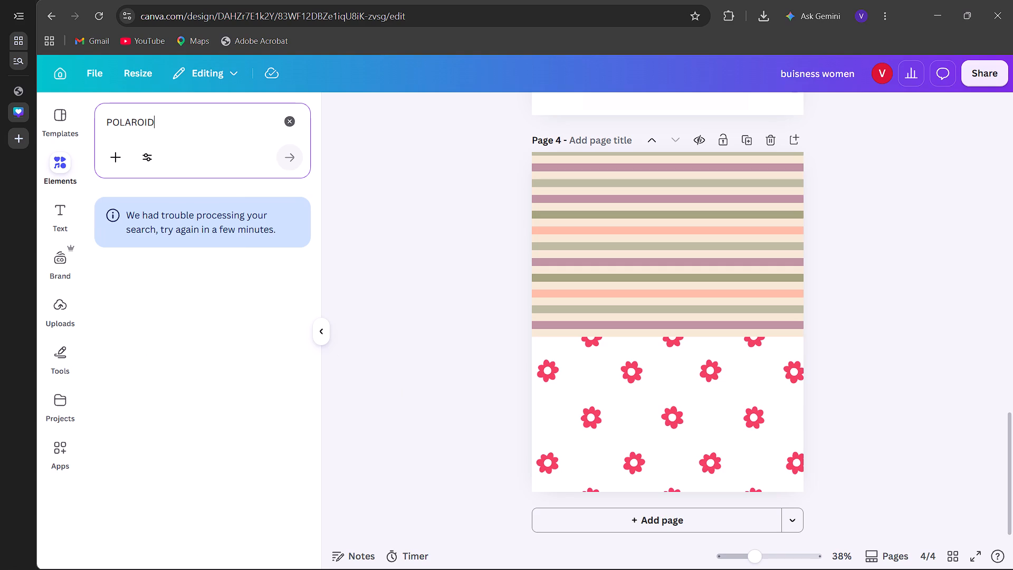
Retry the elements library search for "POLAROID".
{"action": "left_click", "coordinate": [239, 254]}
{"action": "left_click", "coordinate": [185, 110]}
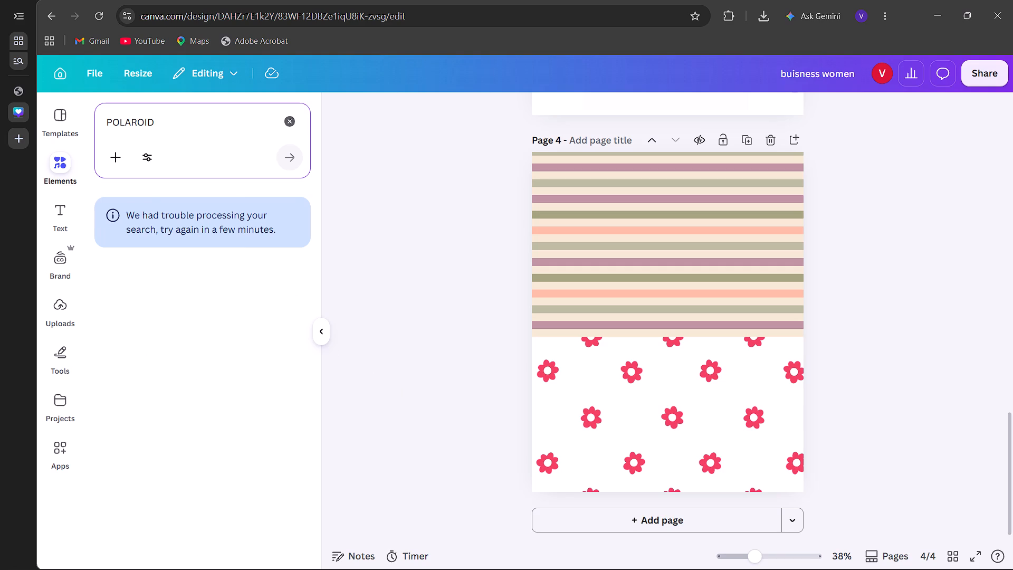
{"action": "left_click", "coordinate": [187, 116]}
{"action": "key", "text": "Return"}
{"action": "left_click", "coordinate": [172, 129]}
{"action": "key", "text": "Return"}
{"action": "left_click", "coordinate": [287, 163]}
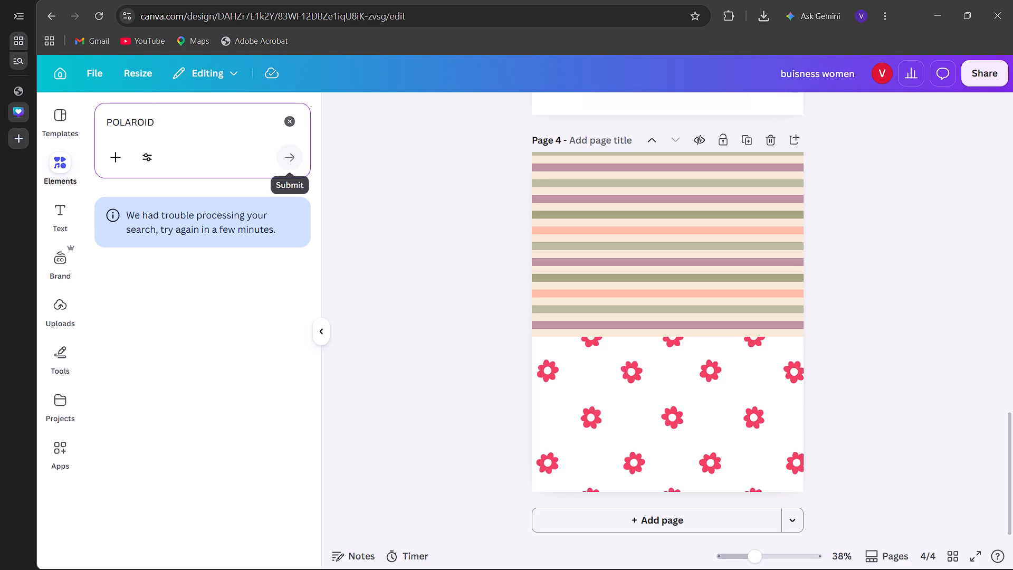
Reload the "buisness women" design in the browser.
{"action": "left_click", "coordinate": [101, 8]}
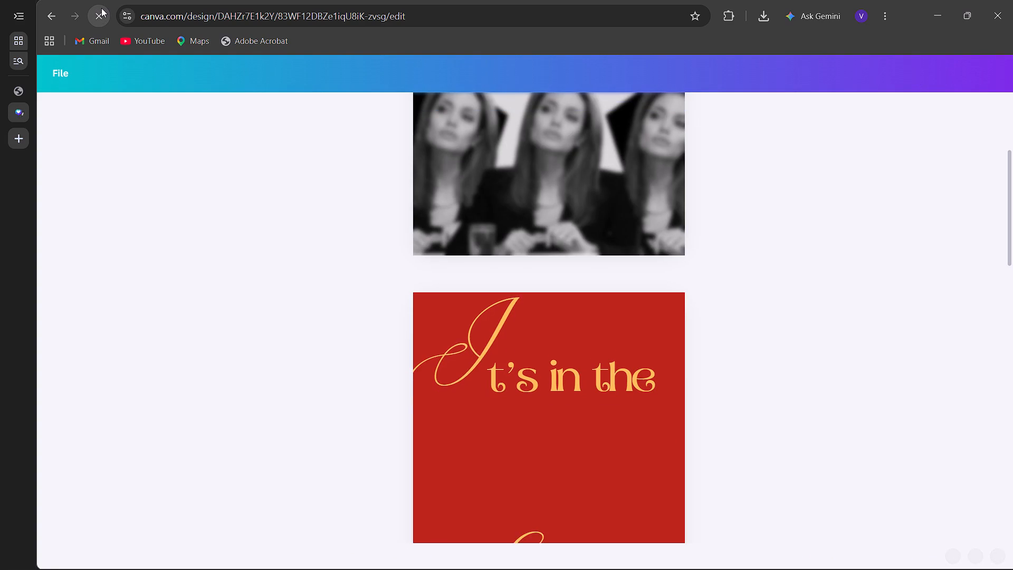
{"action": "scroll", "coordinate": [416, 284], "scroll_direction": "down", "scroll_amount": 7}
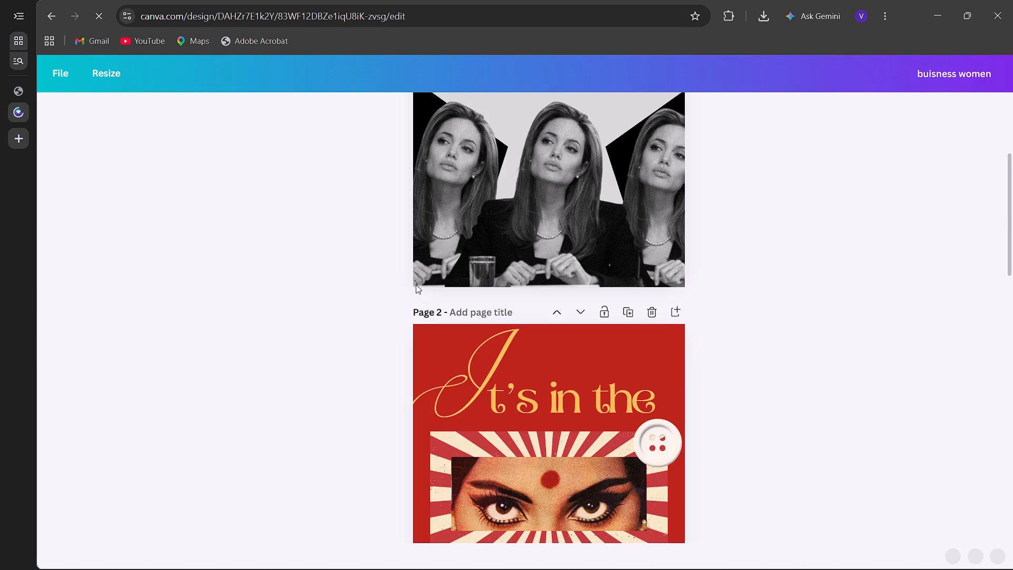
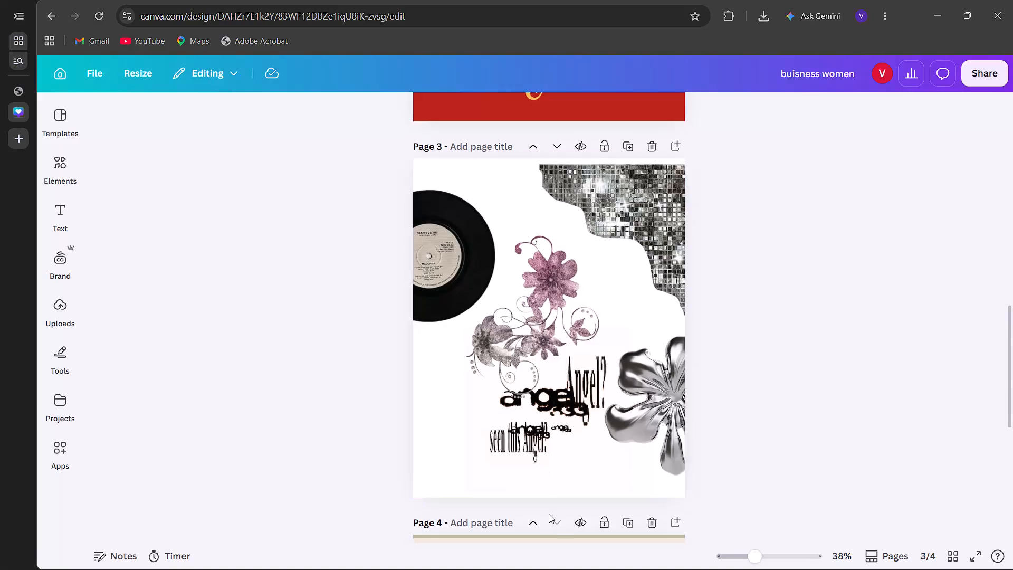
Search the elements library for "POLAROID" while on page 4 of the design.
{"action": "scroll", "coordinate": [549, 514], "scroll_direction": "down", "scroll_amount": 1}
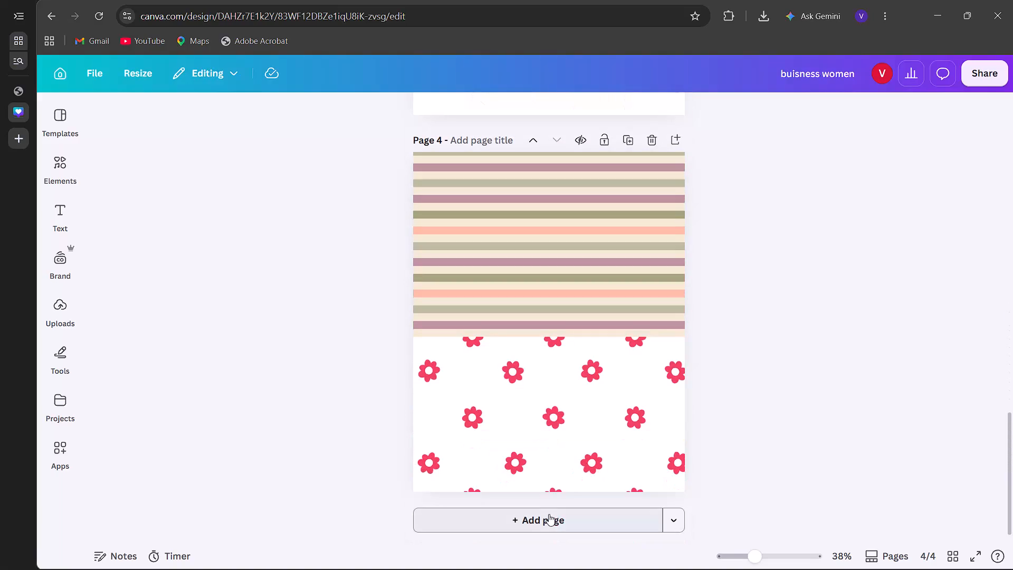
{"action": "scroll", "coordinate": [549, 514], "scroll_direction": "down", "scroll_amount": 1}
{"action": "left_click", "coordinate": [69, 179]}
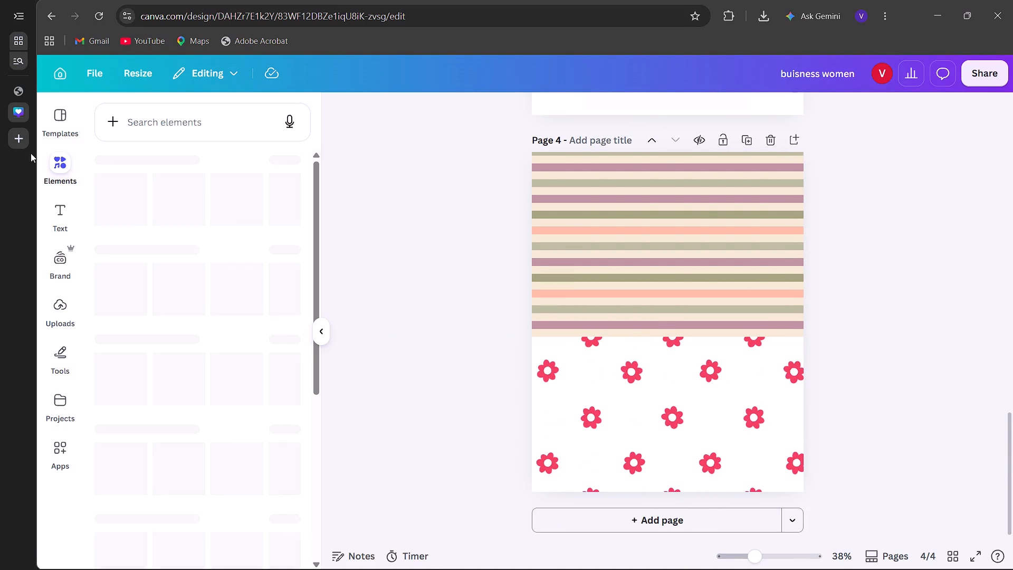
{"action": "left_click", "coordinate": [193, 116]}
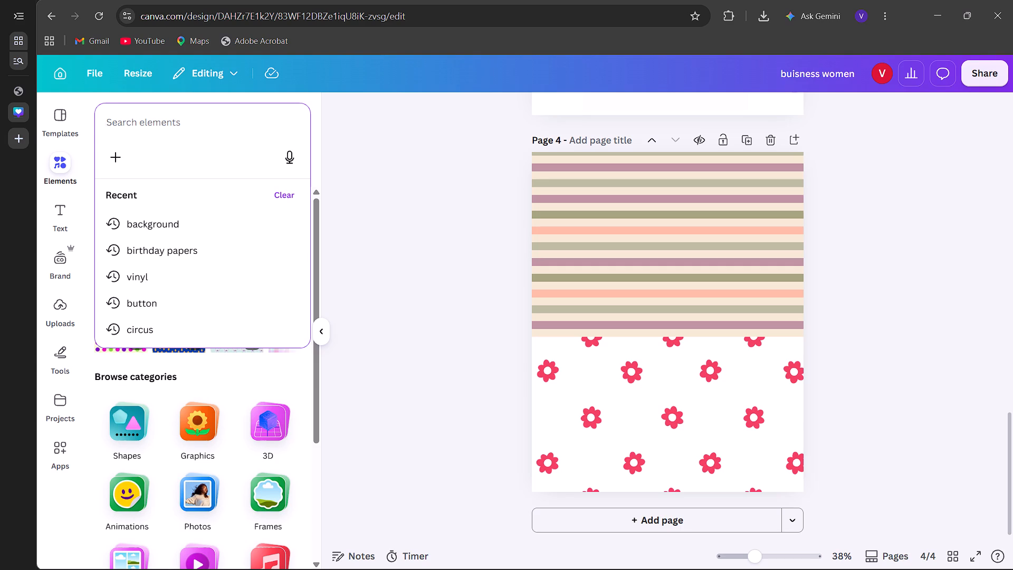
{"action": "type", "text": "POL"}
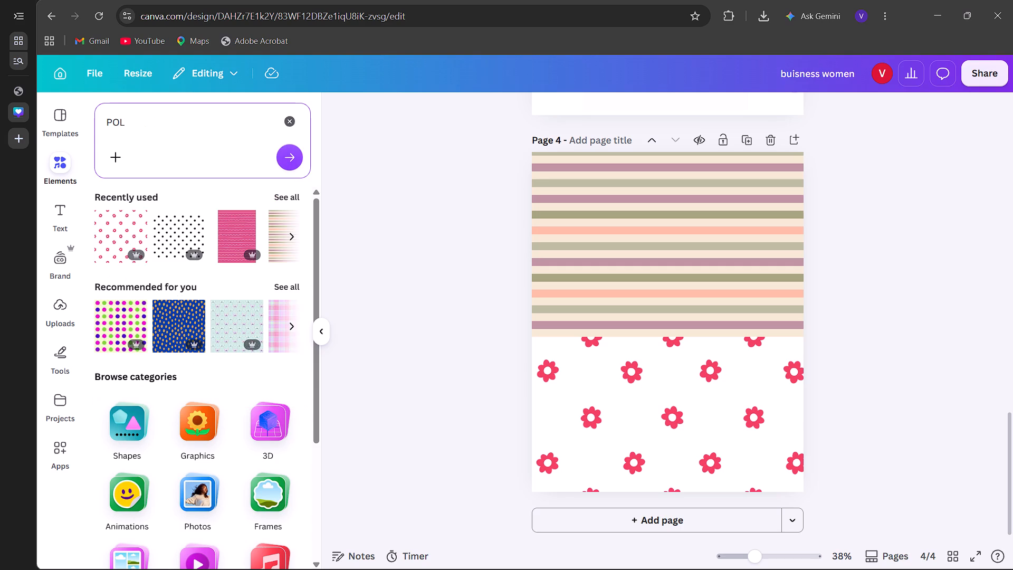
{"action": "type", "text": "AROID"}
{"action": "key", "text": "Return"}
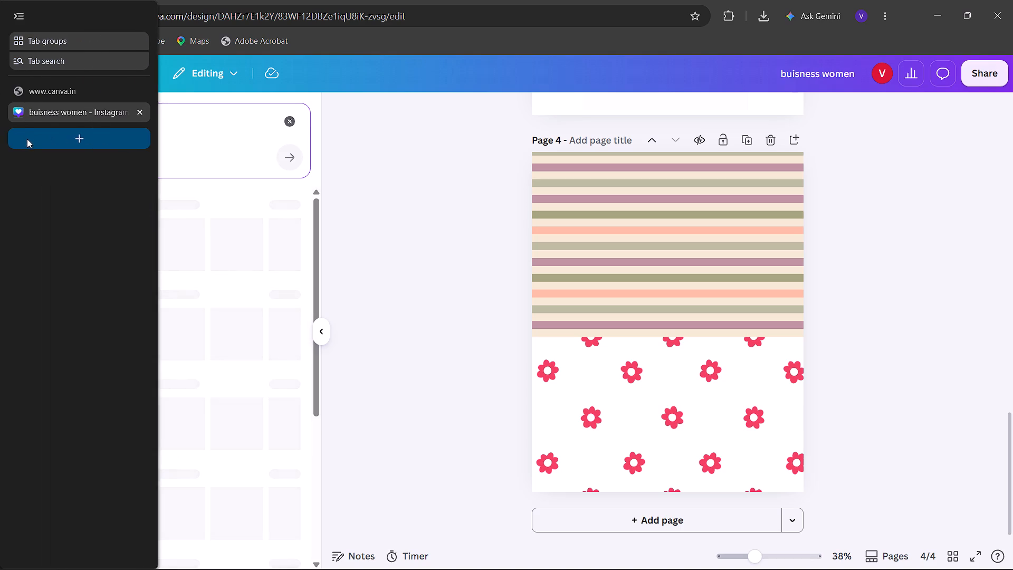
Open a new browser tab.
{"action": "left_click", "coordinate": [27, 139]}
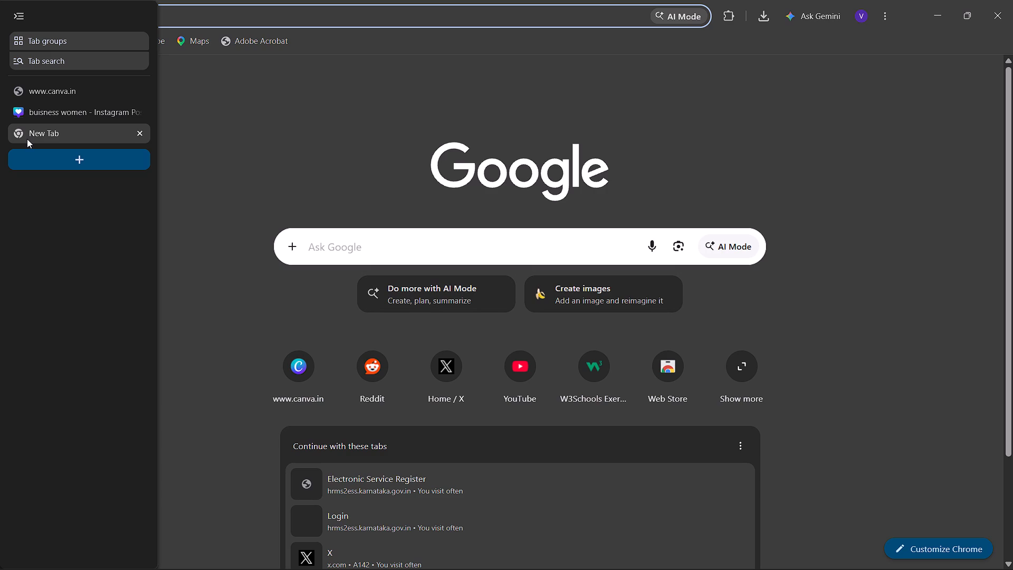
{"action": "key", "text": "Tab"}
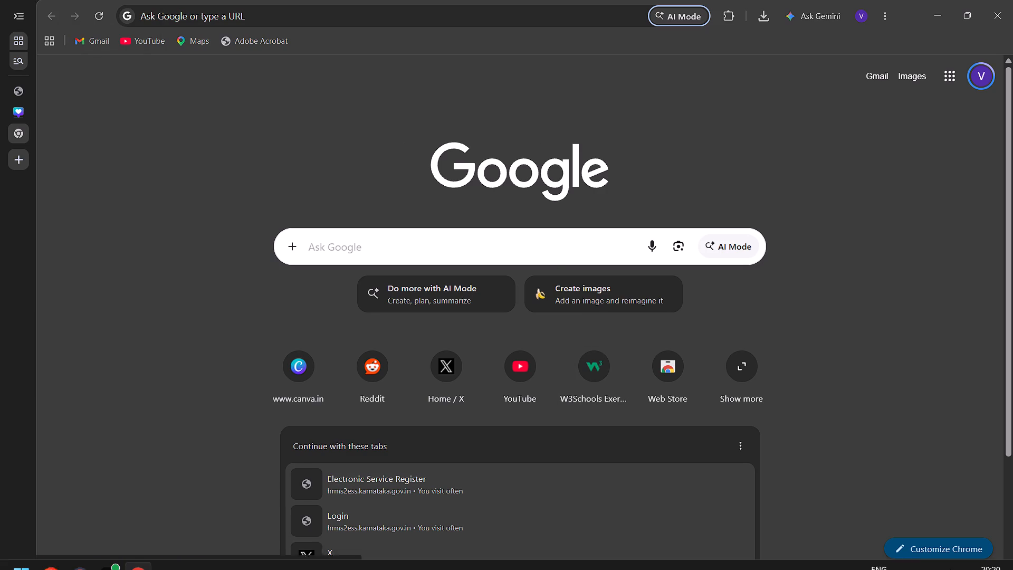
Connect the realme Buds T200x earbuds to the computer over Bluetooth.
{"action": "left_click", "coordinate": [911, 556]}
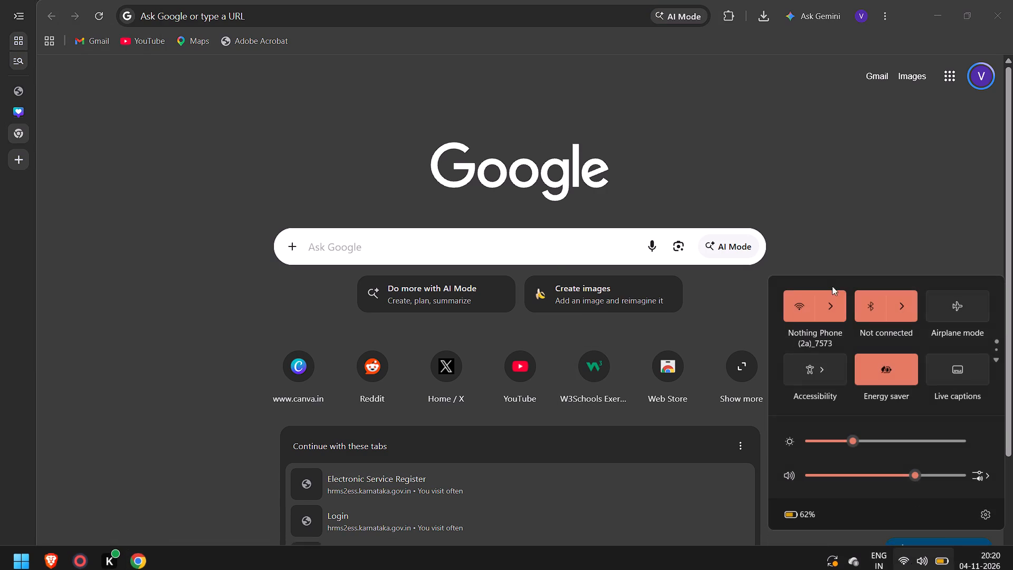
{"action": "left_click", "coordinate": [912, 303]}
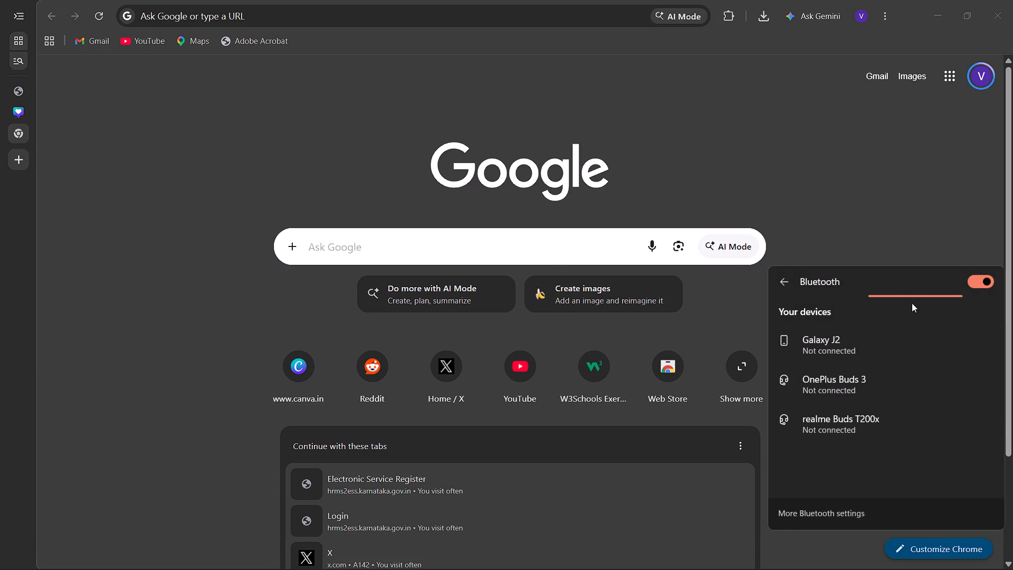
{"action": "left_click", "coordinate": [874, 430]}
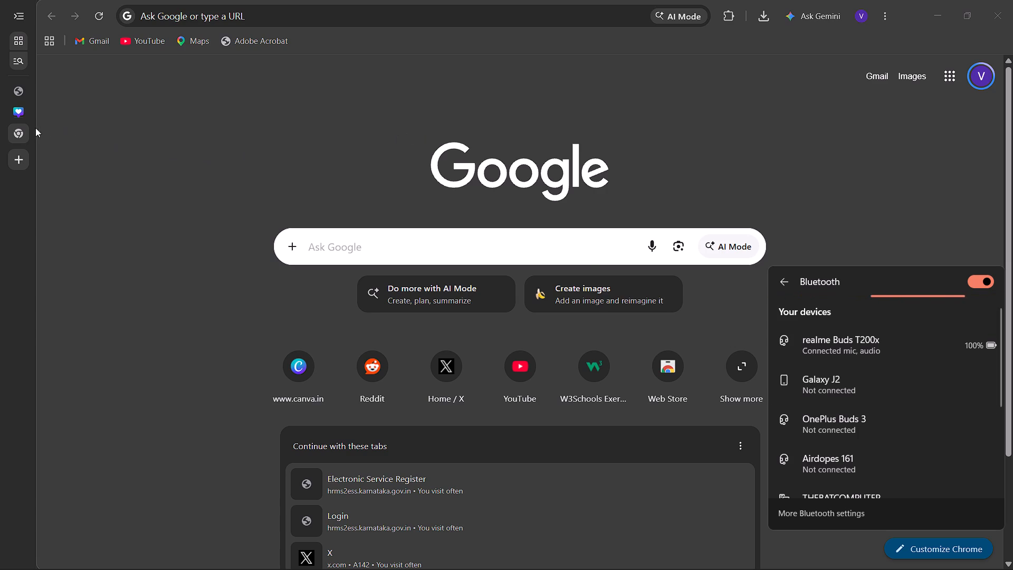
Open the full browsing history page in another new browser tab.
{"action": "left_click", "coordinate": [26, 108]}
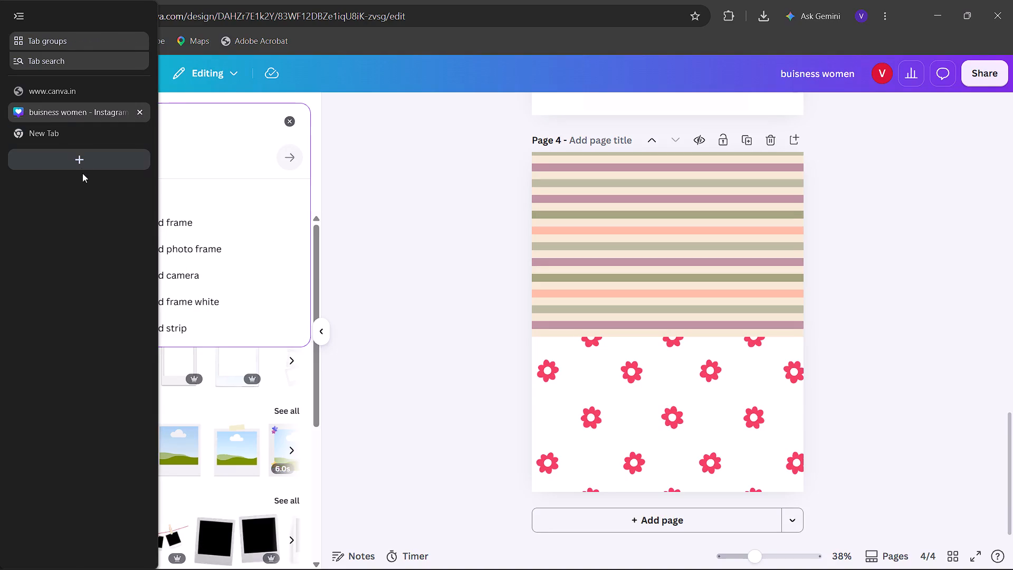
{"action": "left_click", "coordinate": [82, 155]}
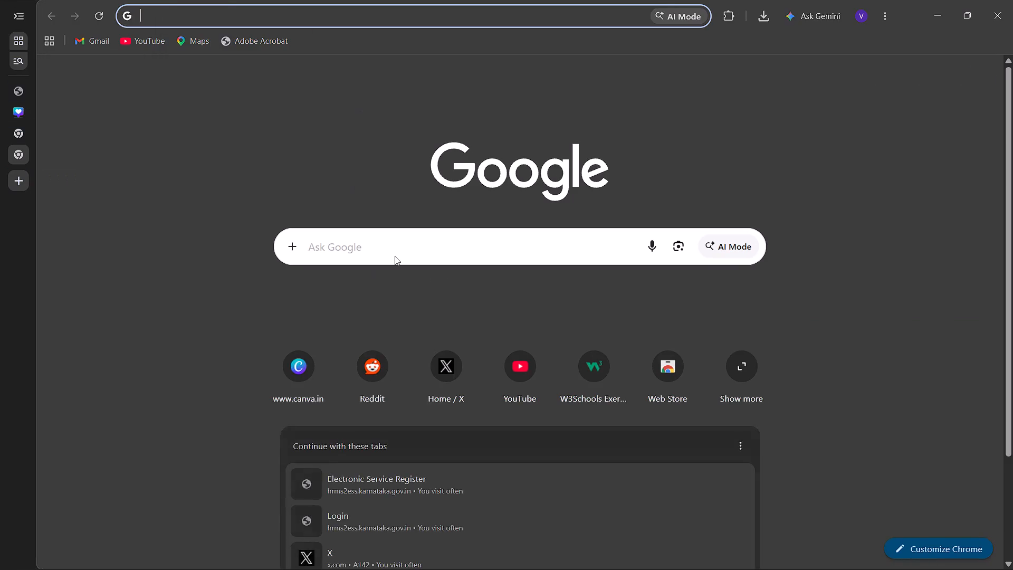
{"action": "left_click", "coordinate": [395, 256]}
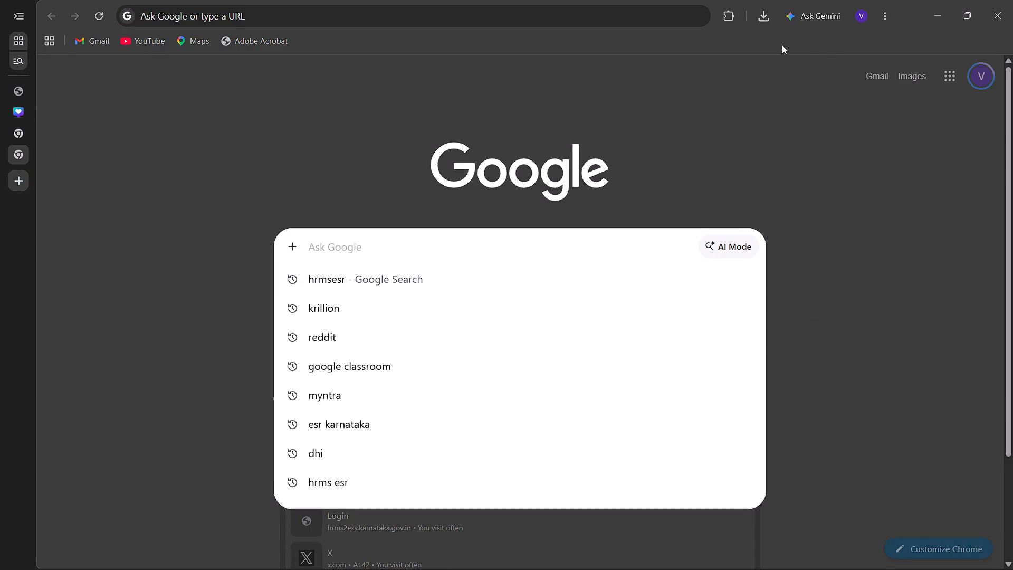
{"action": "left_click", "coordinate": [858, 20]}
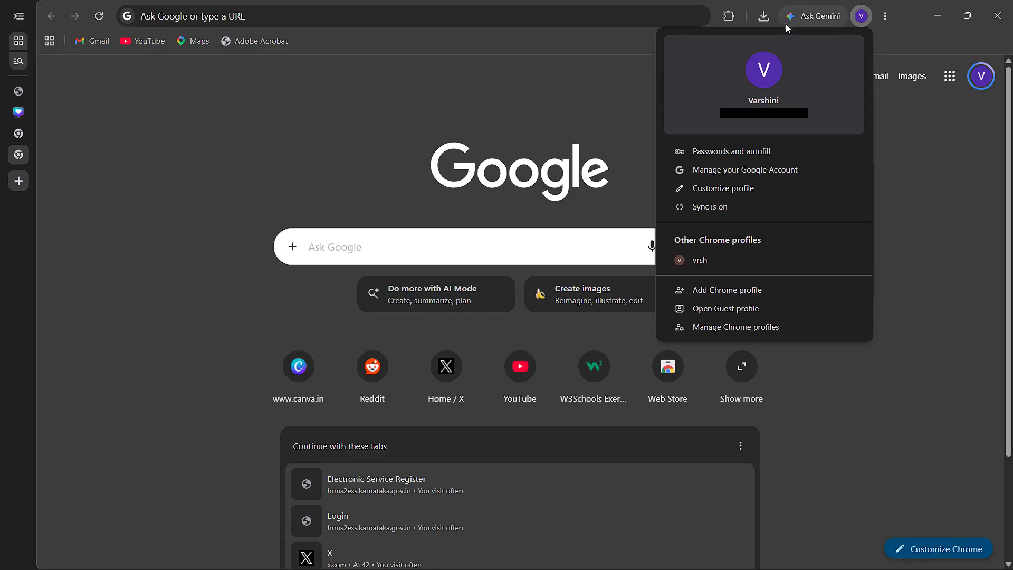
{"action": "left_click", "coordinate": [906, 84]}
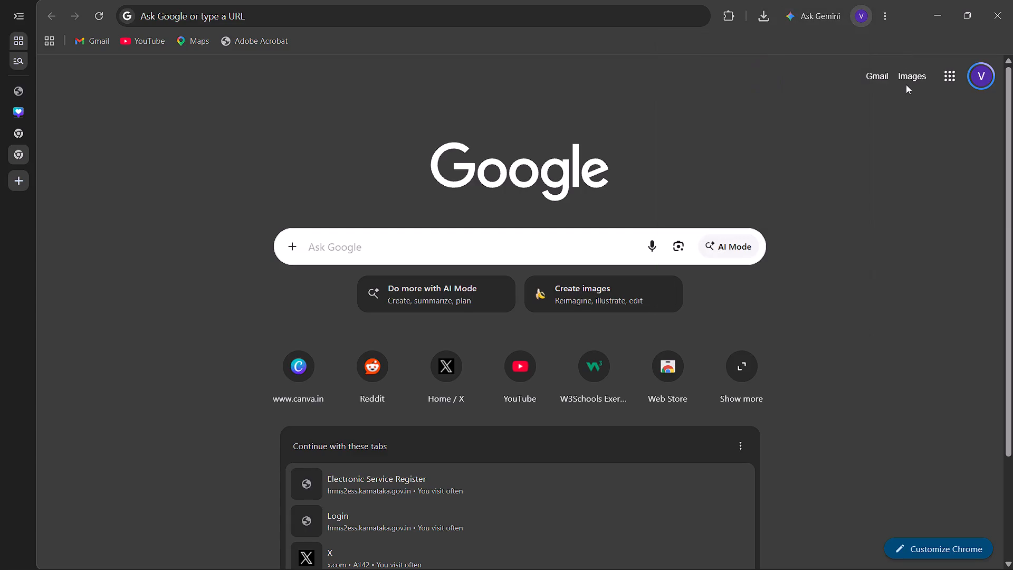
{"action": "left_click", "coordinate": [885, 16]}
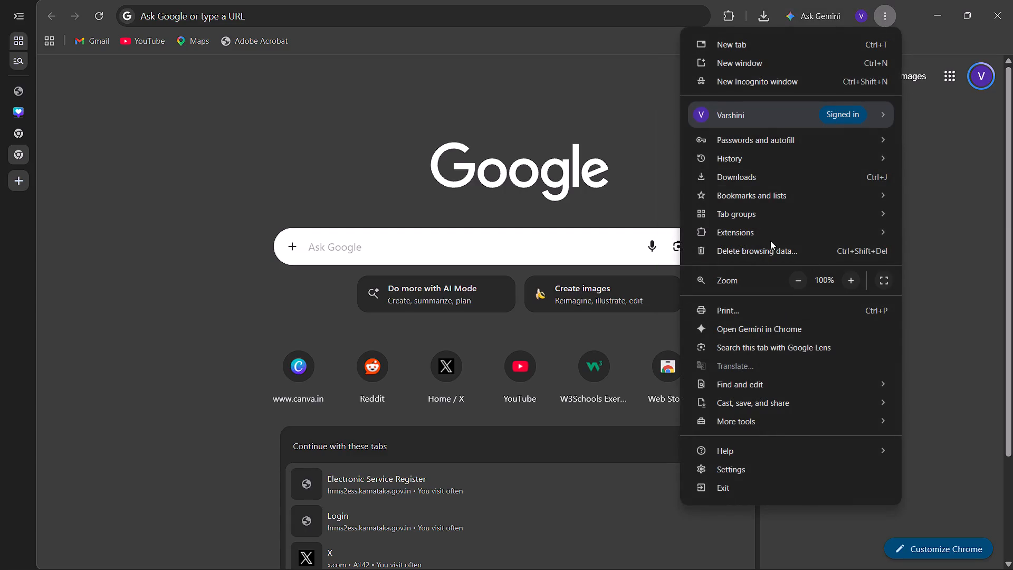
{"action": "left_click", "coordinate": [748, 158]}
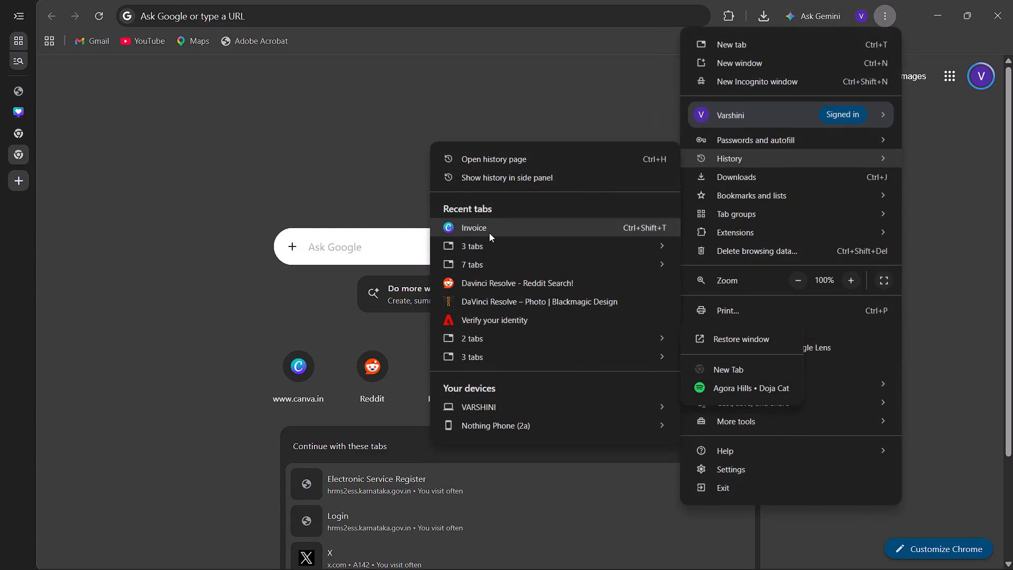
{"action": "left_click", "coordinate": [480, 157]}
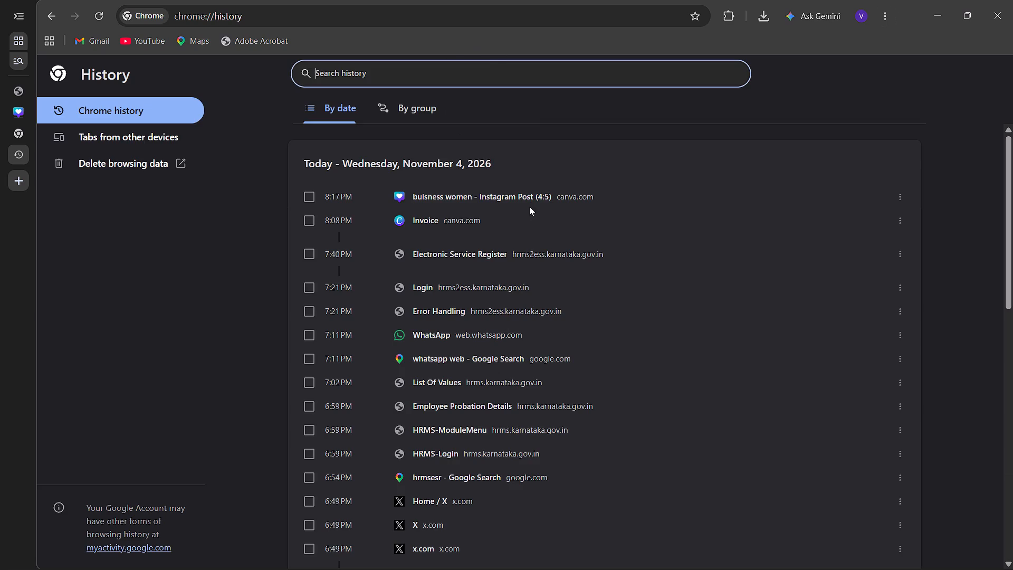
Search the browsing history for "SPOT" and open the Spotify entry "One Of The Girls (with JENNIE, Lily Rose Depp)".
{"action": "left_click", "coordinate": [497, 71]}
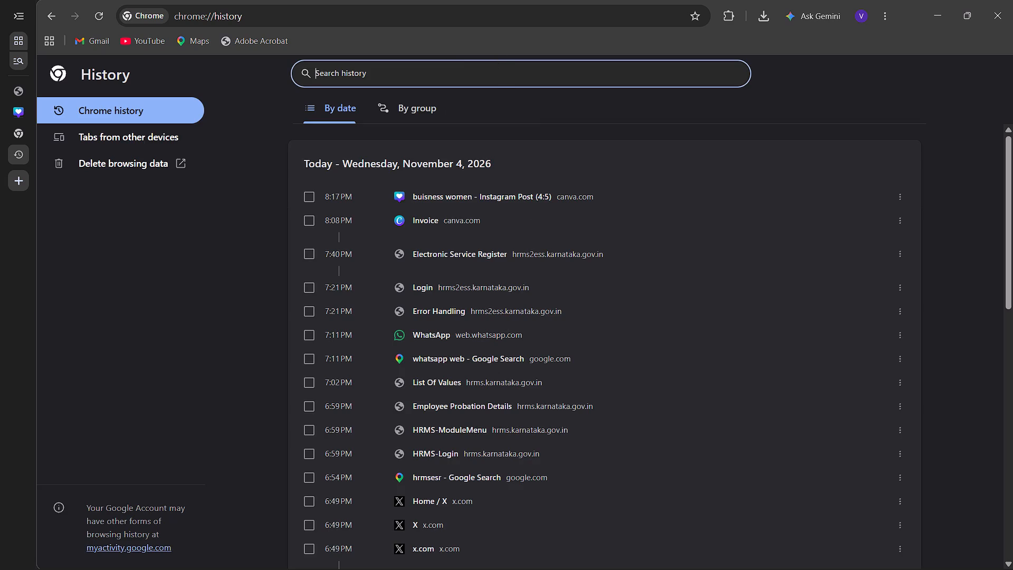
{"action": "left_click", "coordinate": [497, 71]}
{"action": "type", "text": "SP"}
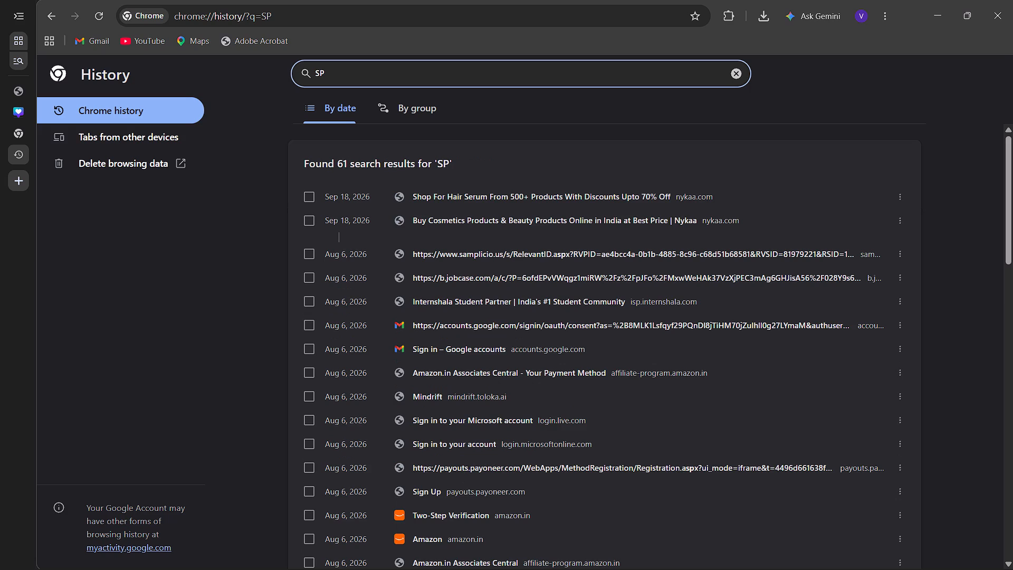
{"action": "type", "text": "OT"}
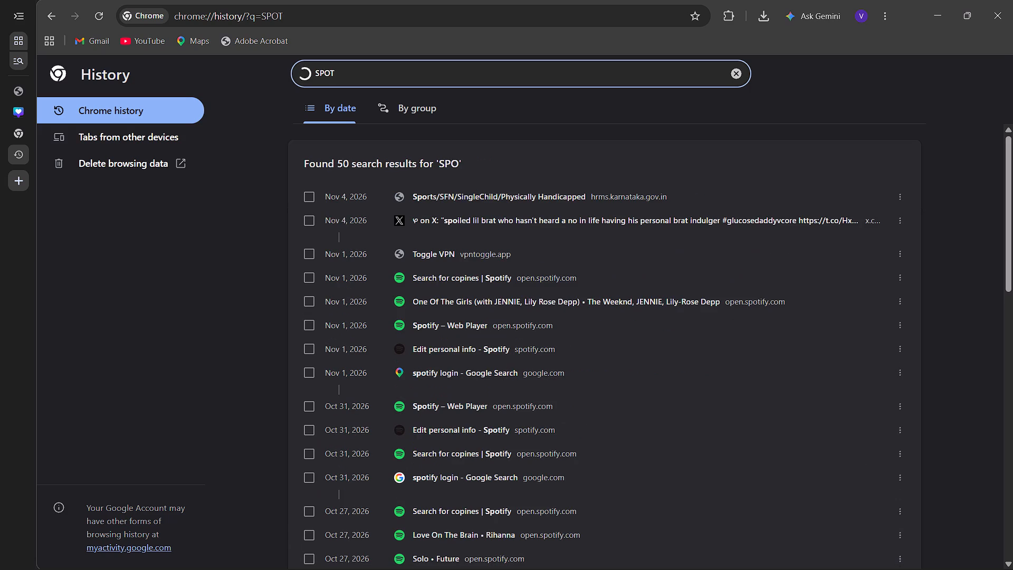
{"action": "left_click", "coordinate": [466, 298]}
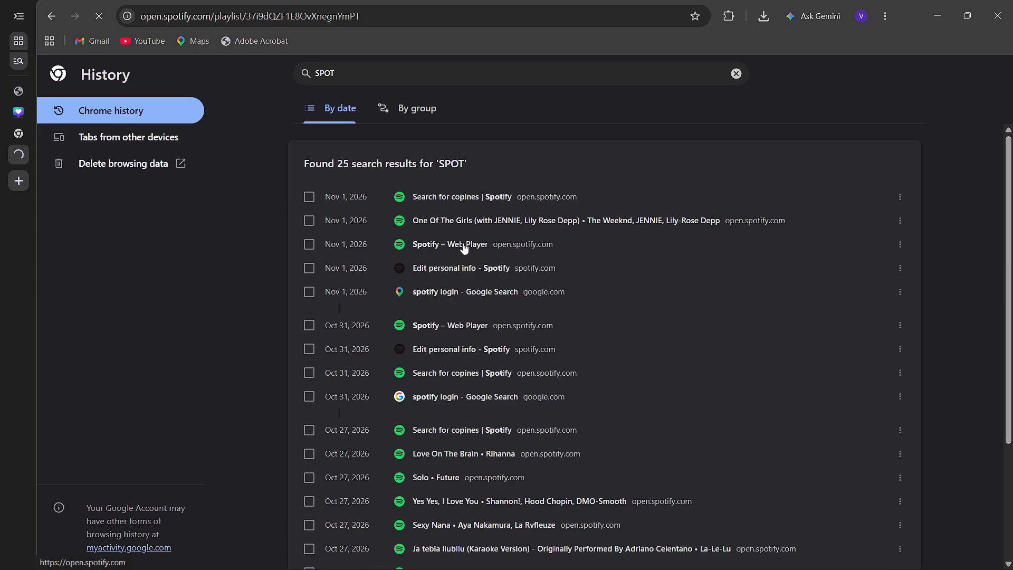
{"action": "left_click", "coordinate": [470, 217]}
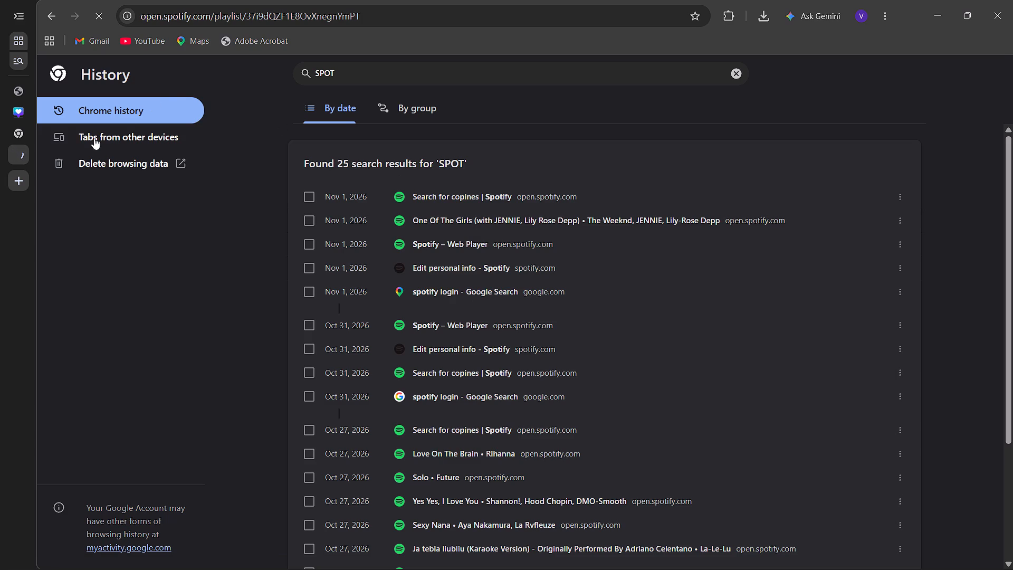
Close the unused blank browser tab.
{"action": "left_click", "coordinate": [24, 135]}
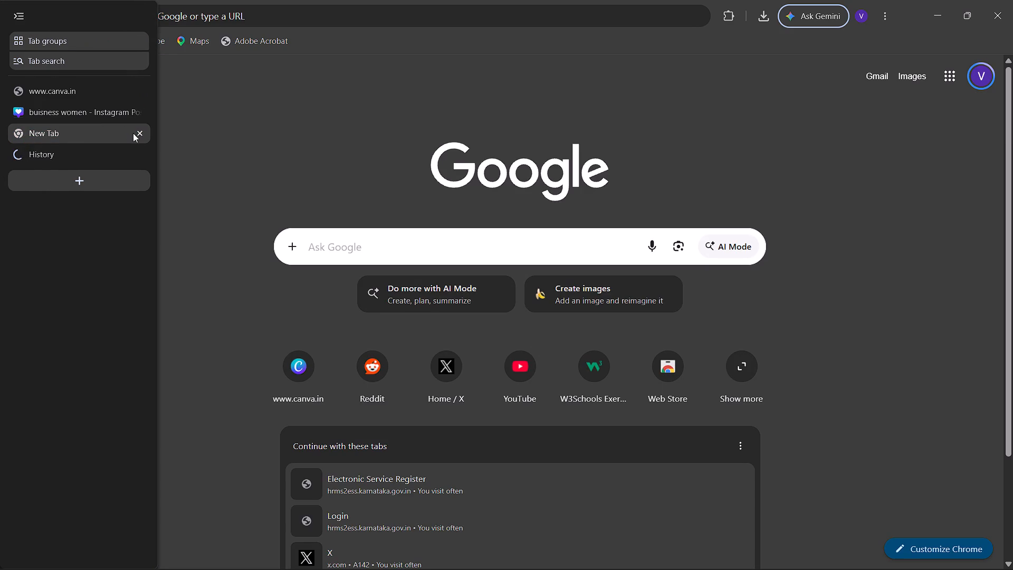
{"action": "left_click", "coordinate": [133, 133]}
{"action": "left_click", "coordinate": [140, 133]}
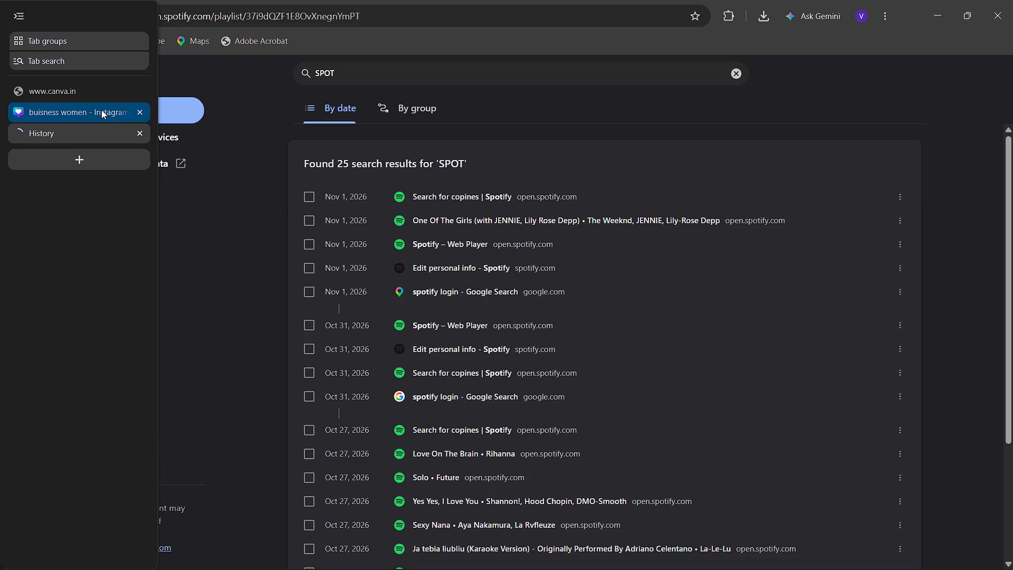
Return to the "buisness women" design and search its elements library for the suggested term "polaroid frame".
{"action": "left_click", "coordinate": [101, 110]}
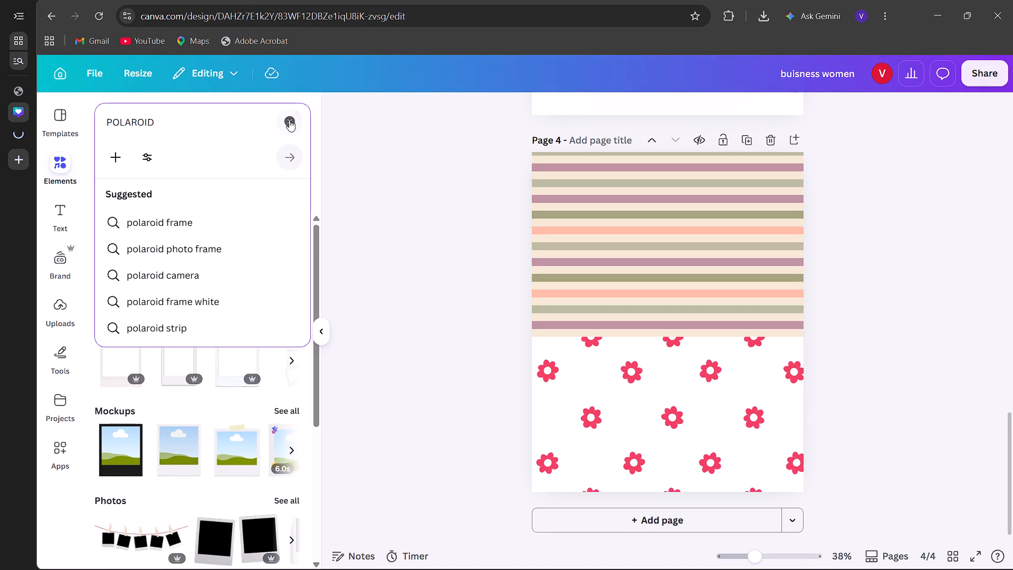
{"action": "left_click", "coordinate": [189, 217]}
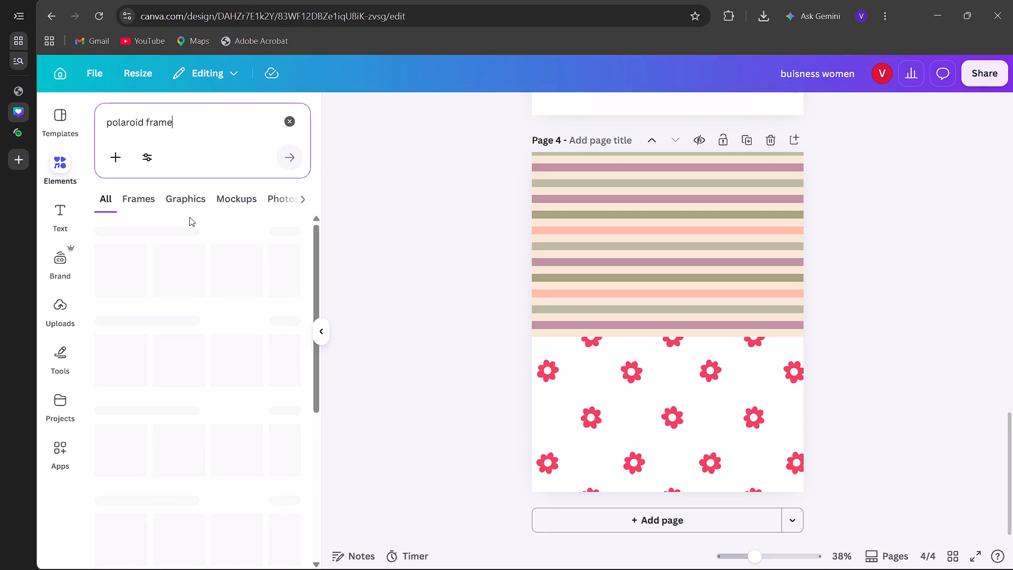
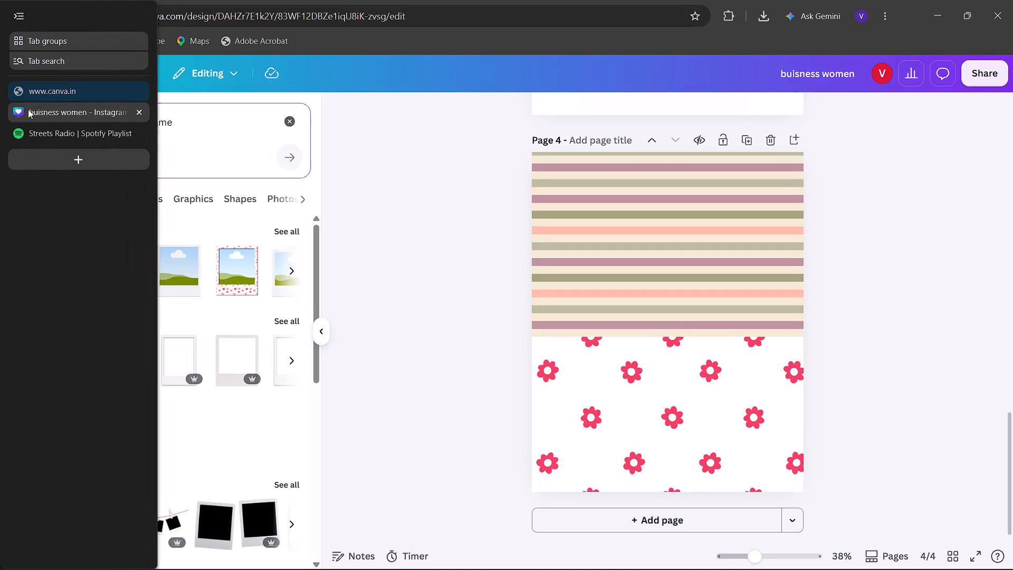
Switch to the Spotify "Streets Radio" playlist and play "Agora Hills" by Doja Cat.
{"action": "left_click", "coordinate": [43, 136]}
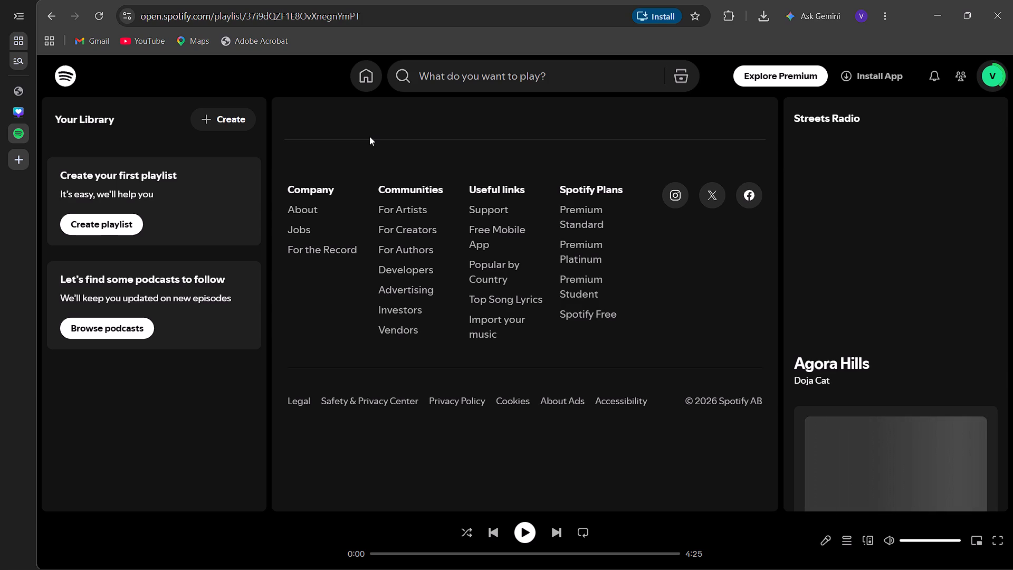
{"action": "scroll", "coordinate": [369, 136], "scroll_direction": "down", "scroll_amount": 1}
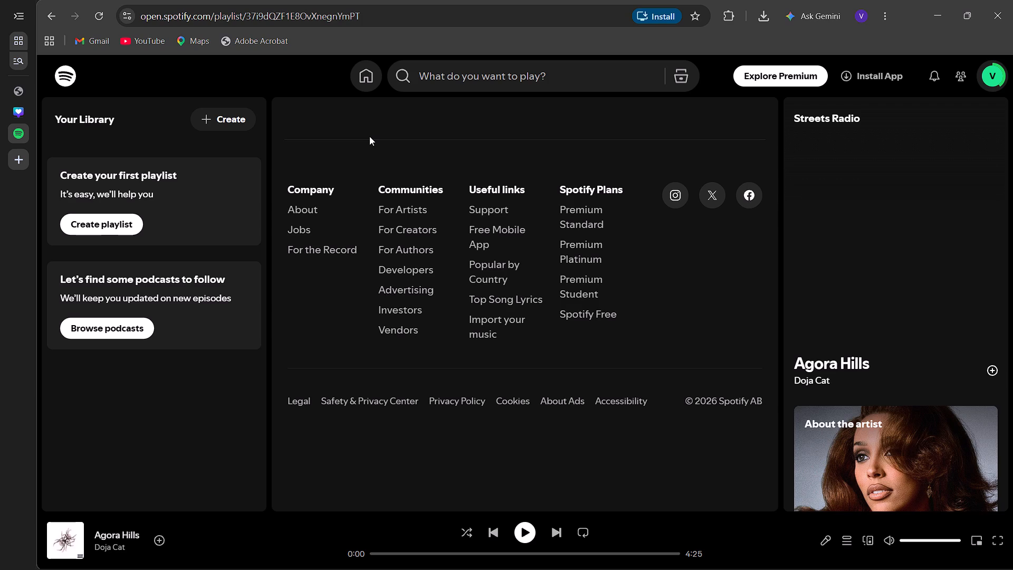
{"action": "scroll", "coordinate": [369, 136], "scroll_direction": "down", "scroll_amount": 1}
{"action": "left_click", "coordinate": [538, 533]}
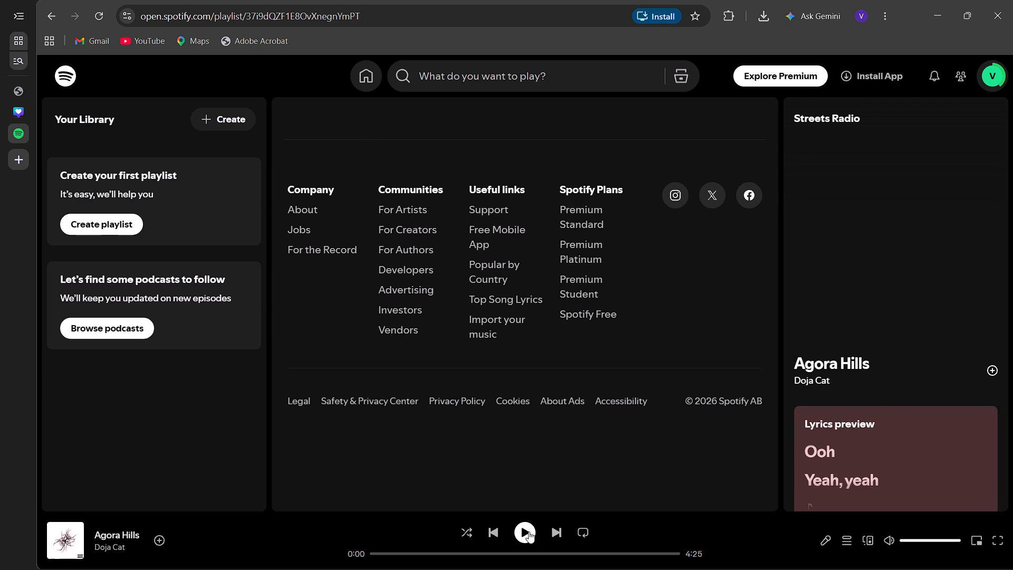
Start music from the Streets Radio playlist in Spotify, choosing the song "Him & I (with Halsey)".
{"action": "left_click", "coordinate": [524, 531]}
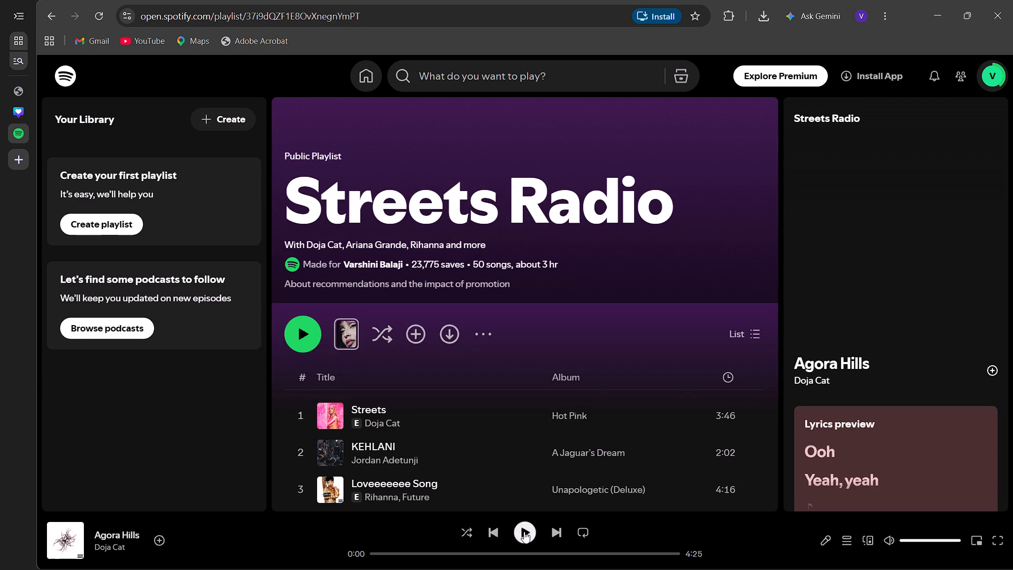
{"action": "scroll", "coordinate": [540, 416], "scroll_direction": "down", "scroll_amount": 2}
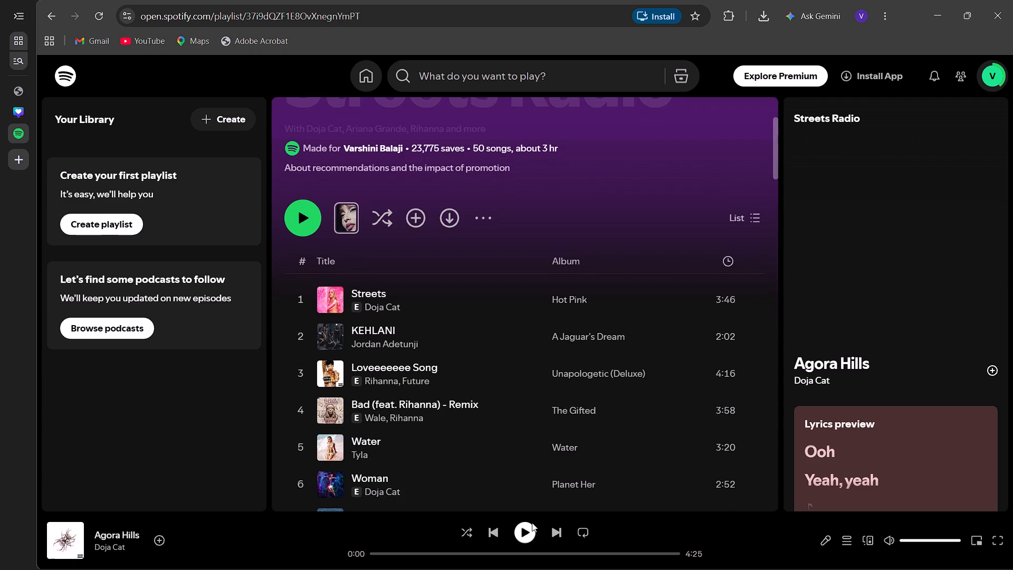
{"action": "left_click", "coordinate": [521, 530]}
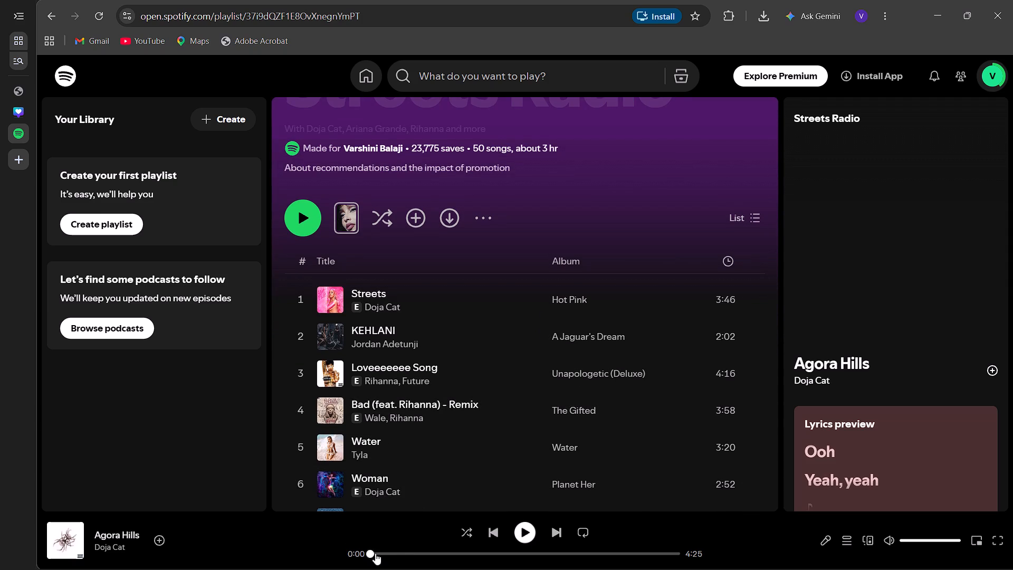
{"action": "scroll", "coordinate": [355, 440], "scroll_direction": "down", "scroll_amount": 7}
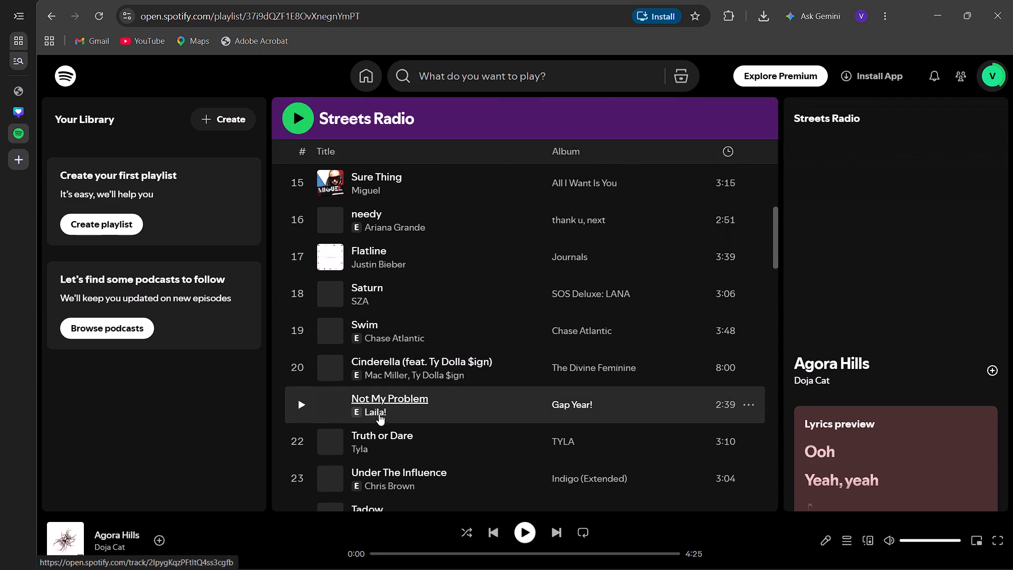
{"action": "scroll", "coordinate": [342, 412], "scroll_direction": "down", "scroll_amount": 2}
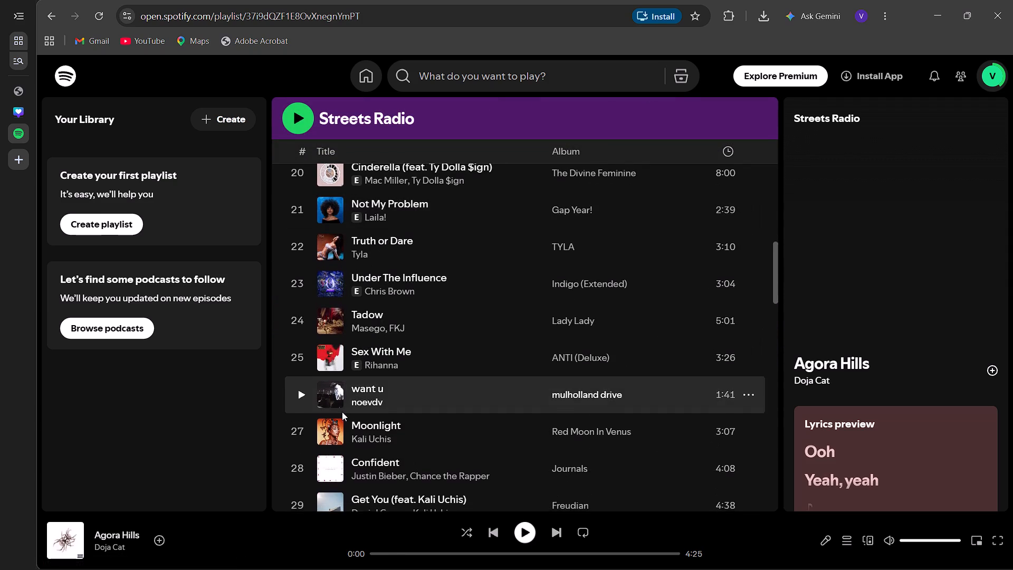
{"action": "scroll", "coordinate": [342, 412], "scroll_direction": "down", "scroll_amount": 2}
{"action": "scroll", "coordinate": [369, 500], "scroll_direction": "down", "scroll_amount": 2}
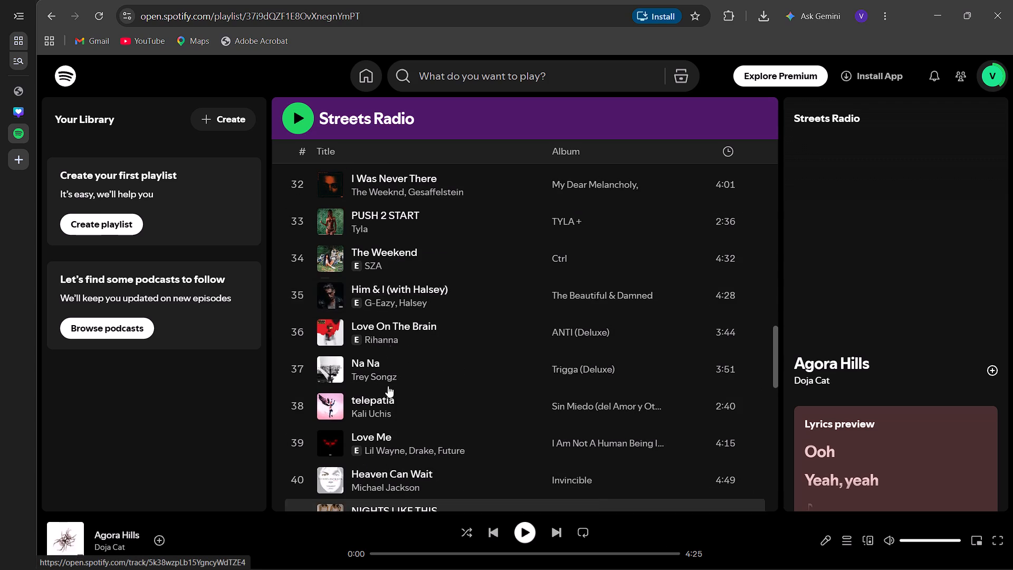
{"action": "left_click", "coordinate": [330, 292]}
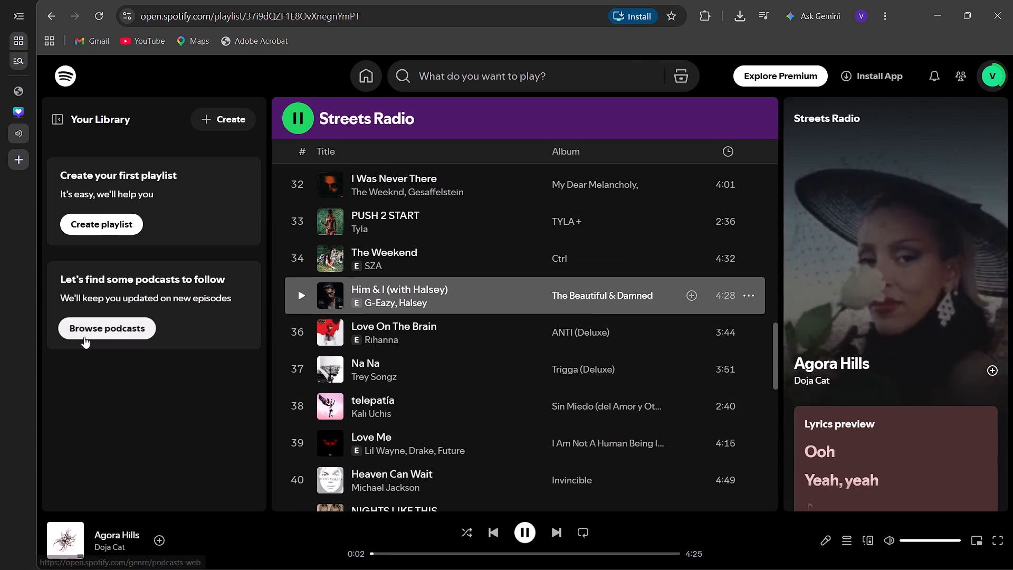
Return to the "buisness women" design and place the blue two-window film-strip frame from the polaroid frame graphics across the middle of page 4.
{"action": "left_click", "coordinate": [24, 115]}
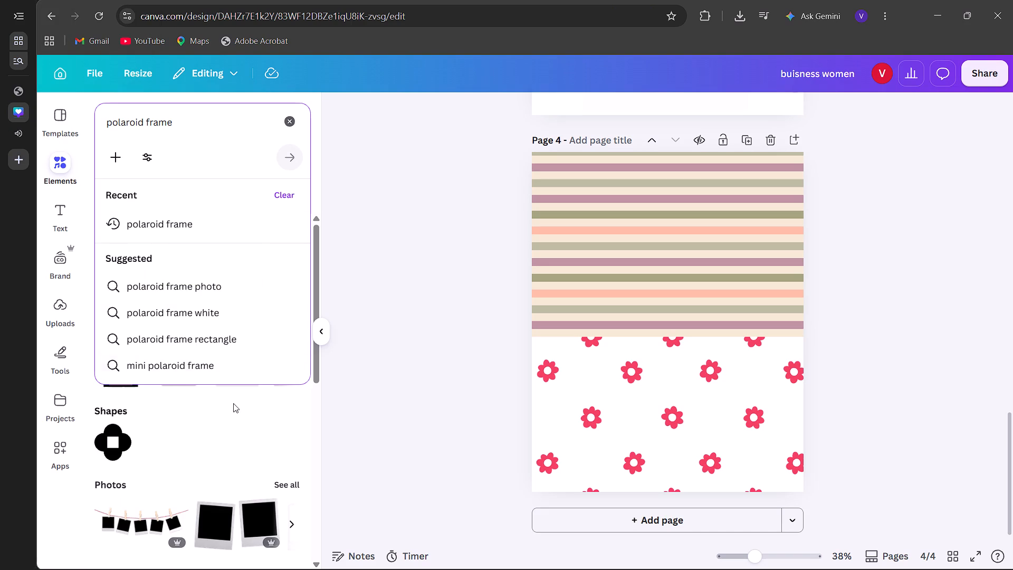
{"action": "left_click", "coordinate": [233, 403]}
{"action": "left_click", "coordinate": [288, 271]}
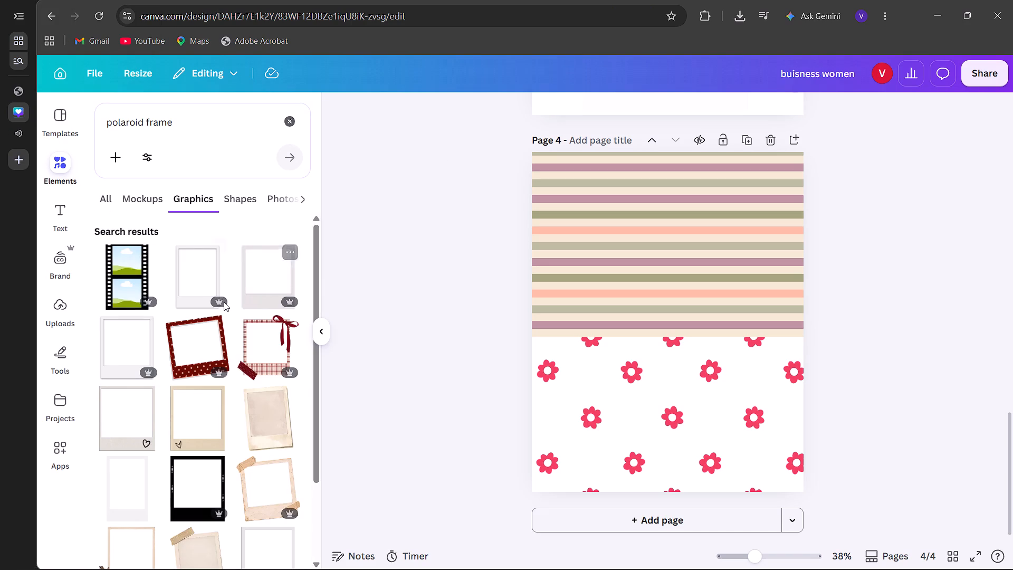
{"action": "scroll", "coordinate": [196, 356], "scroll_direction": "down", "scroll_amount": 2}
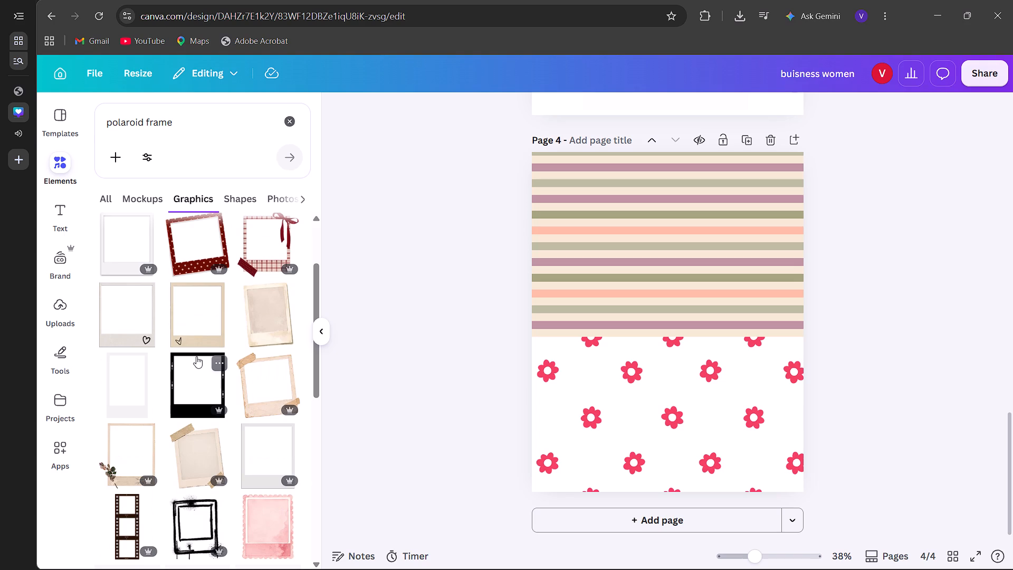
{"action": "scroll", "coordinate": [196, 356], "scroll_direction": "down", "scroll_amount": 5}
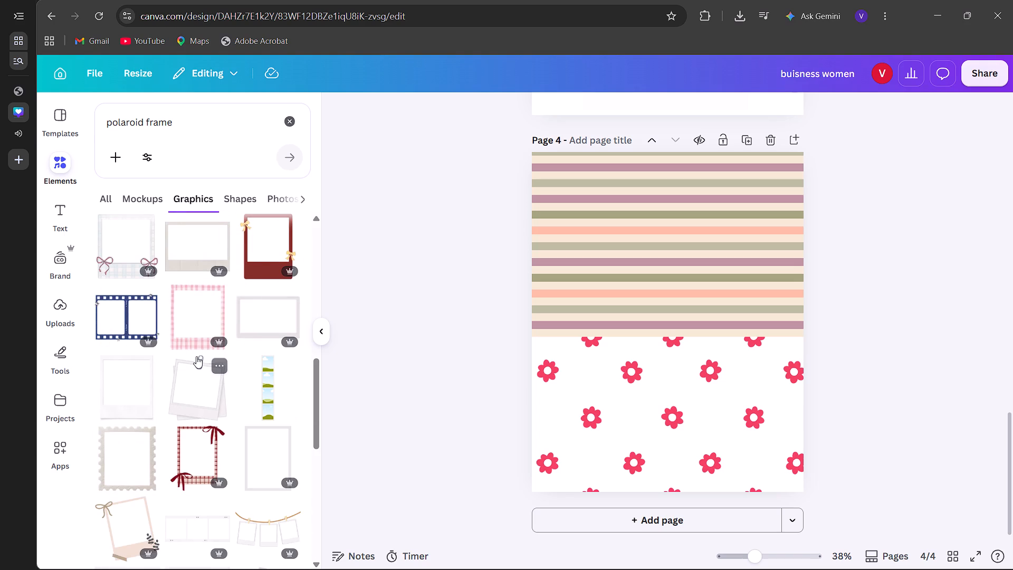
{"action": "left_click", "coordinate": [133, 305]}
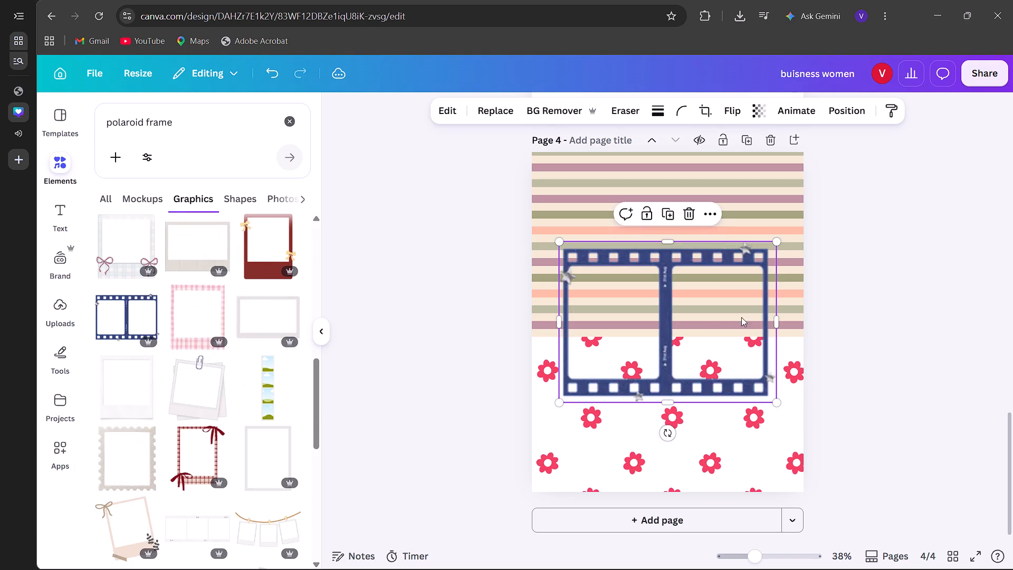
{"action": "left_click_drag", "start_coordinate": [663, 336], "coordinate": [665, 331]}
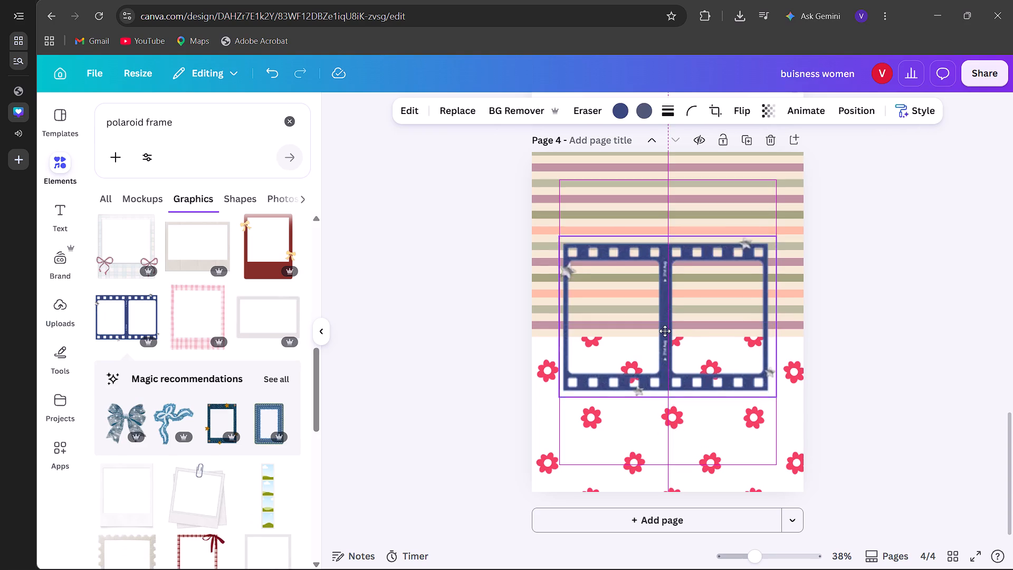
{"action": "left_click_drag", "start_coordinate": [665, 331], "coordinate": [664, 335]}
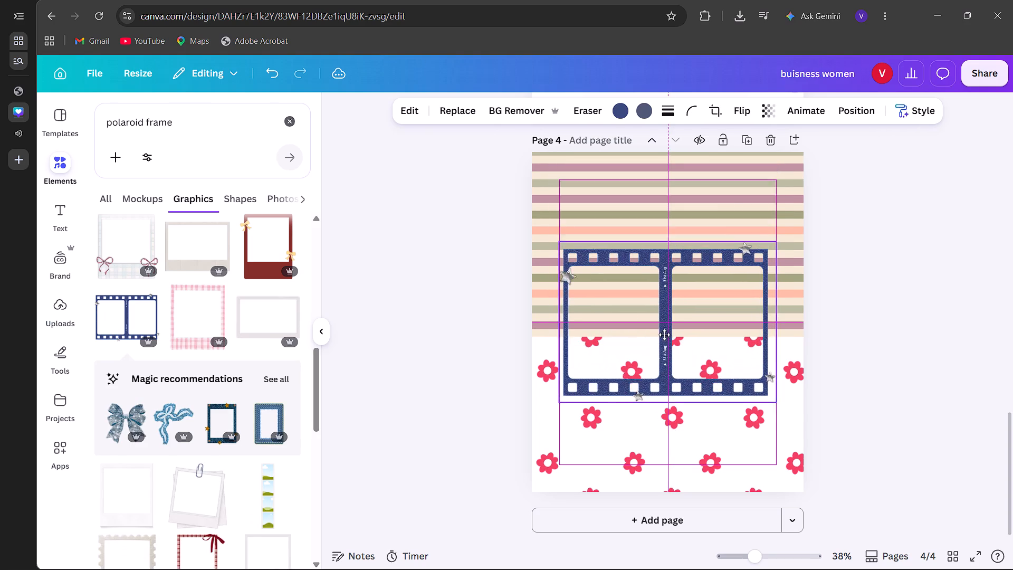
{"action": "left_click_drag", "start_coordinate": [664, 335], "coordinate": [668, 341]}
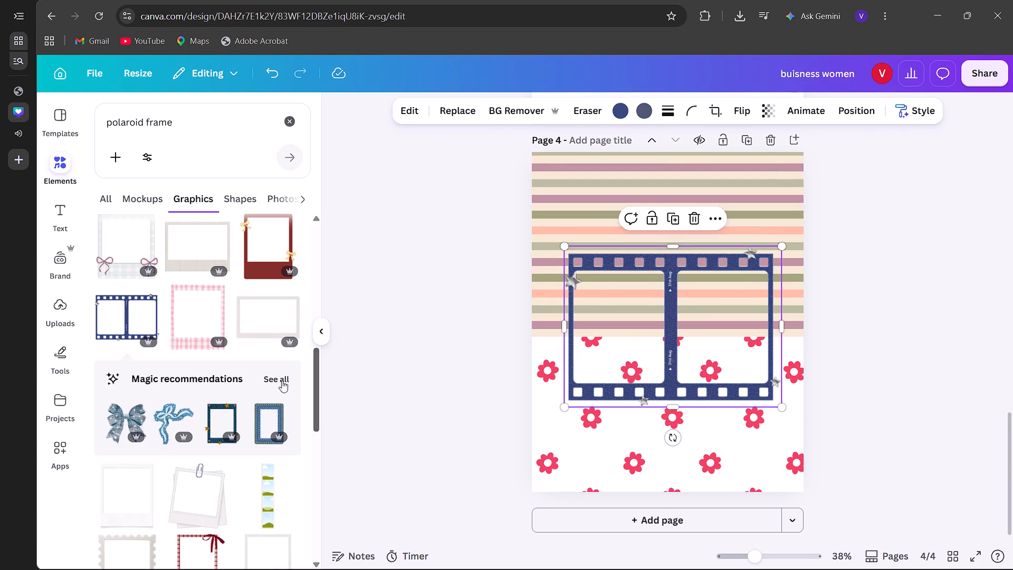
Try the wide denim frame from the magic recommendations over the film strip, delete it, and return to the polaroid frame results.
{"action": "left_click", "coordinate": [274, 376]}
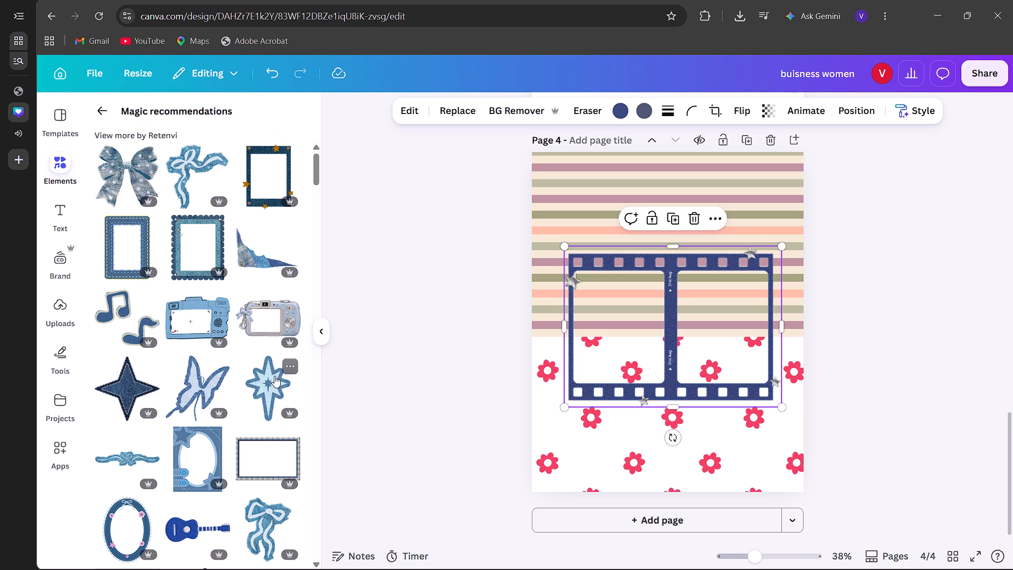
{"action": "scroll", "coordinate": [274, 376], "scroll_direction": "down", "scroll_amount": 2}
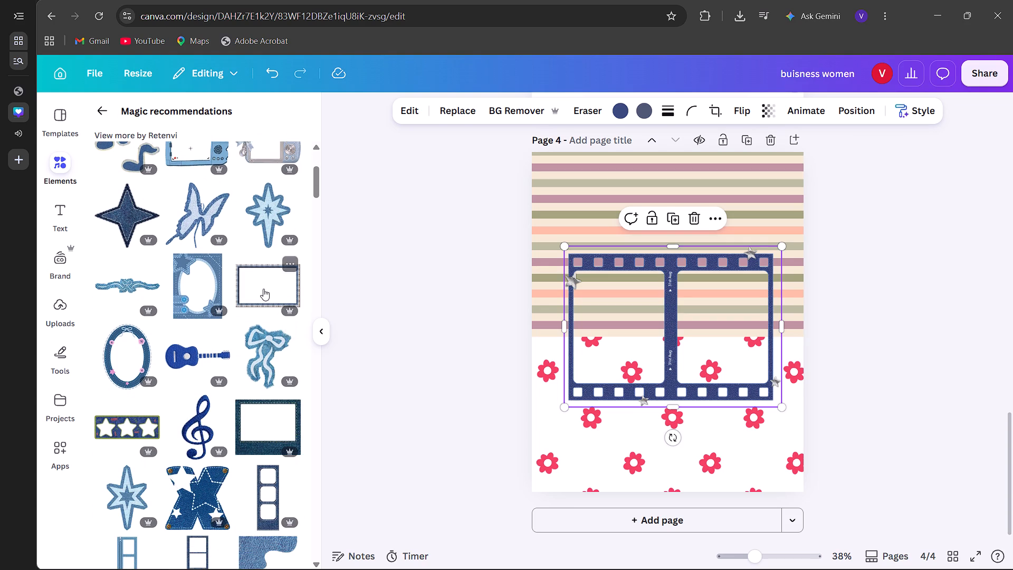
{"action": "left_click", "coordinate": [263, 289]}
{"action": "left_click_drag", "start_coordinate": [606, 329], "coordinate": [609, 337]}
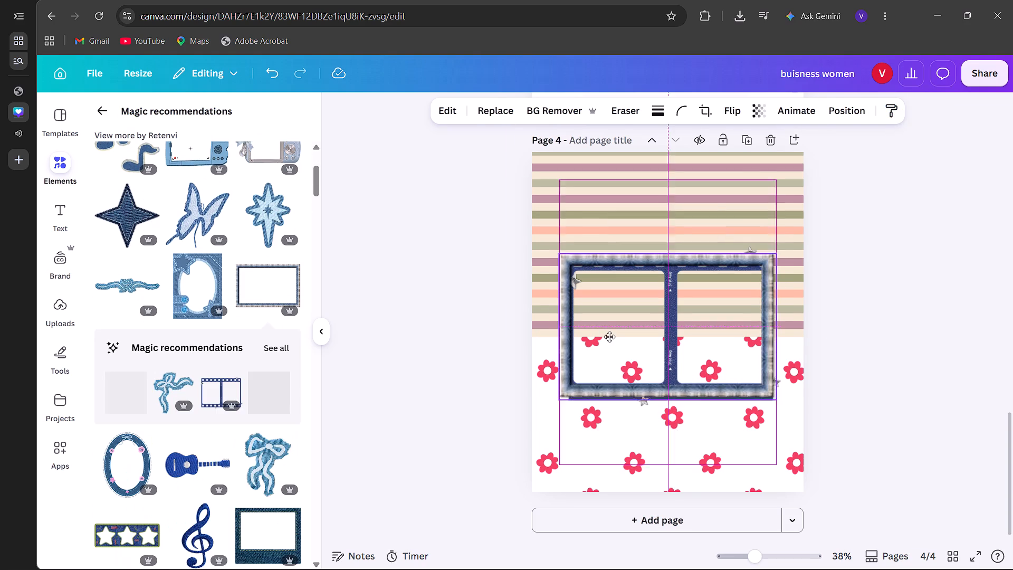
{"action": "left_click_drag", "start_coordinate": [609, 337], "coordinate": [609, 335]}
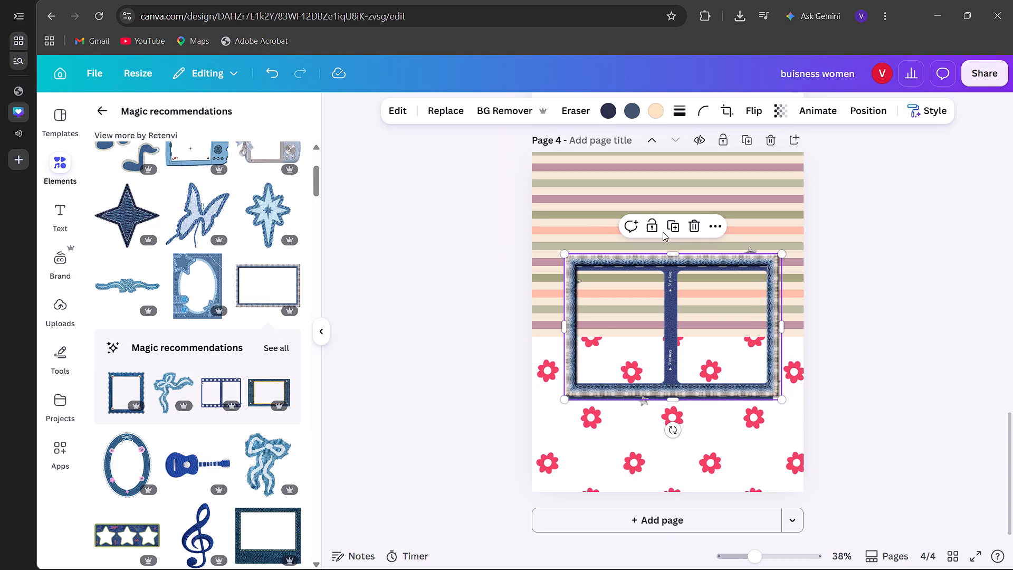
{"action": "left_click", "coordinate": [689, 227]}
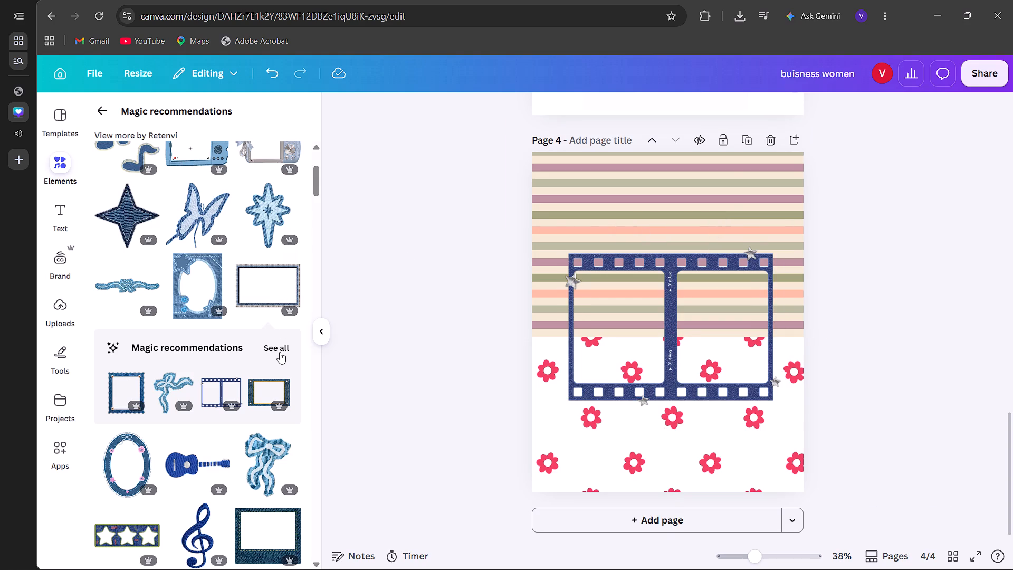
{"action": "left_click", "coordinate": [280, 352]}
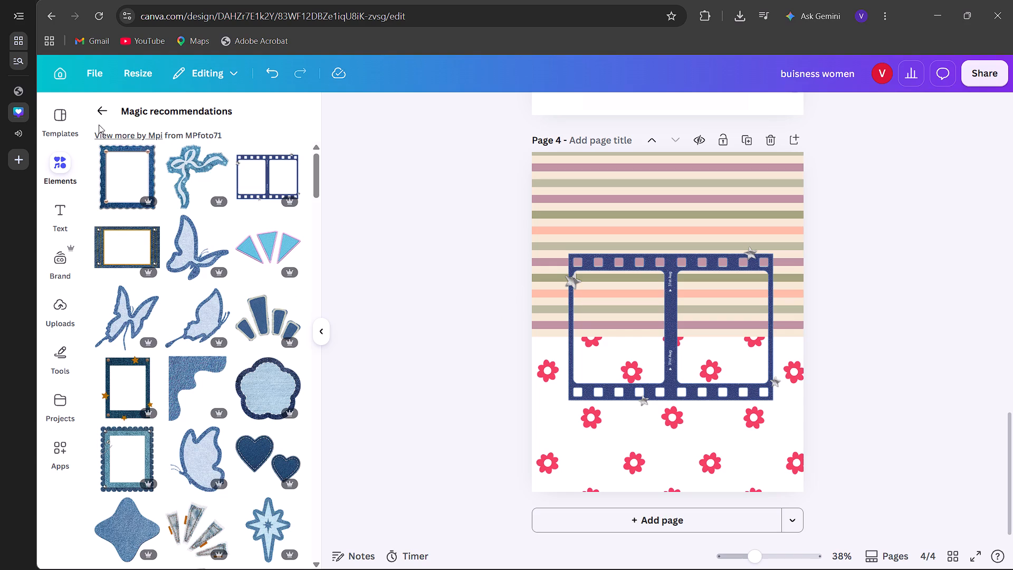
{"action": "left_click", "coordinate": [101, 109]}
Replace the elements search with "SMALL STARS" and show all matching graphics.
{"action": "left_click", "coordinate": [178, 132]}
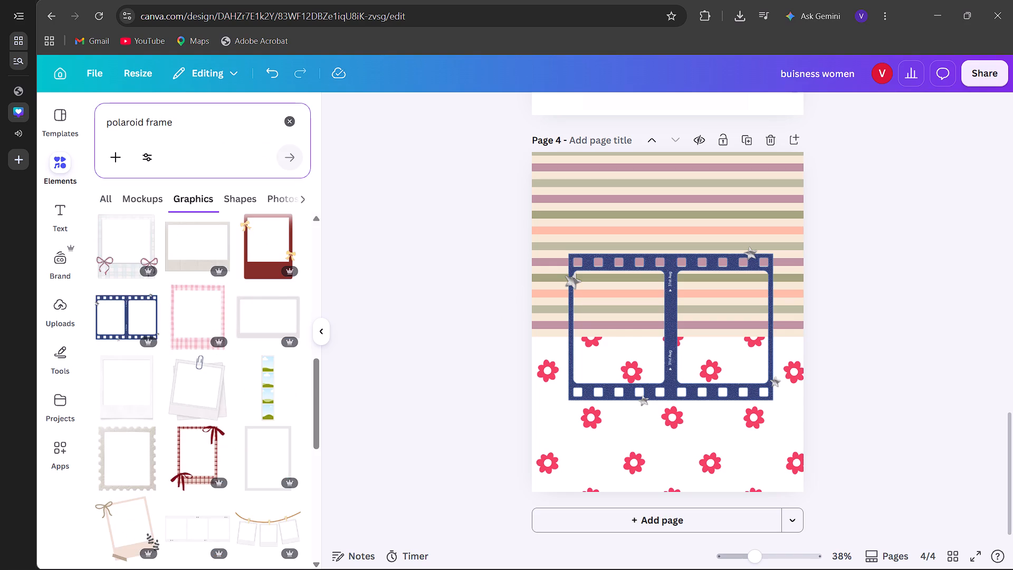
{"action": "left_click", "coordinate": [182, 131]}
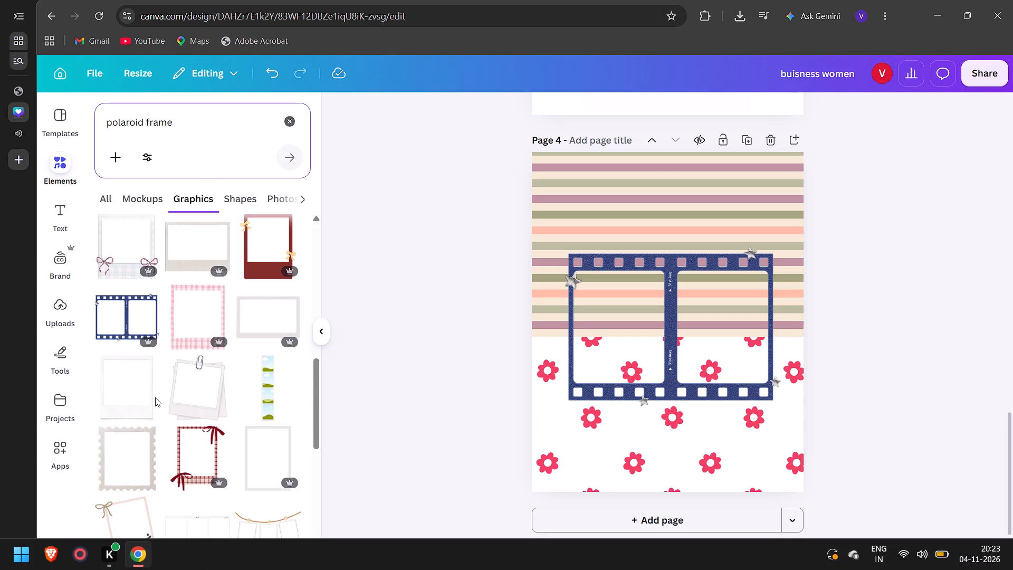
{"action": "left_click", "coordinate": [185, 111]}
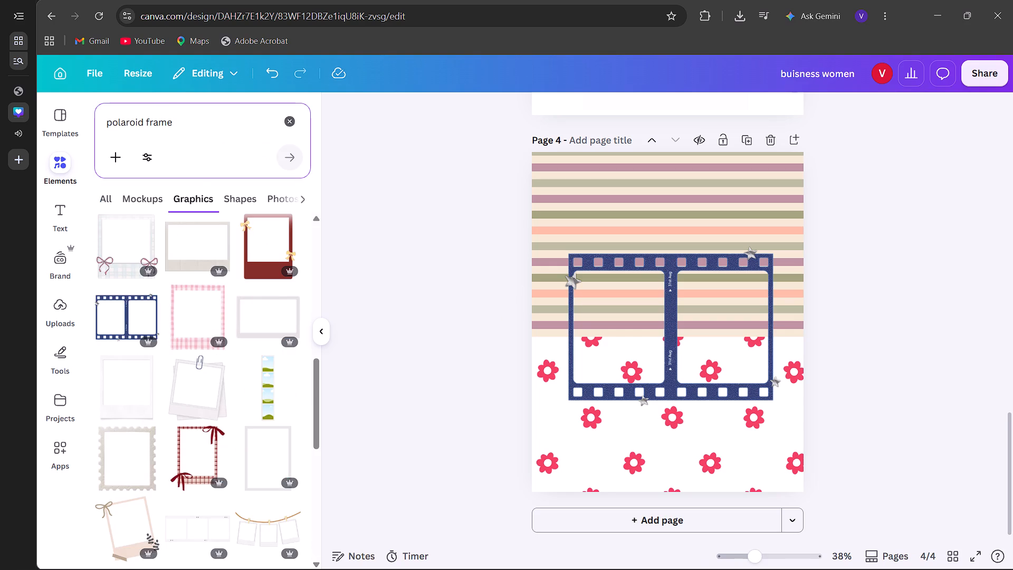
{"action": "left_click", "coordinate": [188, 172]}
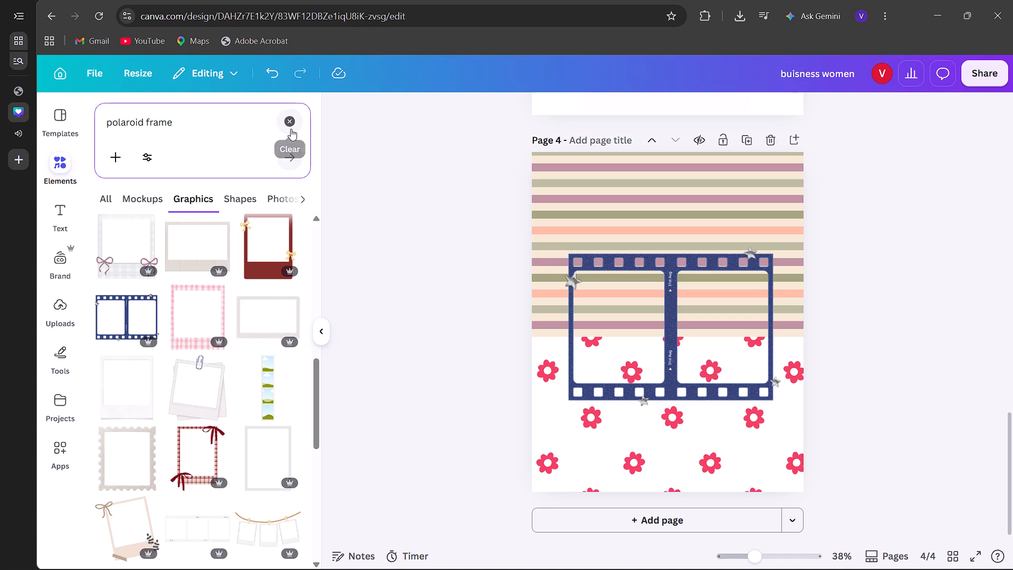
{"action": "left_click", "coordinate": [290, 125]}
{"action": "left_click", "coordinate": [204, 115]}
{"action": "type", "text": "SMALL STARS"}
{"action": "key", "text": "Return"}
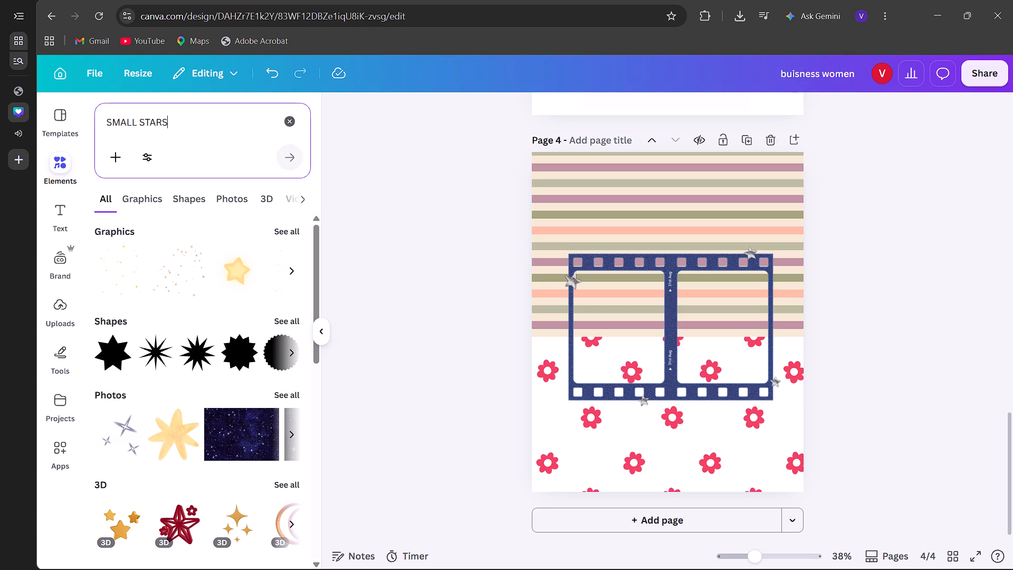
{"action": "left_click", "coordinate": [290, 231]}
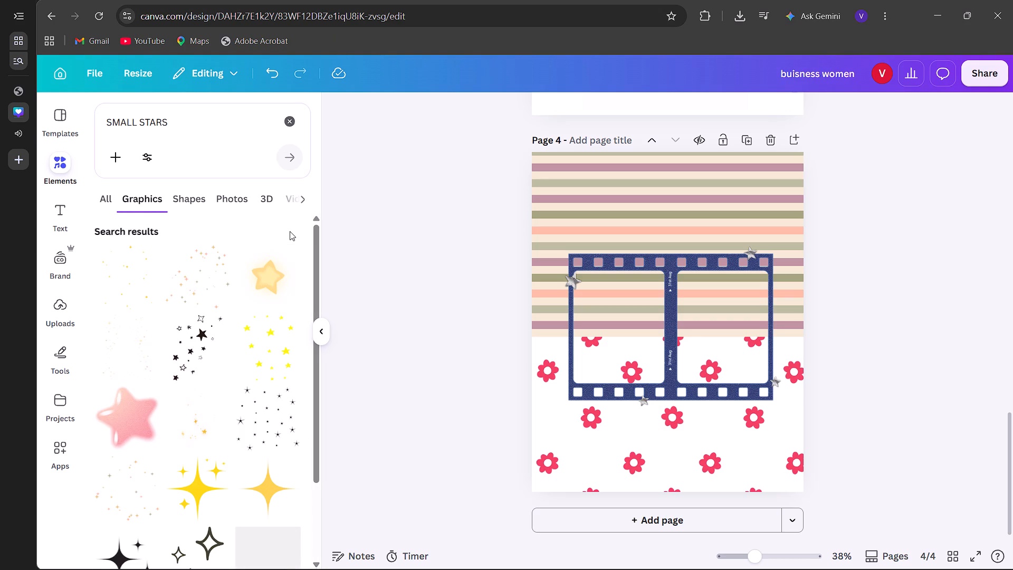
Add the black three-sparkle graphic to page 4, shrink it, and place it just above the film strip's upper-left corner.
{"action": "scroll", "coordinate": [260, 395], "scroll_direction": "down", "scroll_amount": 4}
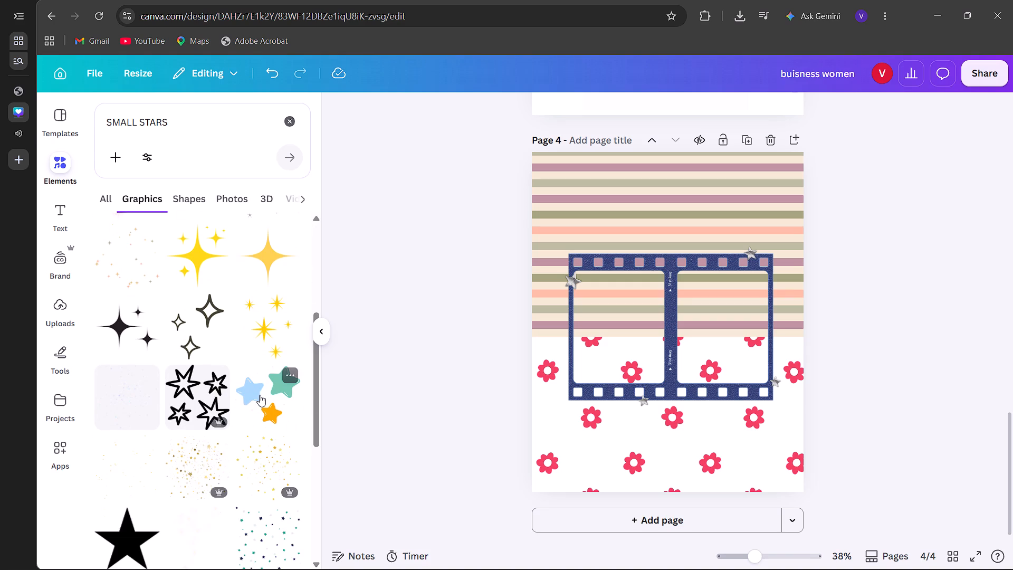
{"action": "left_click", "coordinate": [123, 334]}
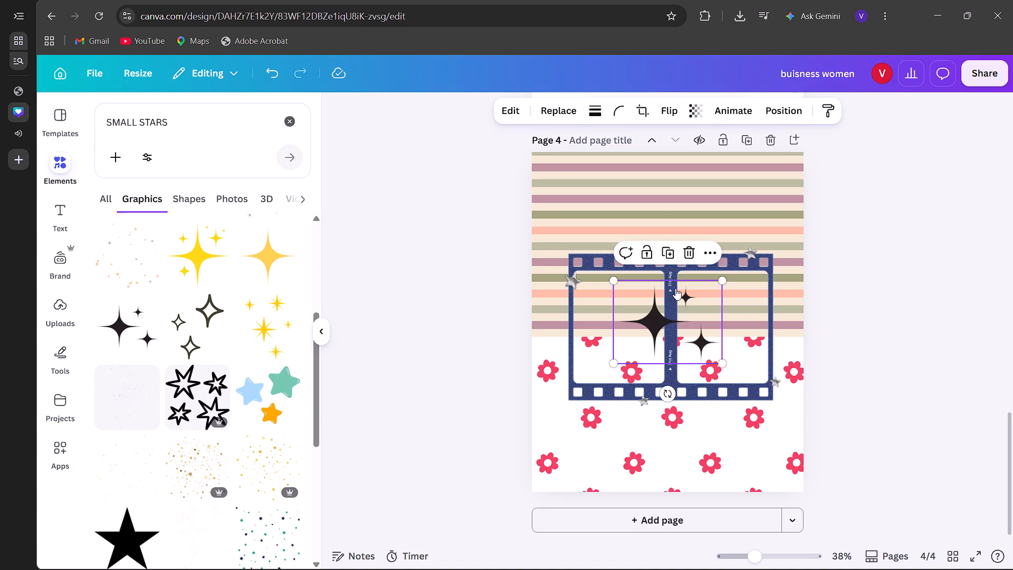
{"action": "left_click_drag", "start_coordinate": [613, 364], "coordinate": [662, 317]}
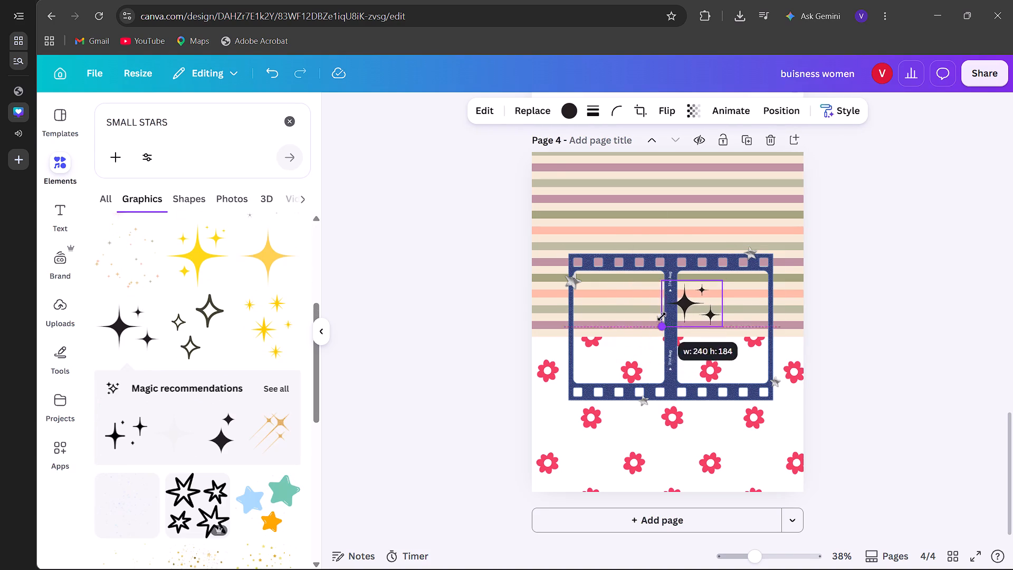
{"action": "left_click_drag", "start_coordinate": [662, 317], "coordinate": [663, 316]}
{"action": "left_click_drag", "start_coordinate": [699, 293], "coordinate": [575, 220]}
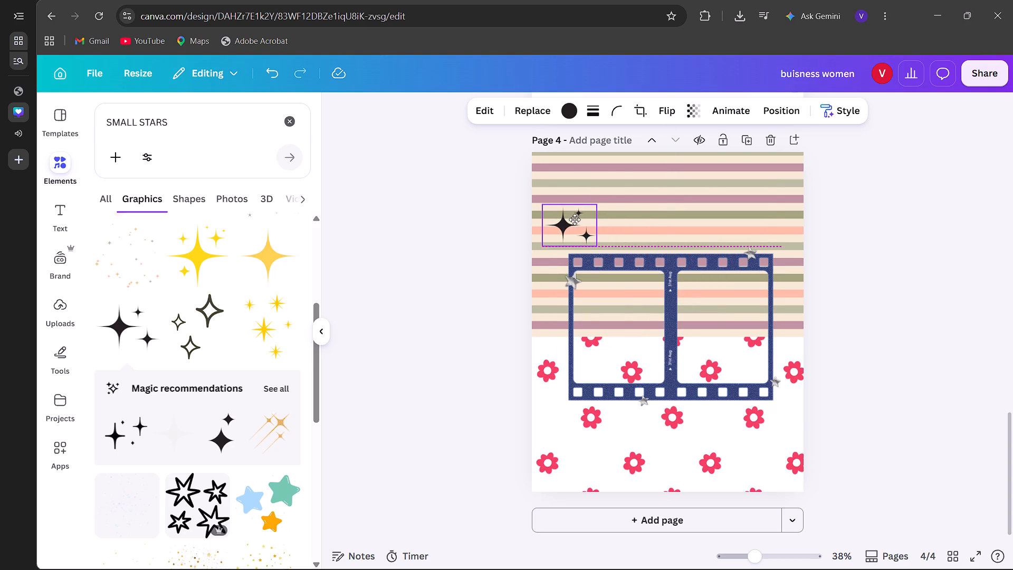
{"action": "left_click_drag", "start_coordinate": [575, 220], "coordinate": [576, 220]}
Recolour the sparkle graphic to the red from the colours used in this design.
{"action": "left_click", "coordinate": [570, 109]}
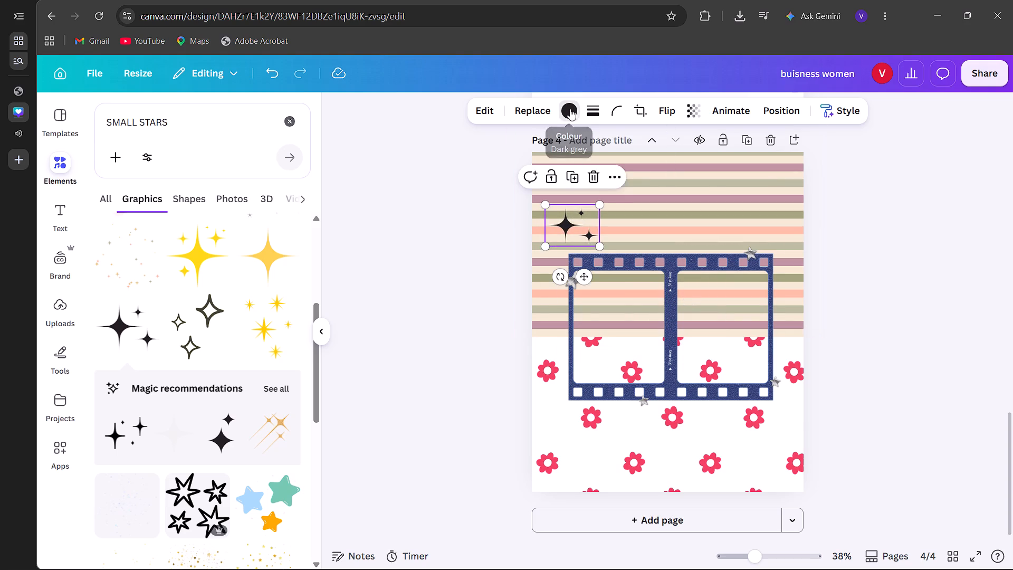
{"action": "left_click", "coordinate": [258, 209]}
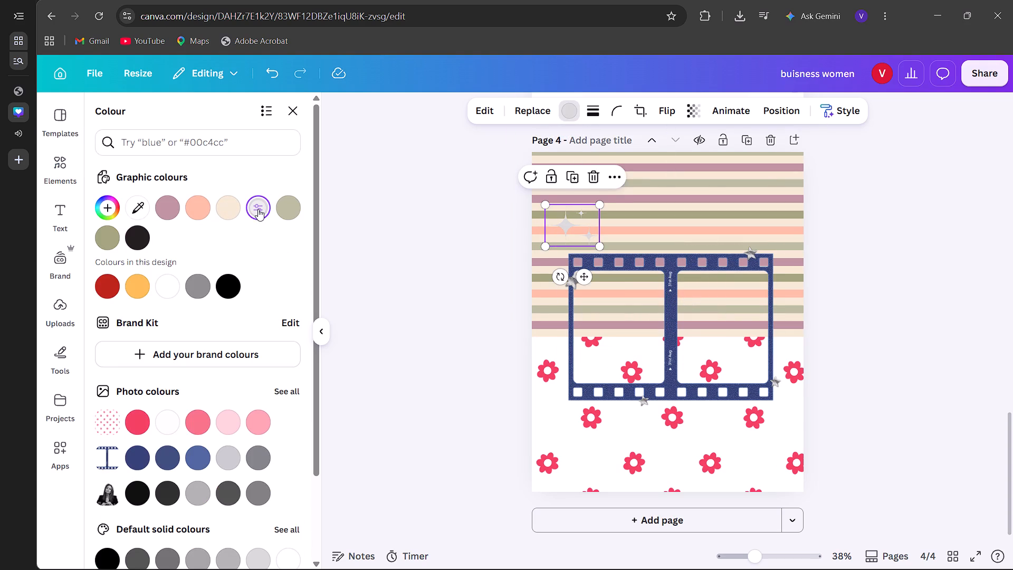
{"action": "left_click", "coordinate": [204, 212]}
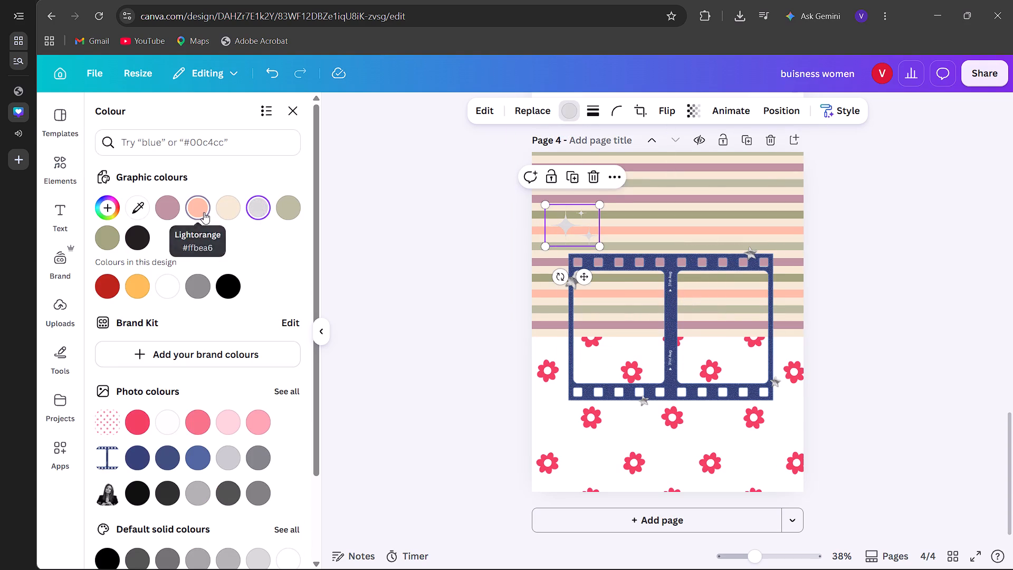
{"action": "left_click", "coordinate": [109, 287]}
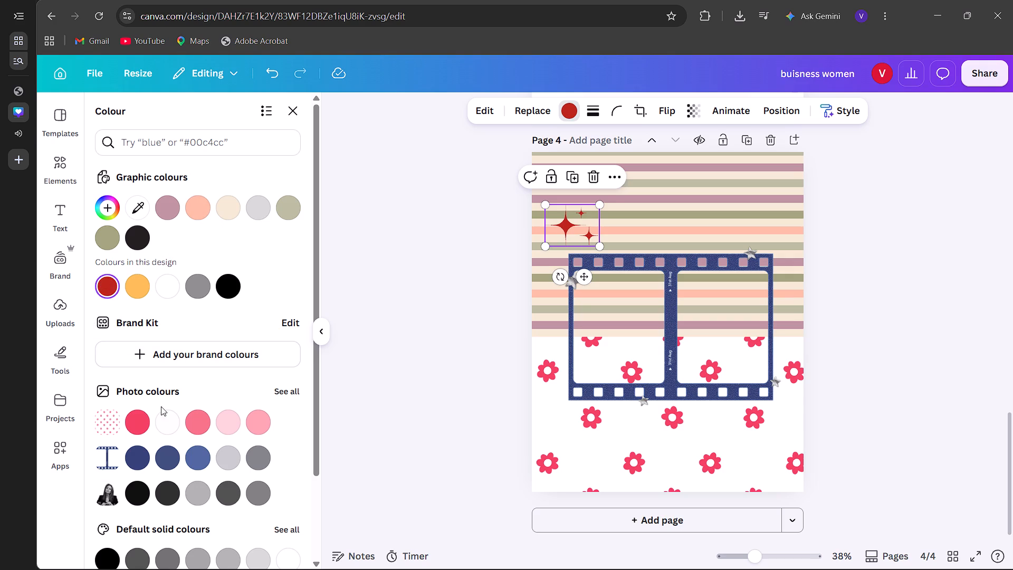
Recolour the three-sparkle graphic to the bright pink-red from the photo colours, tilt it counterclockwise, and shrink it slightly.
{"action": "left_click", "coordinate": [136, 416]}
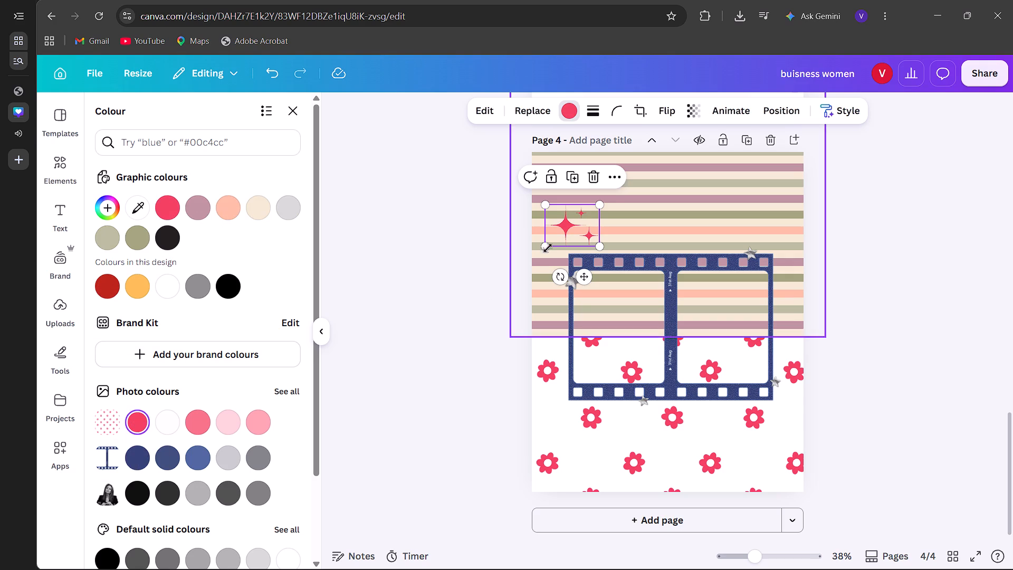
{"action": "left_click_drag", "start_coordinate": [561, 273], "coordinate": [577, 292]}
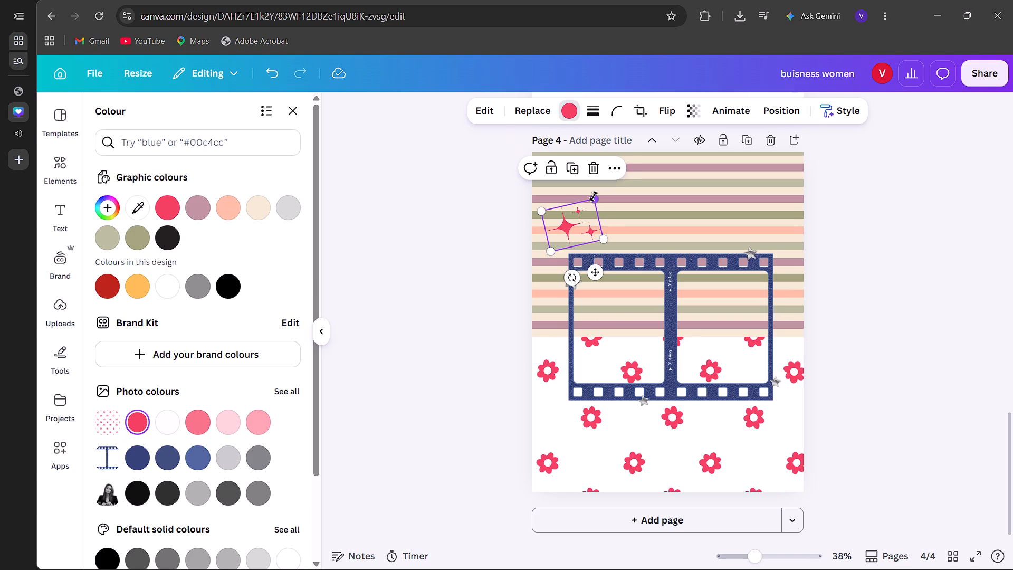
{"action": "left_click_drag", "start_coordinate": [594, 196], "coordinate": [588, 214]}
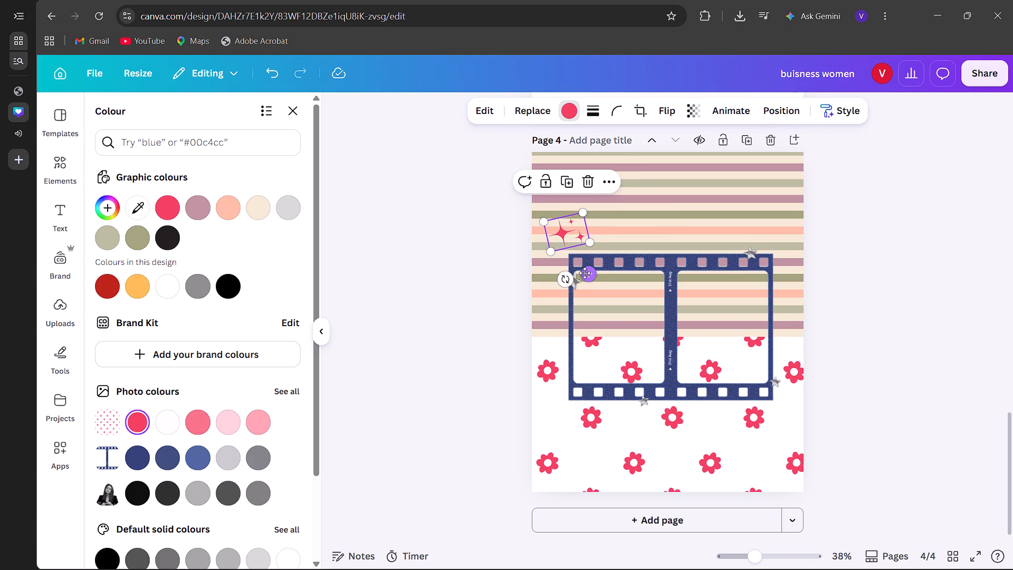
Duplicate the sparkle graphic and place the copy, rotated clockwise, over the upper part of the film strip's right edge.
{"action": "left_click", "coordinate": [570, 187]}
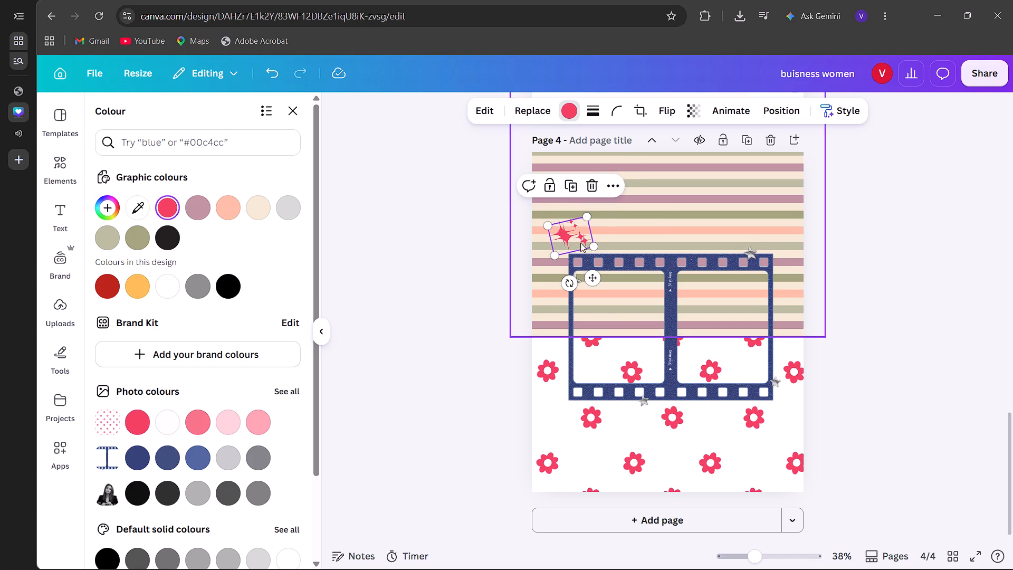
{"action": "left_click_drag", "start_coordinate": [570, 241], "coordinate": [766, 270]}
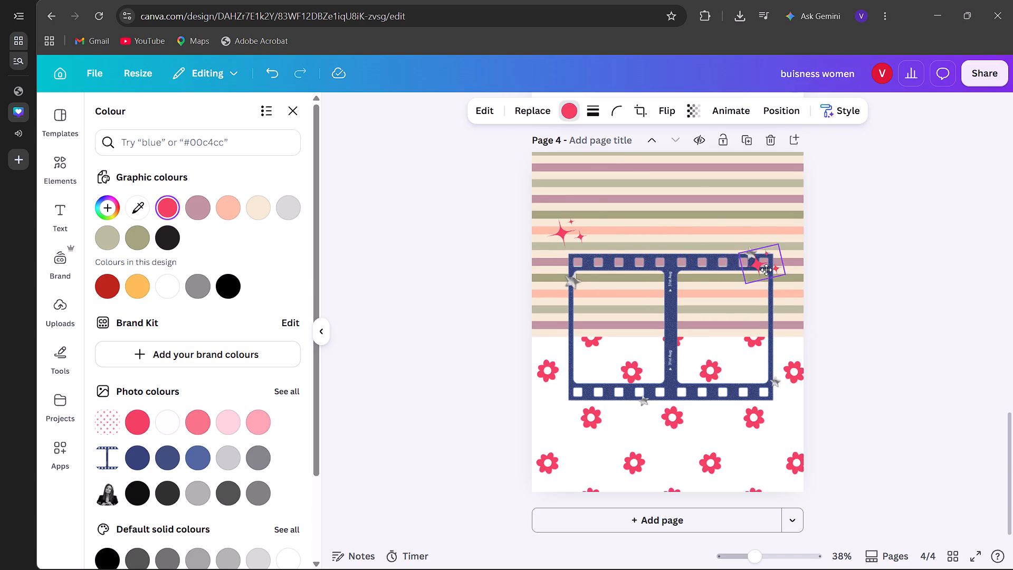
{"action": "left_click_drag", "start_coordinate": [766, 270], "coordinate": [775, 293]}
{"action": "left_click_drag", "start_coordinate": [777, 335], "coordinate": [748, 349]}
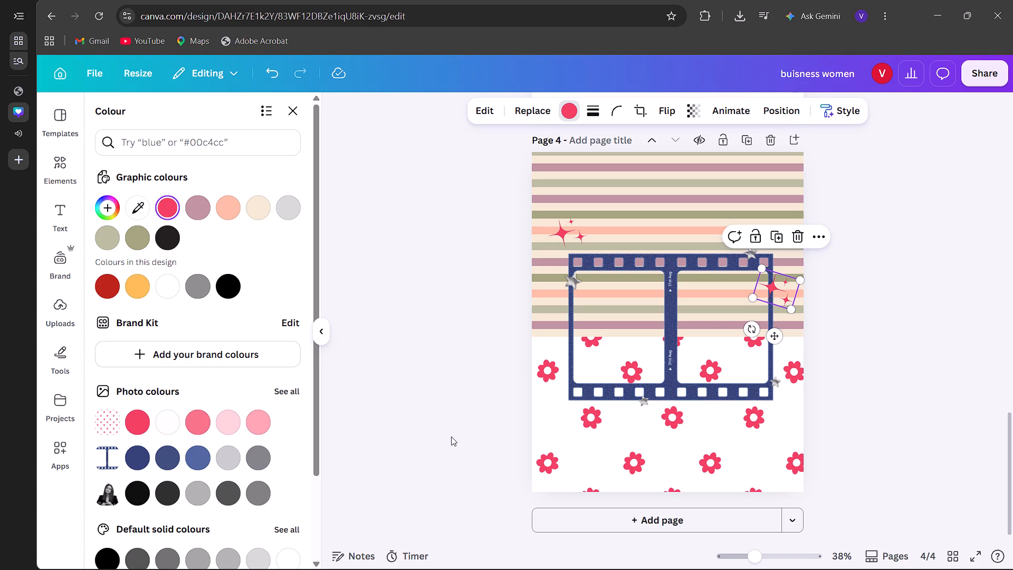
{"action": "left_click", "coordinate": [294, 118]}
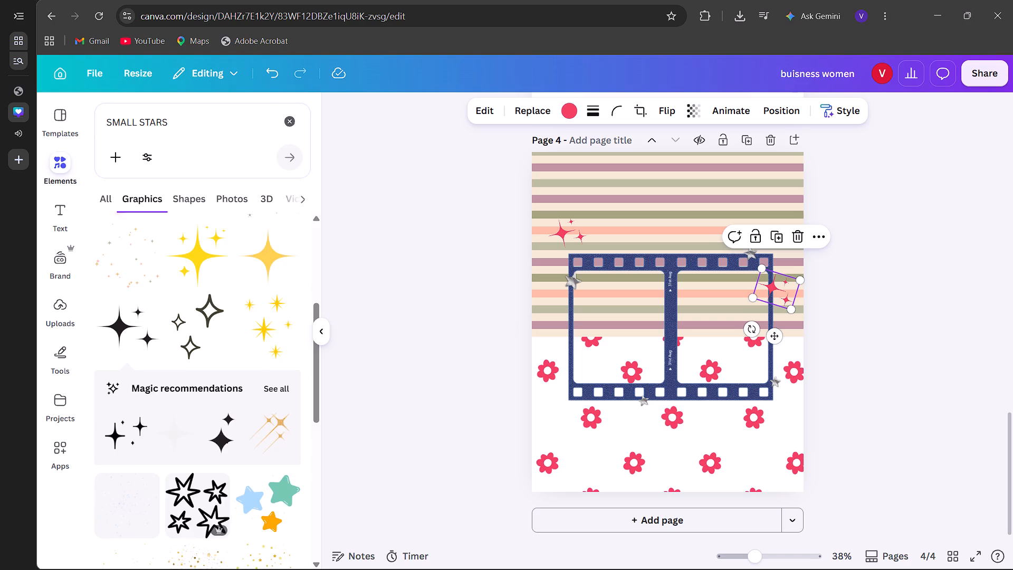
Refine the elements search to "SMALL STARS SILVER".
{"action": "left_click", "coordinate": [179, 119]}
{"action": "key", "text": "space"}
{"action": "type", "text": "SILVER"}
{"action": "key", "text": "Return"}
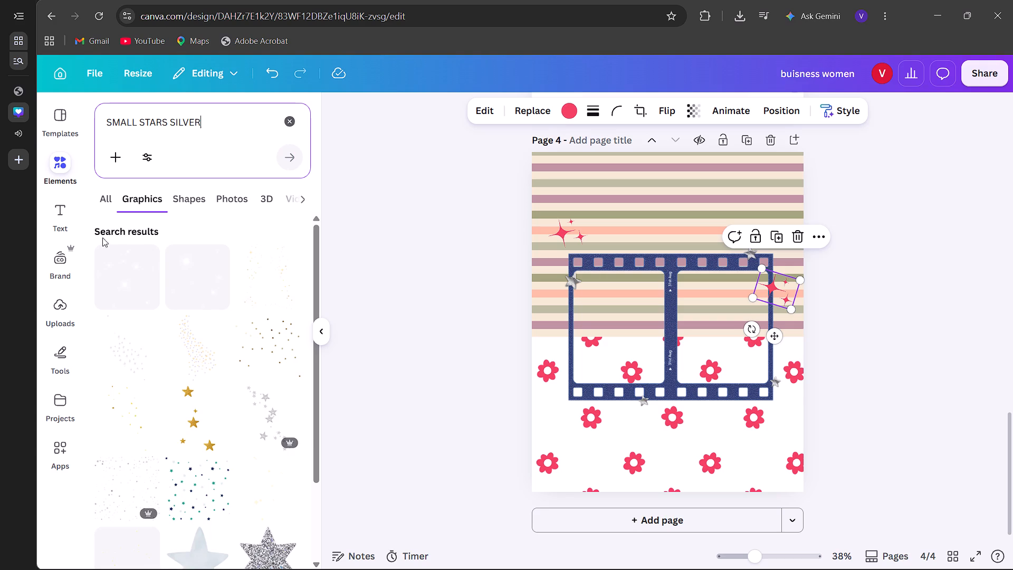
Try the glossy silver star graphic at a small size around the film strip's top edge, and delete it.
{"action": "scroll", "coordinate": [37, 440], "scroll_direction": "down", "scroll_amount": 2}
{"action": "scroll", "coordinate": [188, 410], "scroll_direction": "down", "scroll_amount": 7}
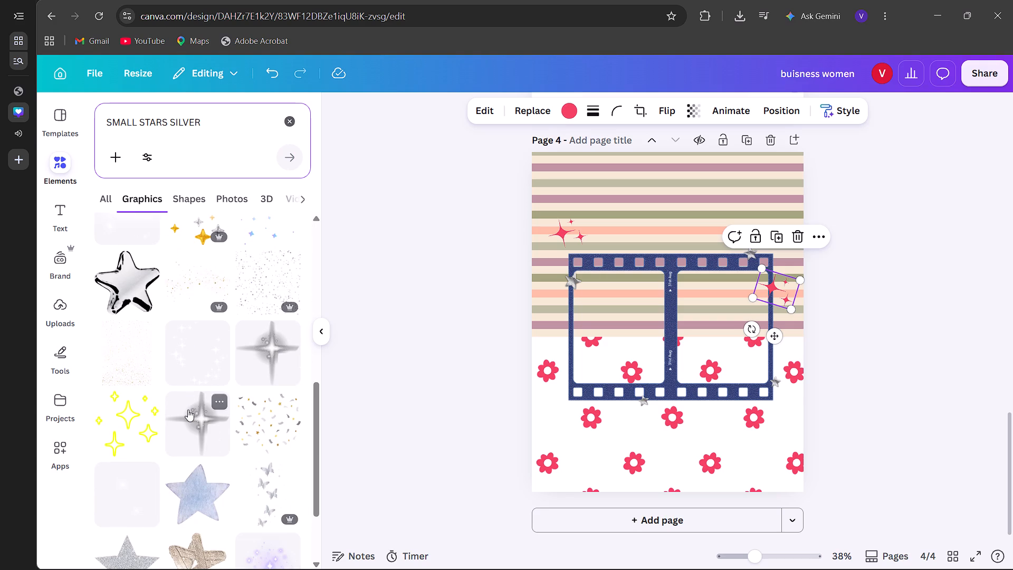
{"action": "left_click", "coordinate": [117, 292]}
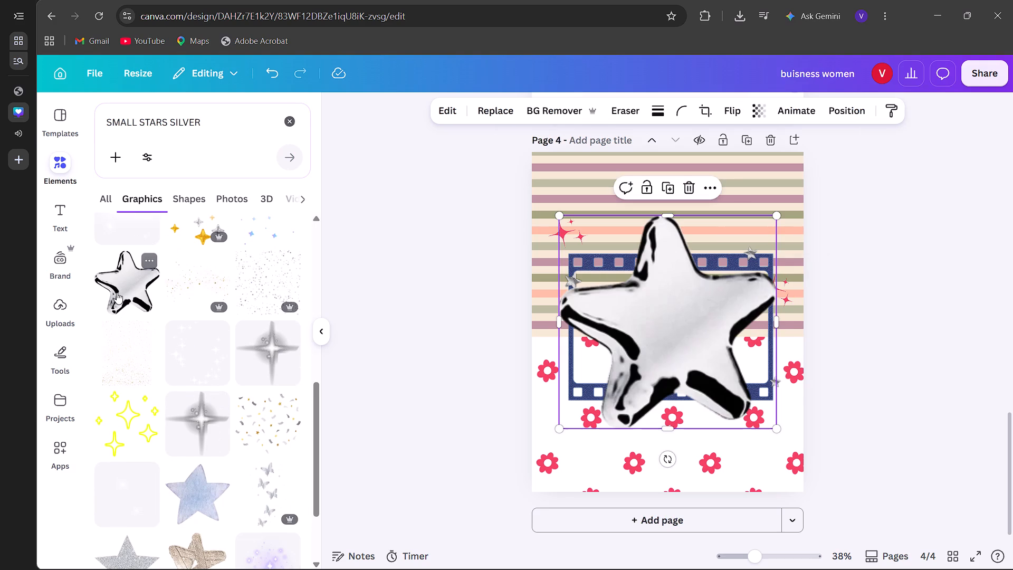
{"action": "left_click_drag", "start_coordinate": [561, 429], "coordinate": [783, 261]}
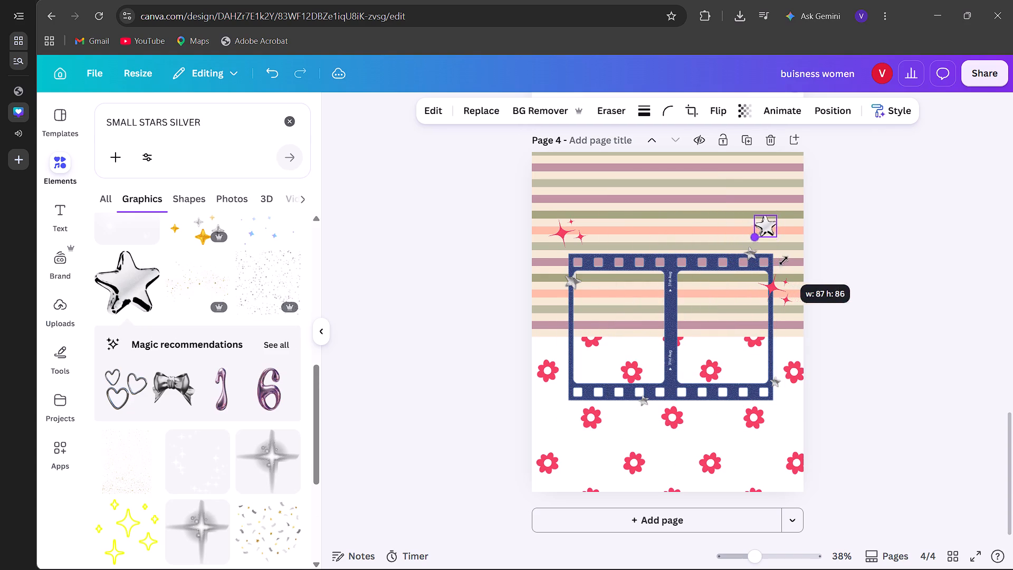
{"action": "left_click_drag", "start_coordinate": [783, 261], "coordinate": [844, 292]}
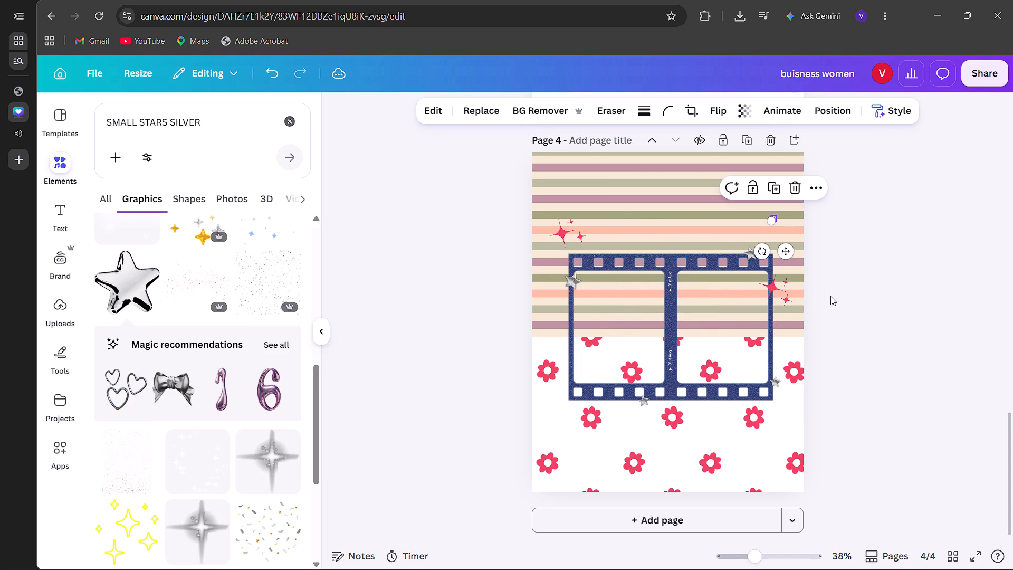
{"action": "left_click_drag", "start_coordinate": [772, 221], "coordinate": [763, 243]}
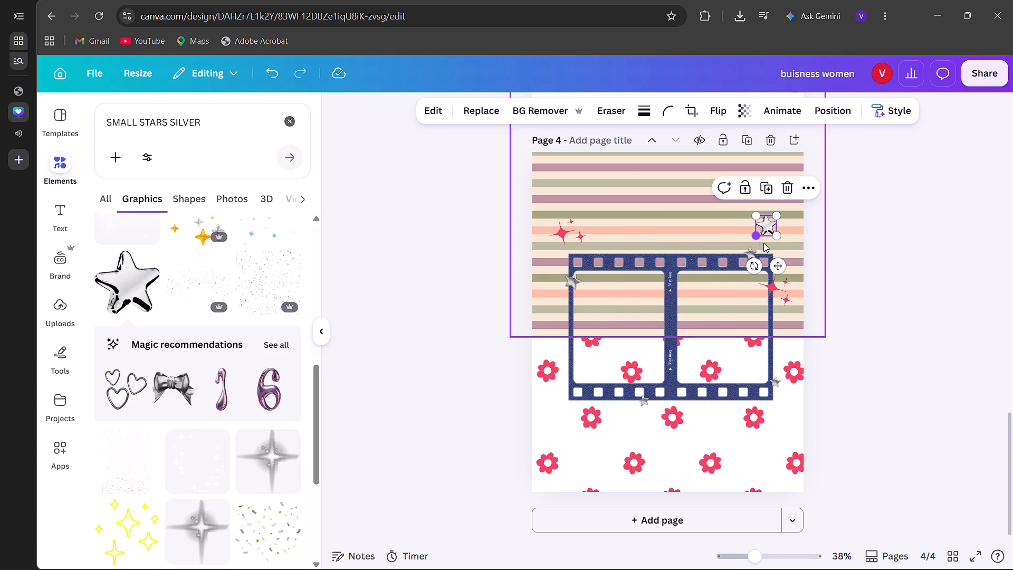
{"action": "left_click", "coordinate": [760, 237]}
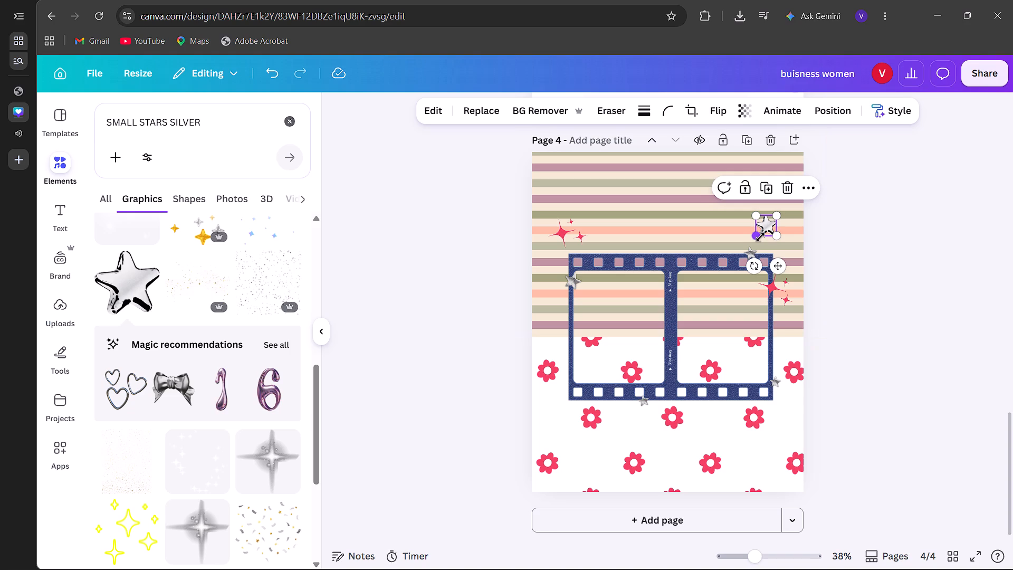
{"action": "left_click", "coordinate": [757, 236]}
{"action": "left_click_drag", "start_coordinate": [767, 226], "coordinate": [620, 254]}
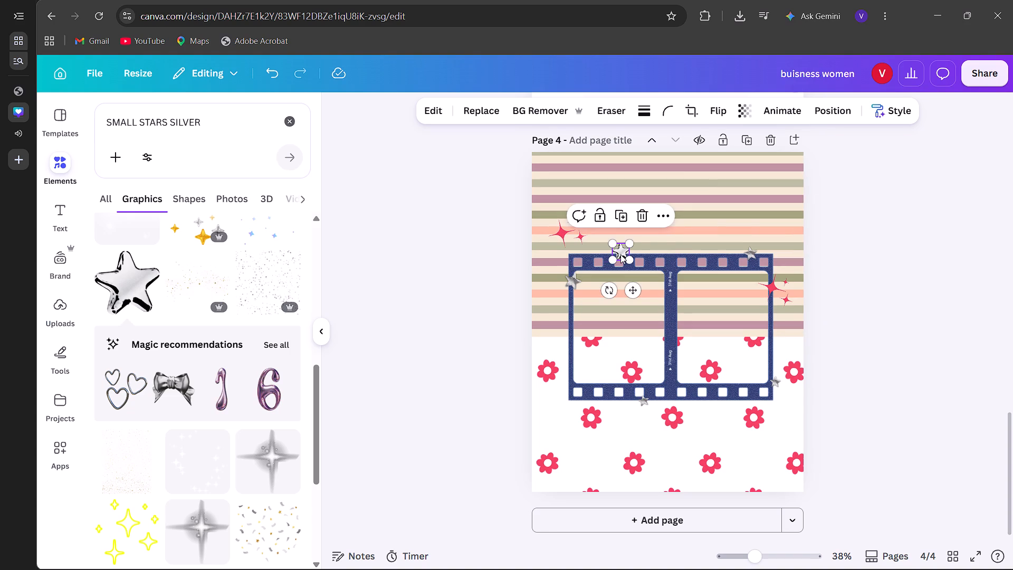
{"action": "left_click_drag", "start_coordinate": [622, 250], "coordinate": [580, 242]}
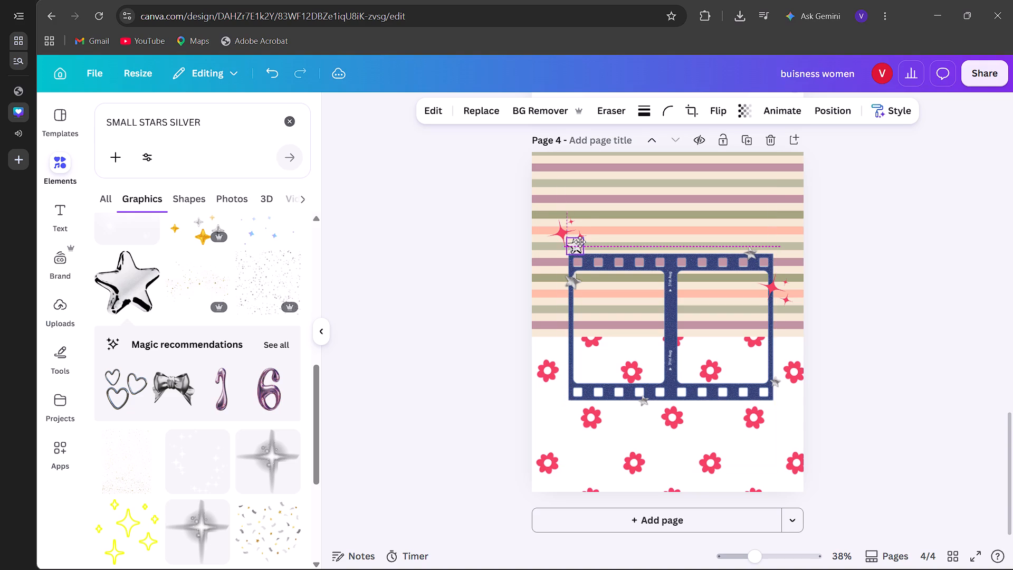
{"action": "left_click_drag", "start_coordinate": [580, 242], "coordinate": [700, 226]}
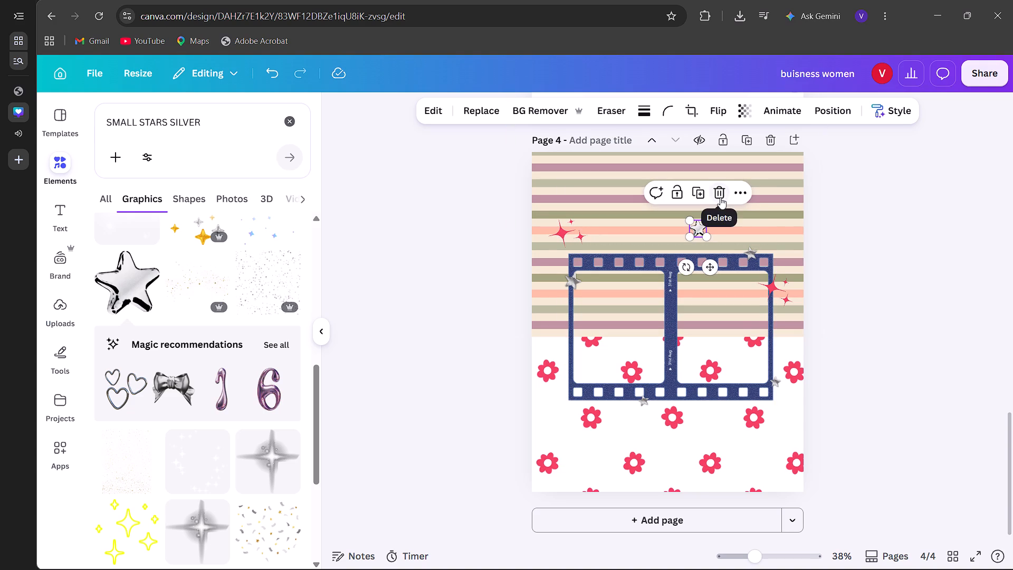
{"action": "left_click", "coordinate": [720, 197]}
Replace the elements search with "BOW" and browse the matching graphics.
{"action": "scroll", "coordinate": [228, 373], "scroll_direction": "down", "scroll_amount": 3}
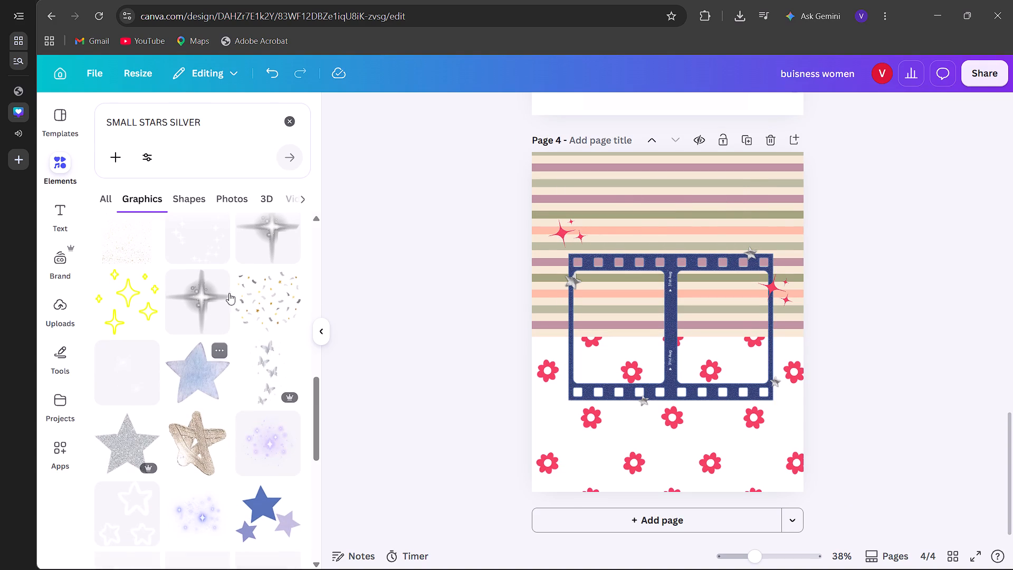
{"action": "left_click", "coordinate": [256, 112]}
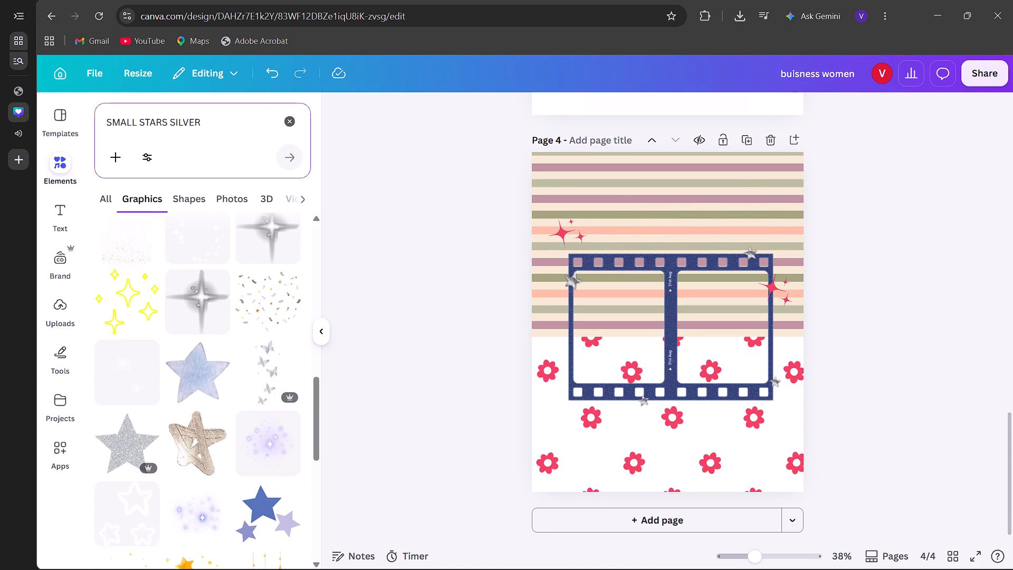
{"action": "left_click", "coordinate": [234, 111]}
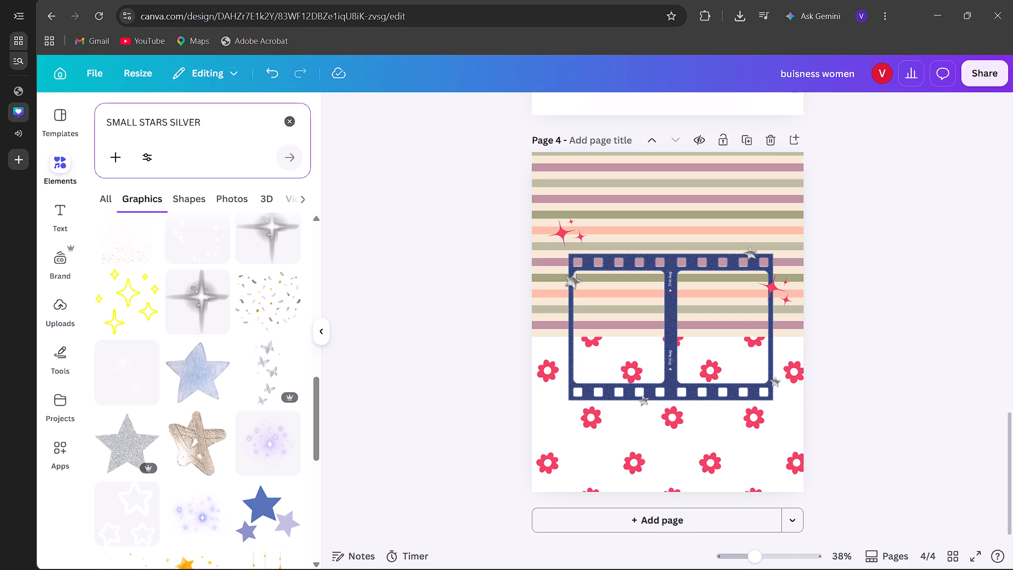
{"action": "left_click", "coordinate": [198, 117]}
{"action": "key", "text": "BackSpace"}
{"action": "key", "text": "BackSpace"}
{"action": "key", "text": "BackSpace"}
{"action": "key", "text": "BackSpace"}
{"action": "key", "text": "BackSpace"}
{"action": "key", "text": "BackSpace"}
{"action": "key", "text": "BackSpace"}
{"action": "key", "text": "BackSpace"}
{"action": "key", "text": "BackSpace"}
{"action": "key", "text": "BackSpace"}
{"action": "key", "text": "BackSpace"}
{"action": "key", "text": "BackSpace"}
{"action": "key", "text": "BackSpace"}
{"action": "key", "text": "BackSpace"}
{"action": "key", "text": "BackSpace"}
{"action": "key", "text": "BackSpace"}
{"action": "key", "text": "BackSpace"}
{"action": "key", "text": "BackSpace"}
{"action": "key", "text": "BackSpace"}
{"action": "key", "text": "BackSpace"}
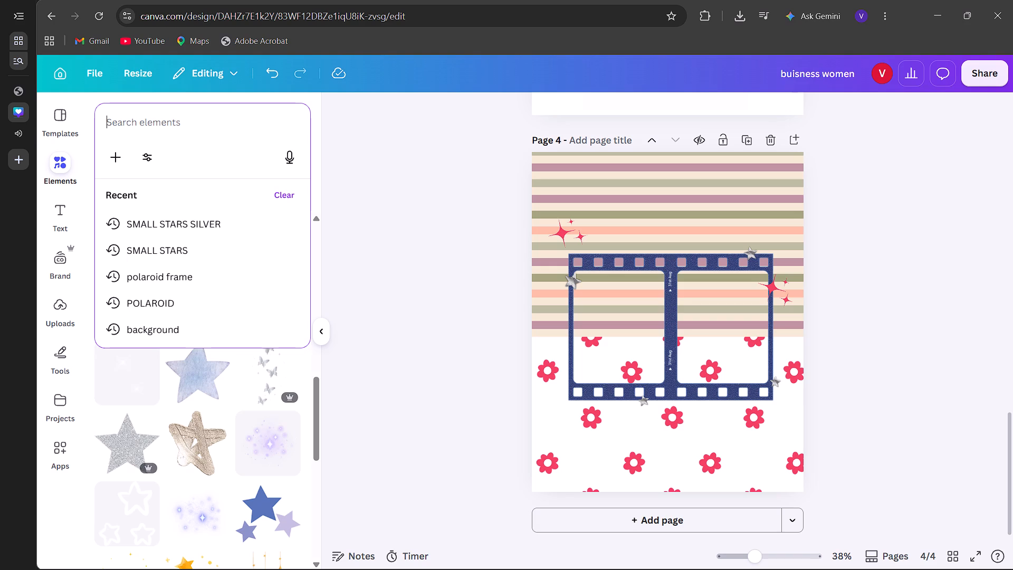
{"action": "type", "text": "BOW"}
{"action": "key", "text": "Return"}
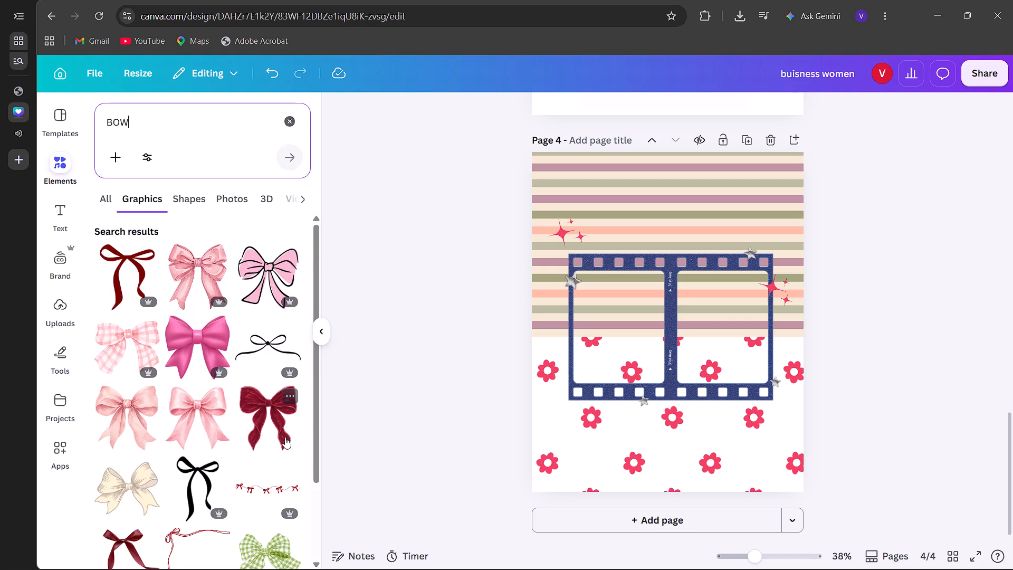
{"action": "scroll", "coordinate": [285, 437], "scroll_direction": "down", "scroll_amount": 2}
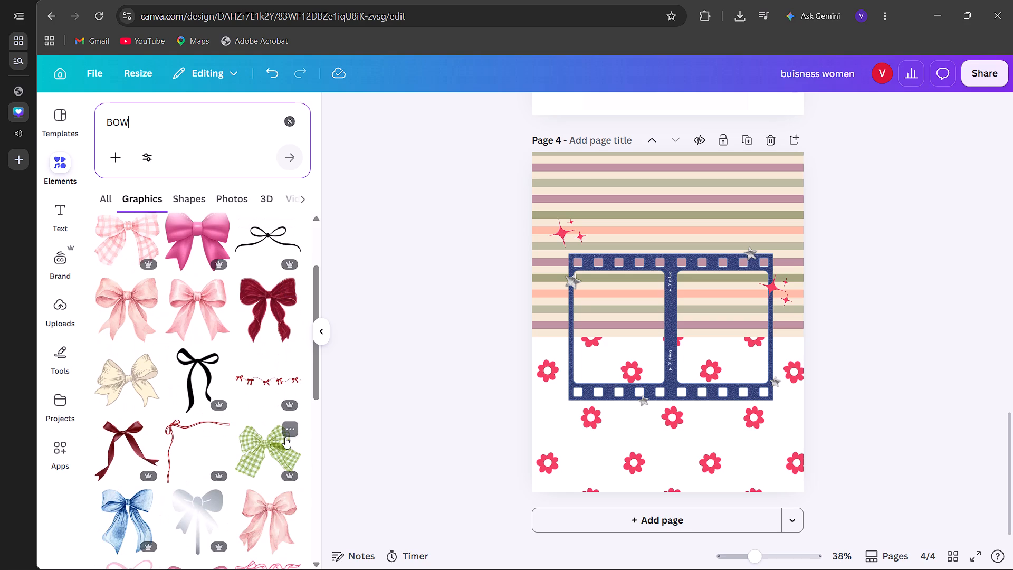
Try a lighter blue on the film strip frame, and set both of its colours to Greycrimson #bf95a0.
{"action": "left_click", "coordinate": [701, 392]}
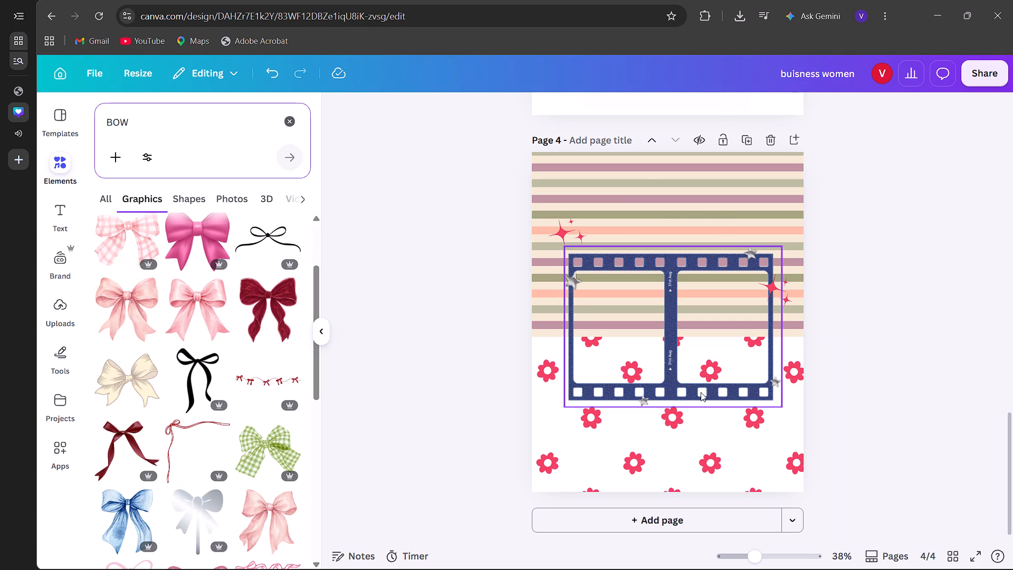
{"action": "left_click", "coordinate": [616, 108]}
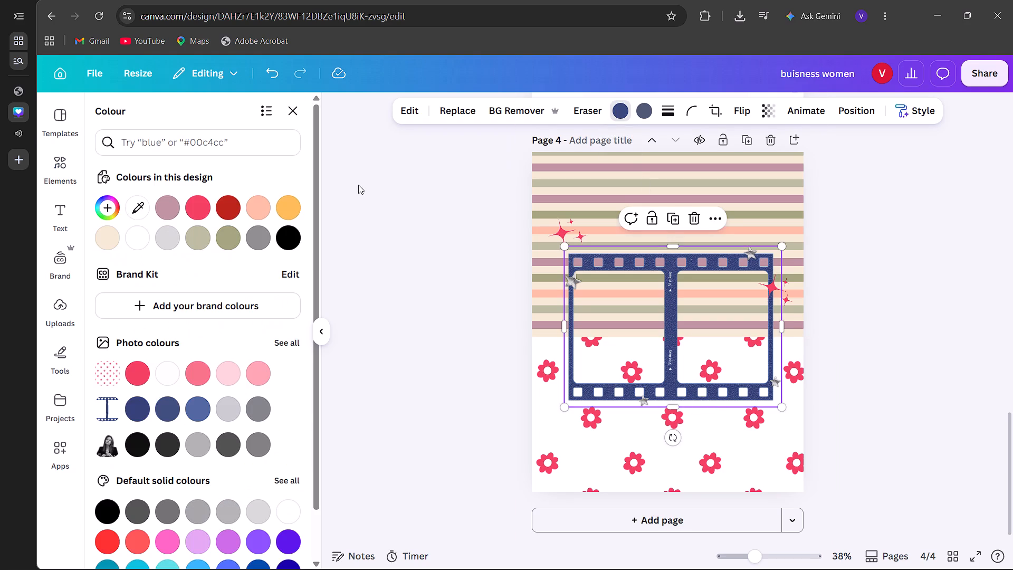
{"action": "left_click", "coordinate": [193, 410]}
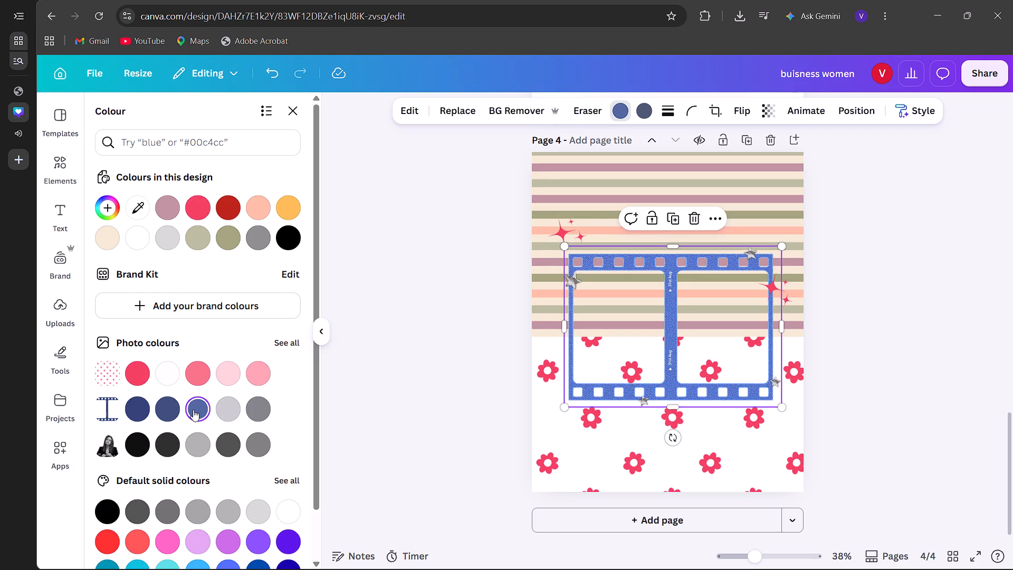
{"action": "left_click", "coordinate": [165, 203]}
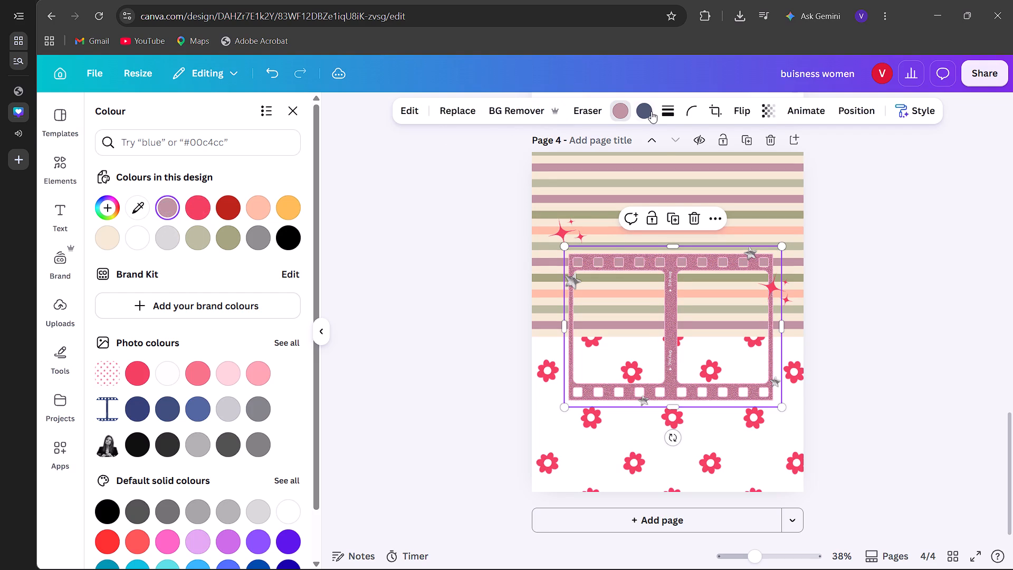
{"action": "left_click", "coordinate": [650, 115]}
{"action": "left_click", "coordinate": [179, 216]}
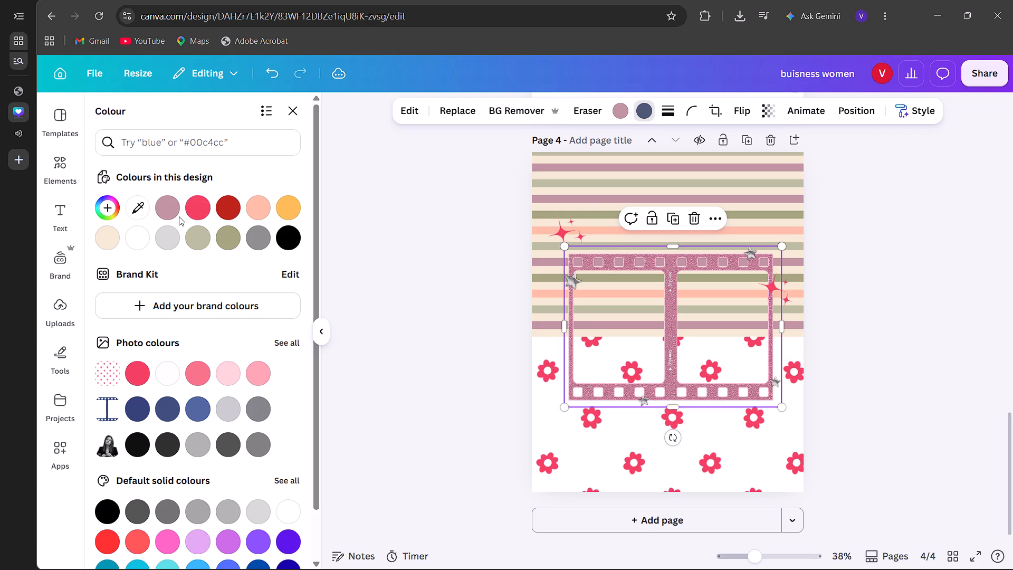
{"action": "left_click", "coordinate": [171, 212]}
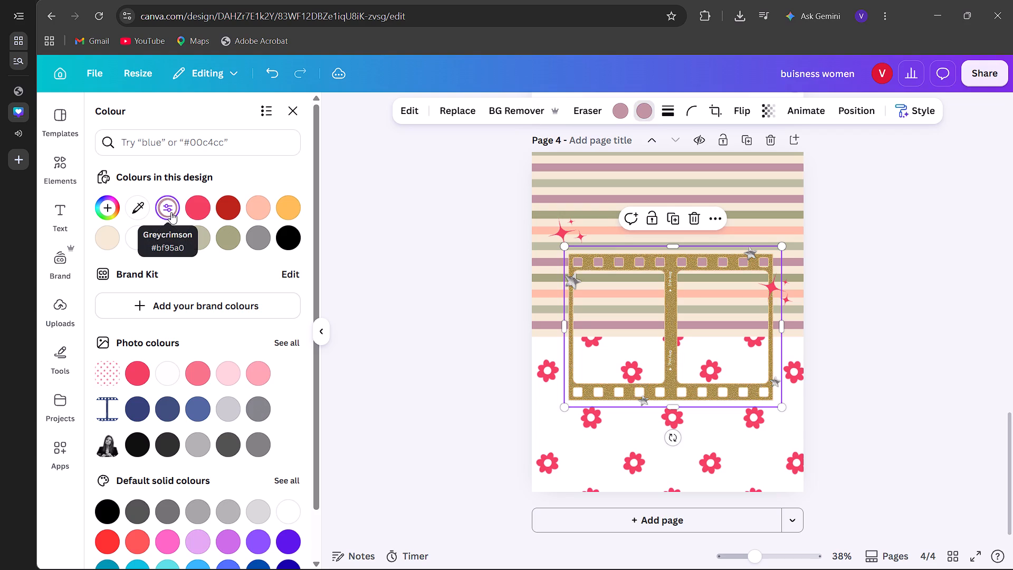
Delete the film strip frame and both sparkle graphics from page 4.
{"action": "left_click", "coordinate": [692, 217]}
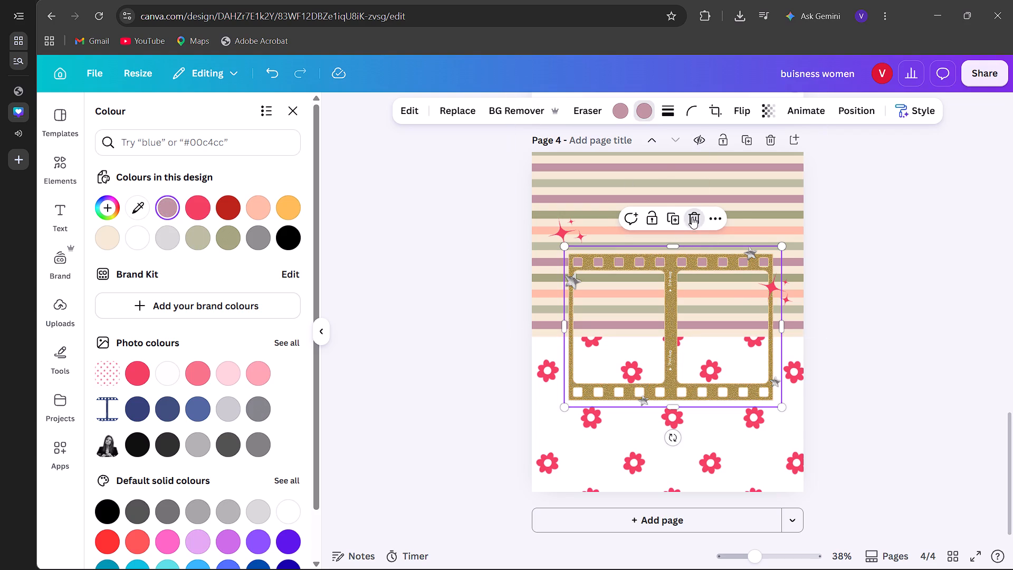
{"action": "left_click", "coordinate": [576, 225]}
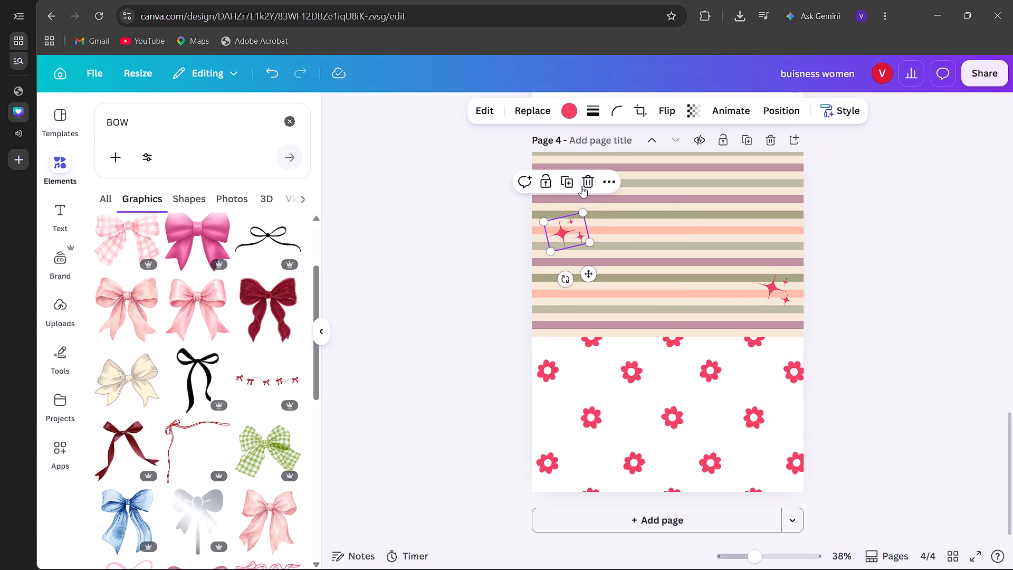
{"action": "left_click", "coordinate": [586, 184]}
{"action": "left_click", "coordinate": [782, 289]}
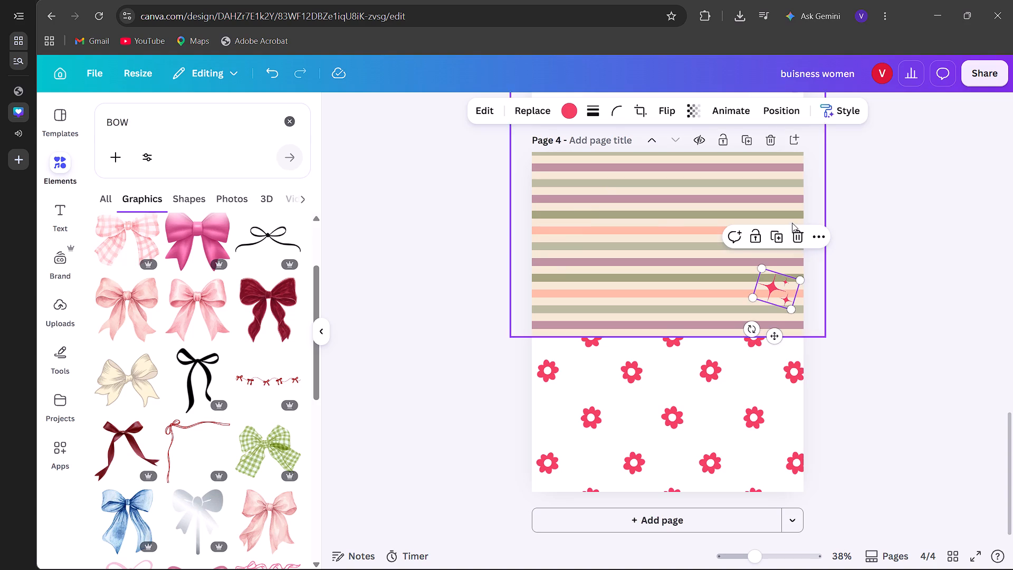
{"action": "left_click", "coordinate": [796, 233]}
Replace the elements search with the recent search "polaroid frame".
{"action": "left_click", "coordinate": [290, 119]}
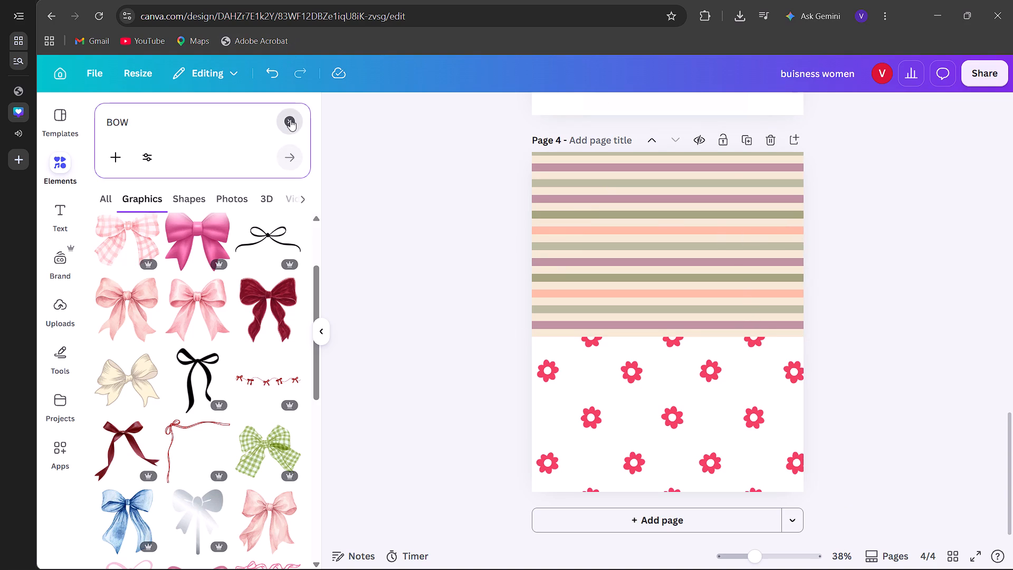
{"action": "left_click", "coordinate": [221, 302]}
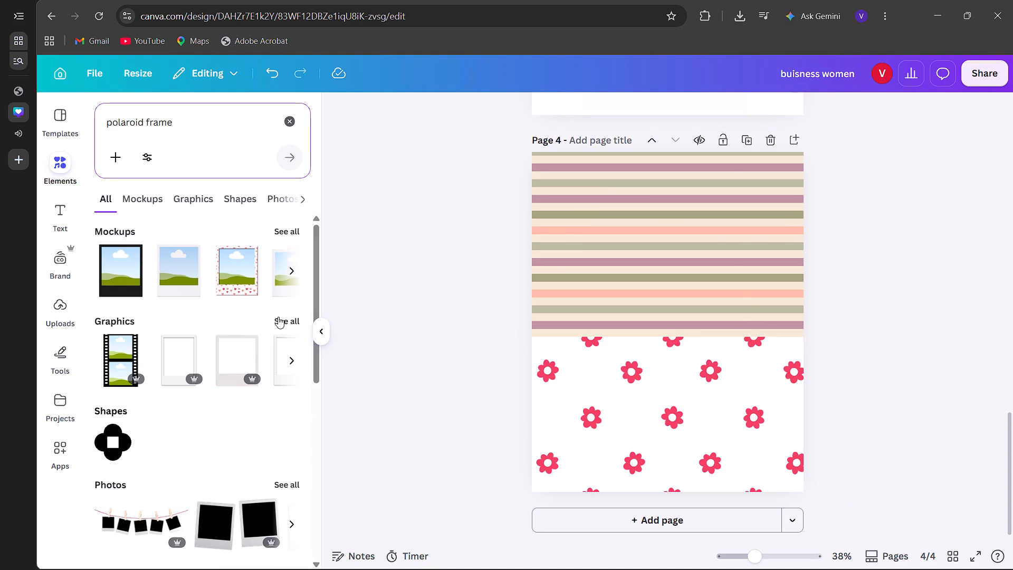
Add the wide grey polaroid frame graphic to page 4 and place it slightly right of centre, across the striped and floral areas.
{"action": "left_click", "coordinate": [288, 319]}
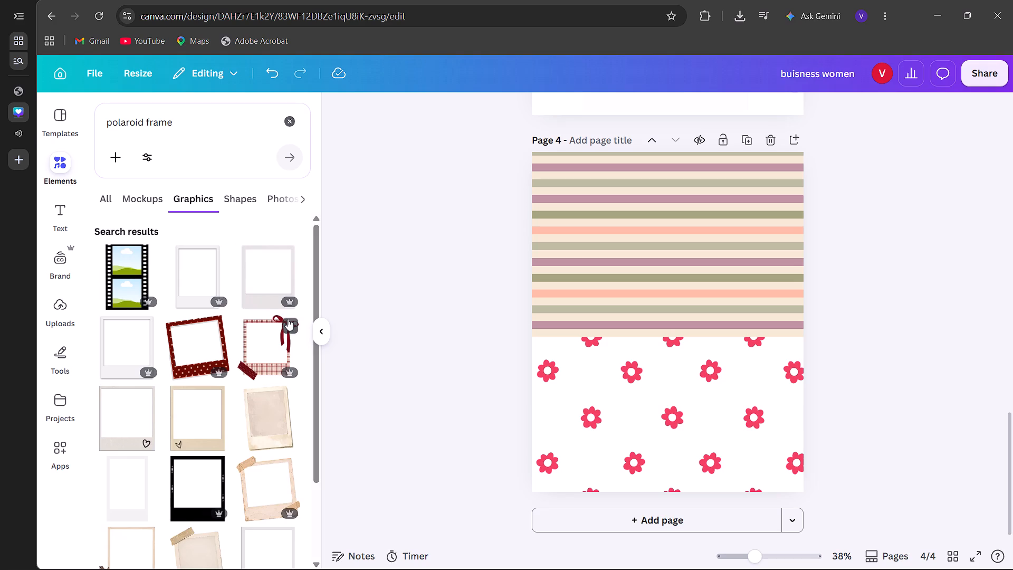
{"action": "scroll", "coordinate": [288, 319], "scroll_direction": "down", "scroll_amount": 3}
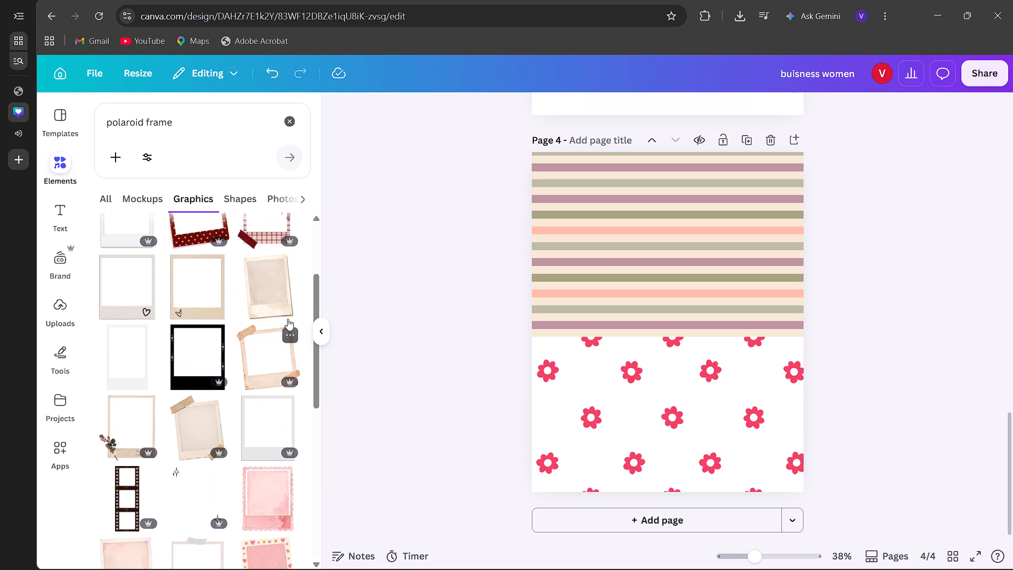
{"action": "scroll", "coordinate": [288, 319], "scroll_direction": "down", "scroll_amount": 3}
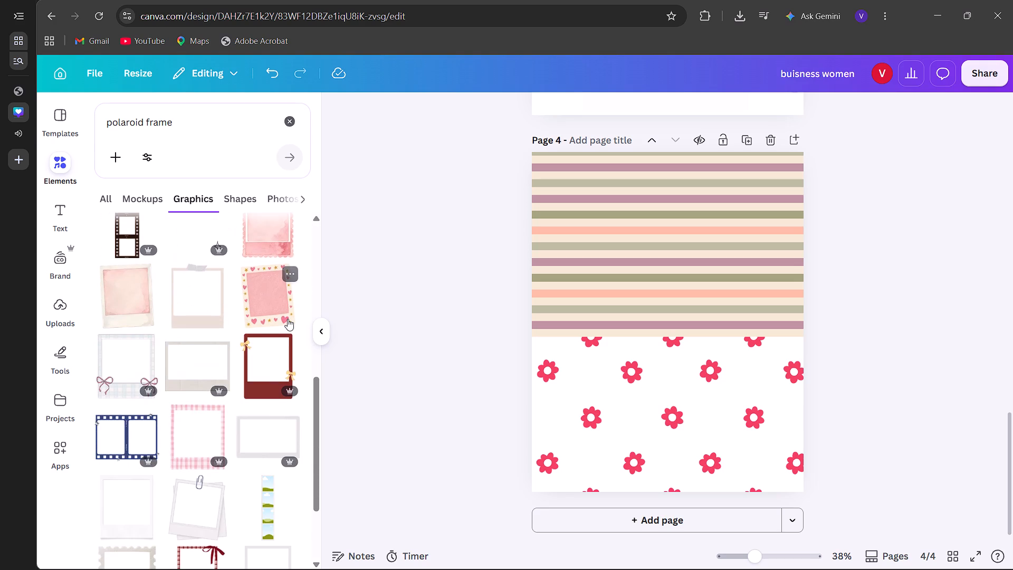
{"action": "left_click", "coordinate": [201, 367]}
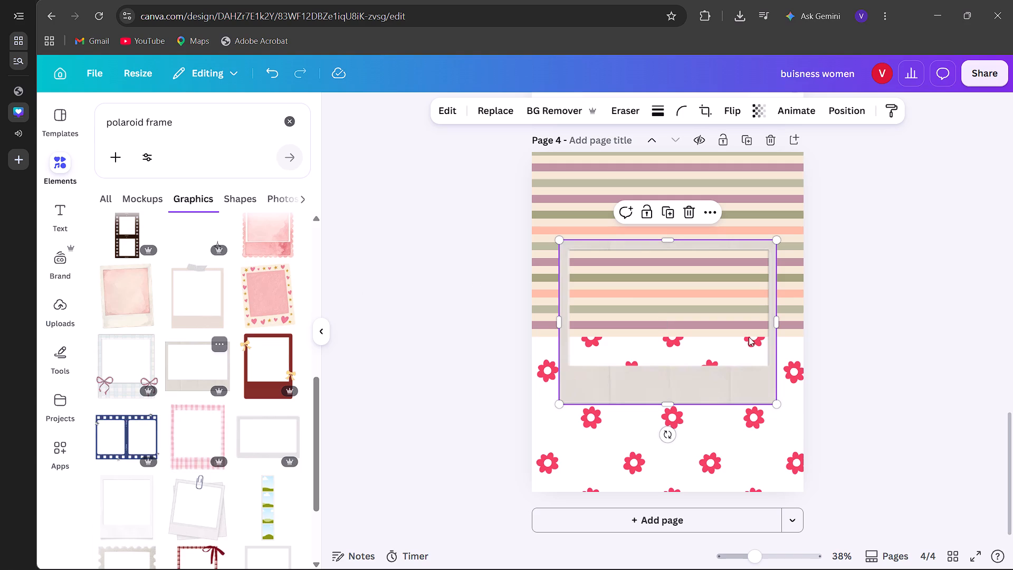
{"action": "left_click_drag", "start_coordinate": [719, 380], "coordinate": [725, 376]}
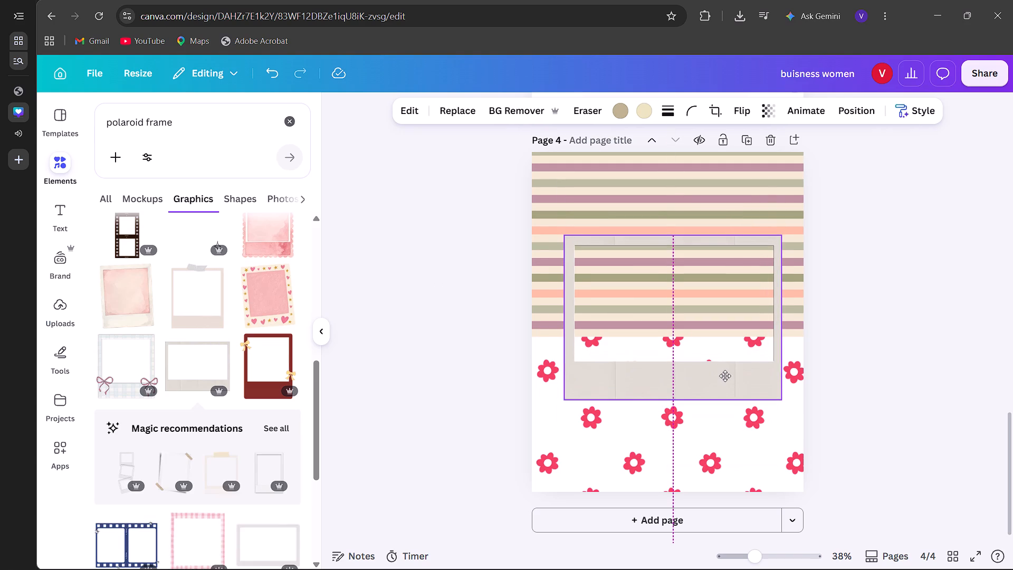
{"action": "left_click_drag", "start_coordinate": [725, 376], "coordinate": [725, 377]}
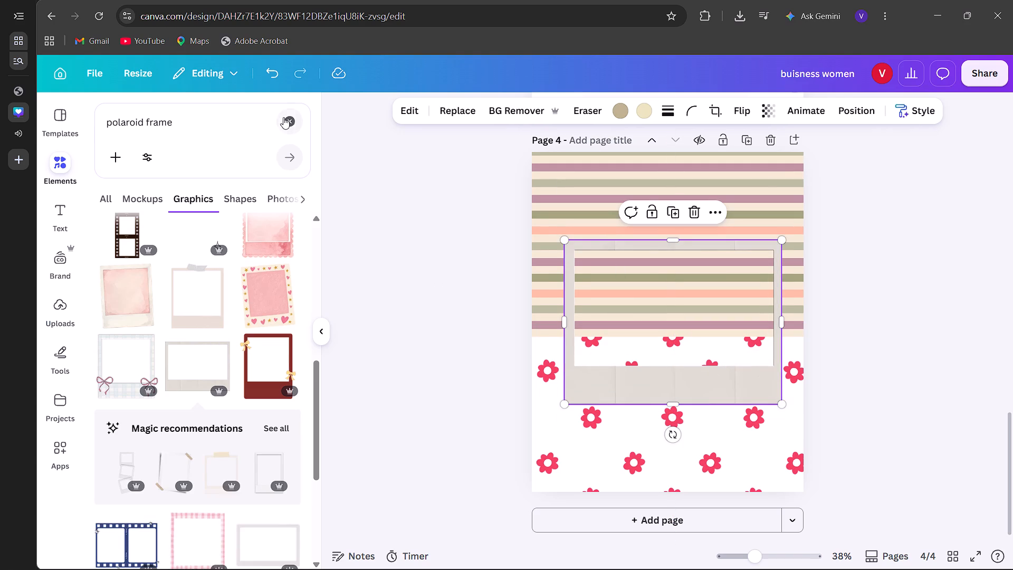
Replace the elements search with "SMALL" and browse the matching graphics.
{"action": "left_click", "coordinate": [283, 117]}
{"action": "left_click", "coordinate": [222, 118]}
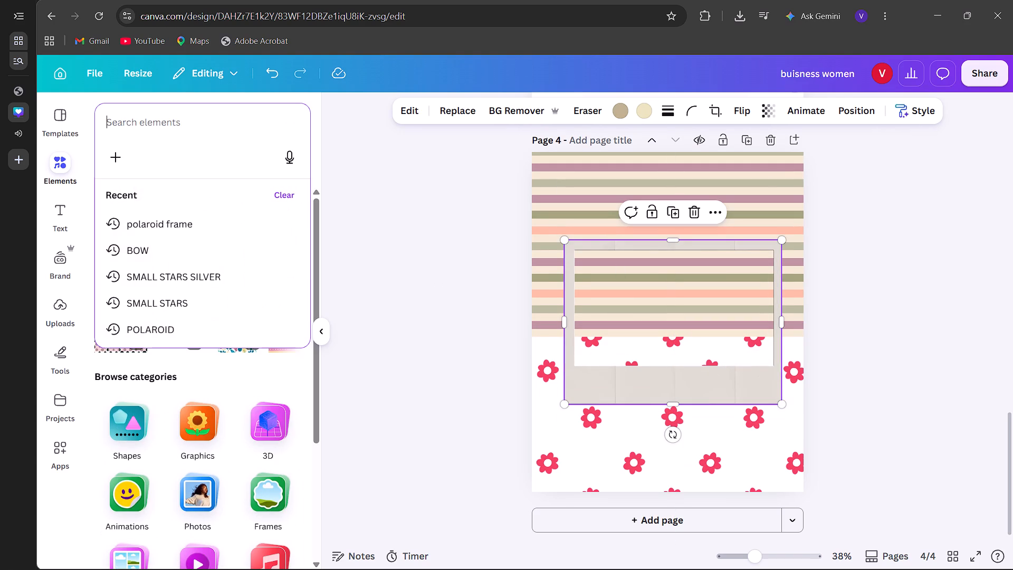
{"action": "type", "text": "SMALL"}
{"action": "key", "text": "Return"}
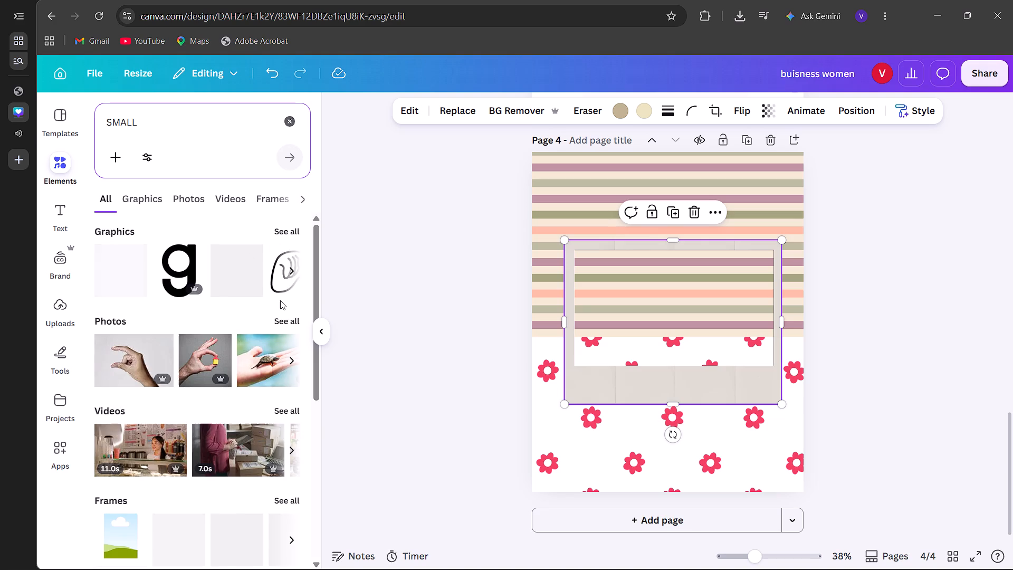
{"action": "left_click", "coordinate": [291, 232]}
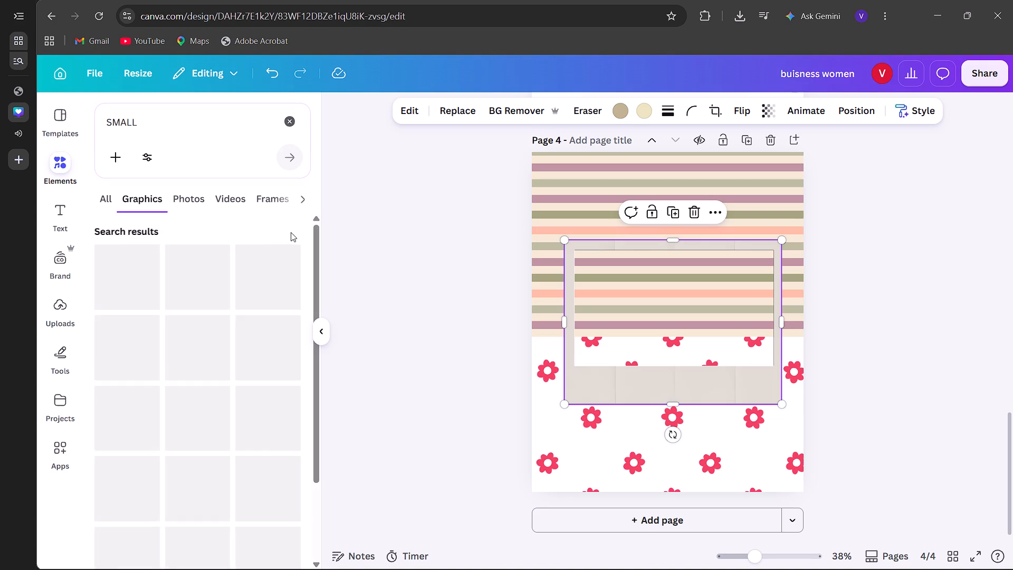
{"action": "scroll", "coordinate": [231, 436], "scroll_direction": "down", "scroll_amount": 6}
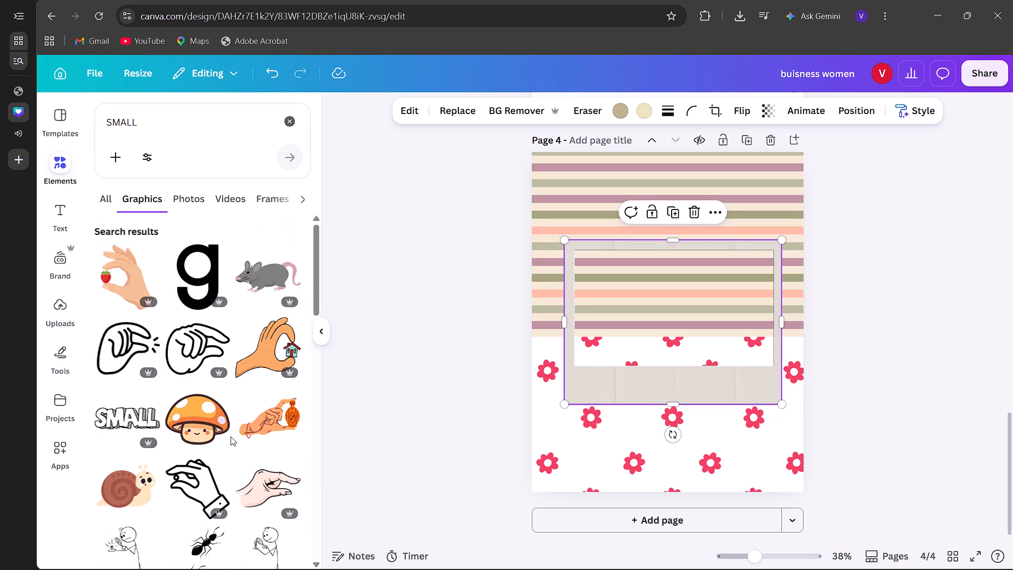
{"action": "scroll", "coordinate": [231, 436], "scroll_direction": "down", "scroll_amount": 5}
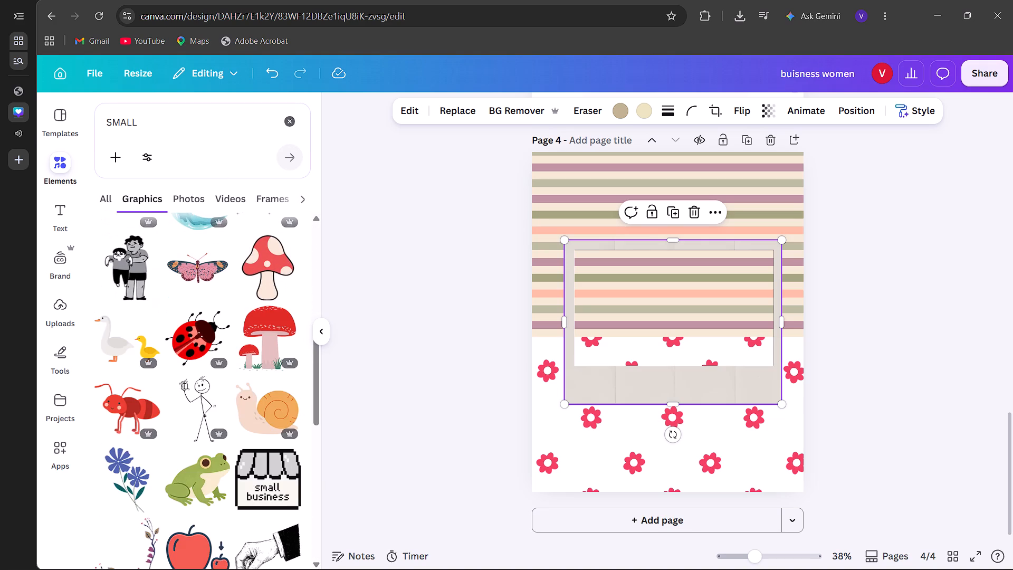
Extend the elements search to "SMALL STARS" within the graphics results.
{"action": "left_click", "coordinate": [173, 145]}
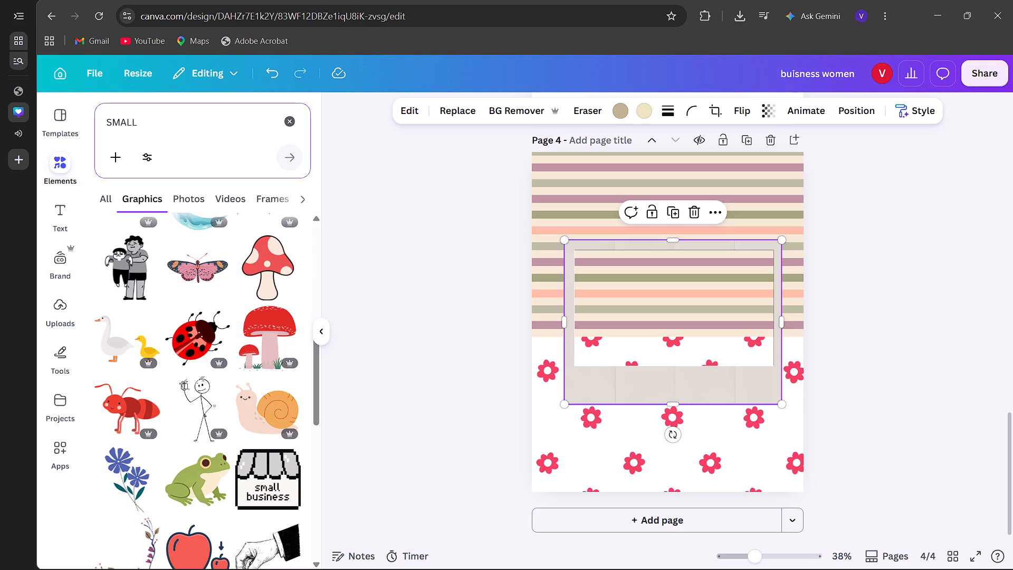
{"action": "left_click", "coordinate": [169, 137]}
{"action": "left_click", "coordinate": [152, 126]}
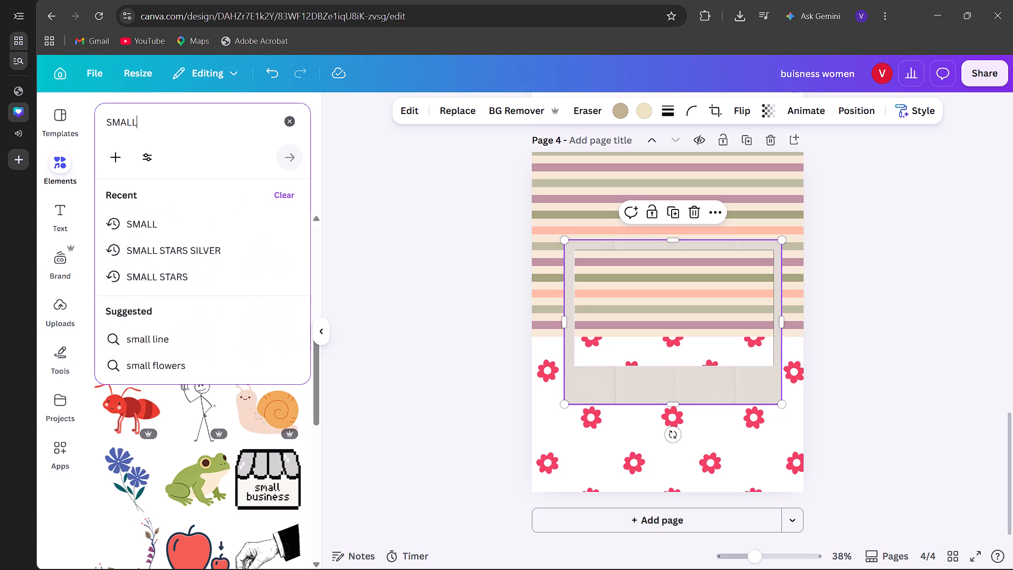
{"action": "key", "text": "space"}
{"action": "type", "text": "STARS"}
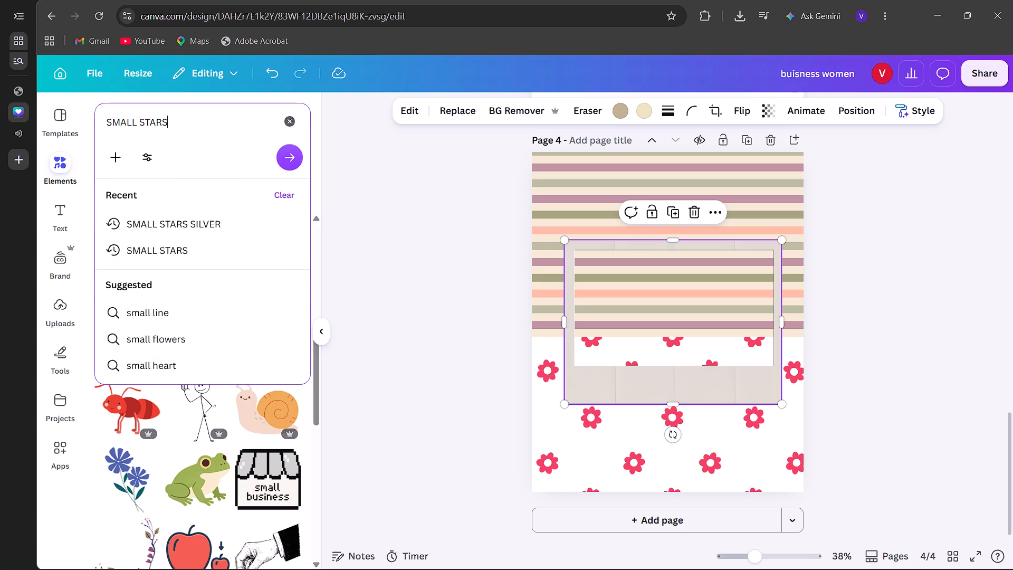
{"action": "key", "text": "Return"}
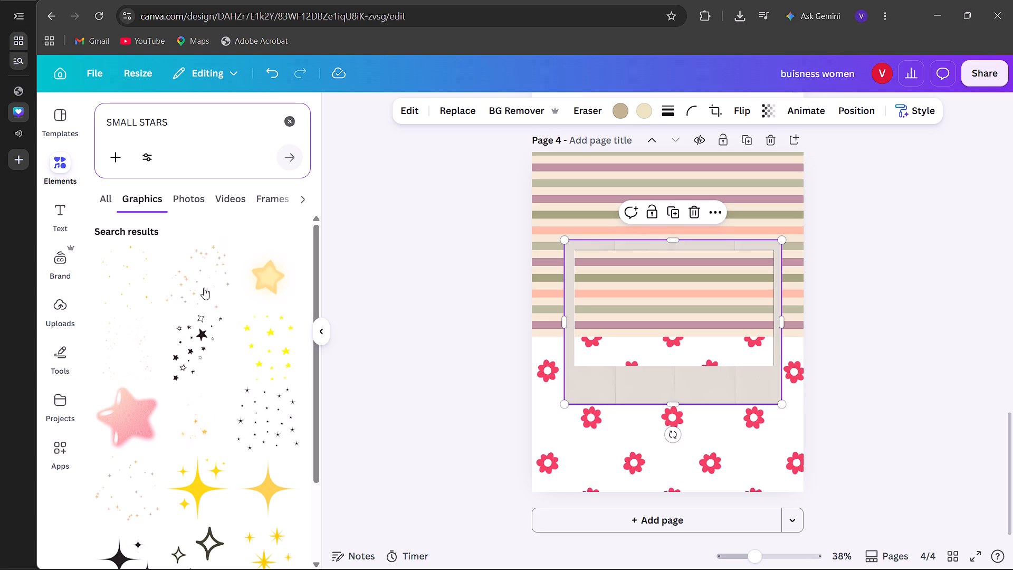
Add the solid black five-pointed star to page 4, shrink it, and place it over the polaroid frame's upper-right corner.
{"action": "scroll", "coordinate": [181, 334], "scroll_direction": "down", "scroll_amount": 4}
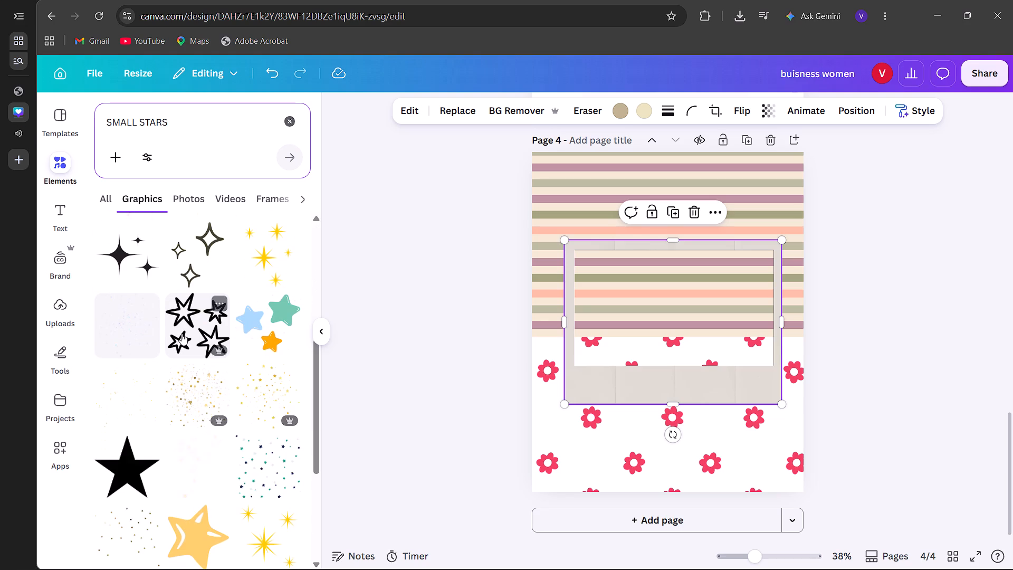
{"action": "scroll", "coordinate": [181, 334], "scroll_direction": "down", "scroll_amount": 3}
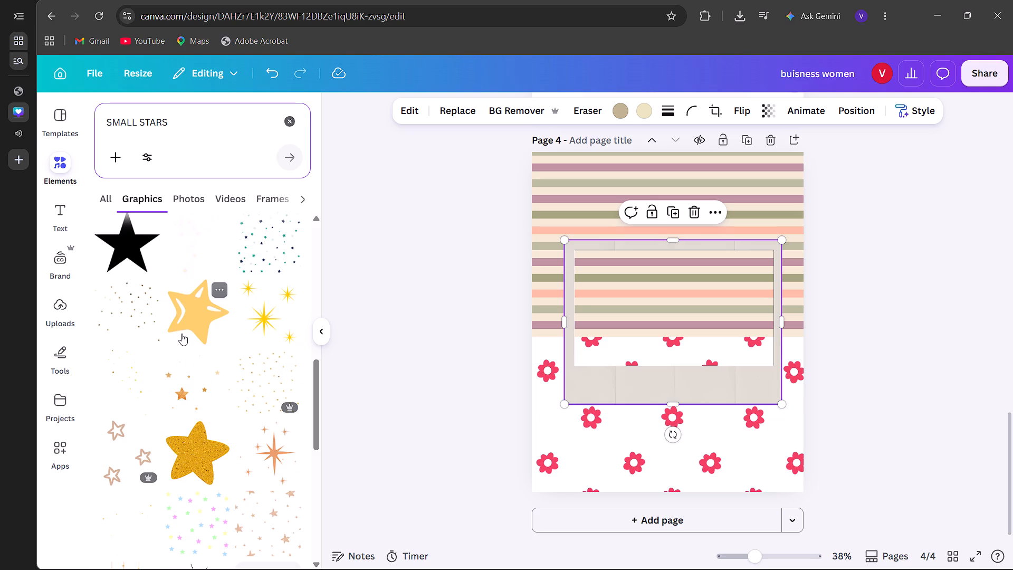
{"action": "left_click", "coordinate": [123, 248]}
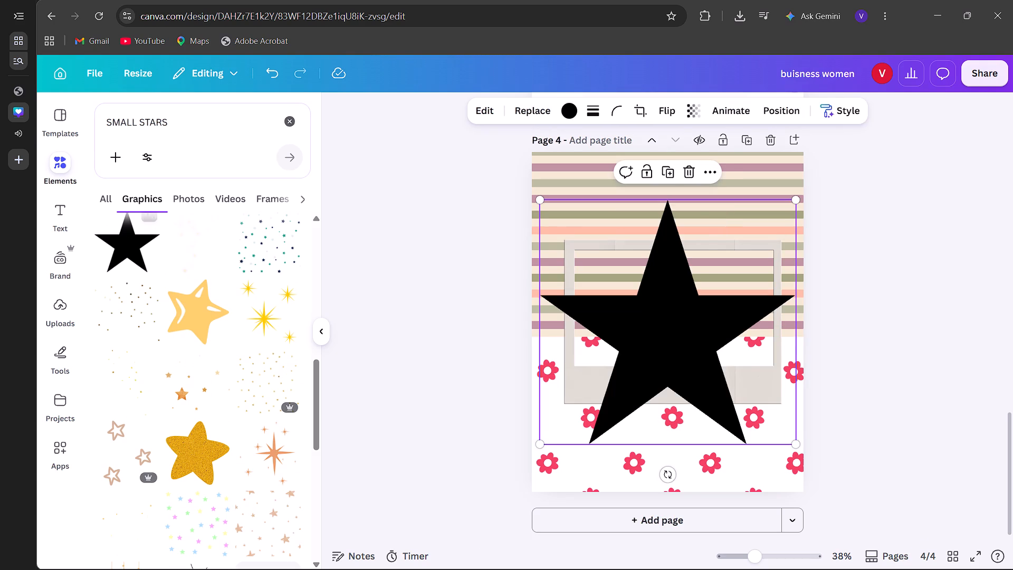
{"action": "left_click_drag", "start_coordinate": [537, 443], "coordinate": [630, 290]}
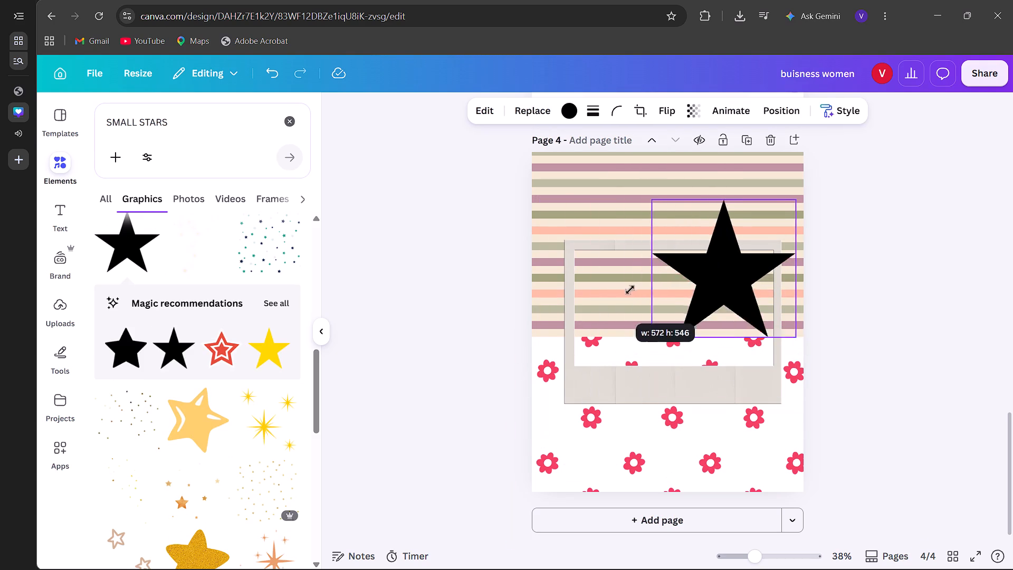
{"action": "left_click_drag", "start_coordinate": [630, 290], "coordinate": [779, 255]}
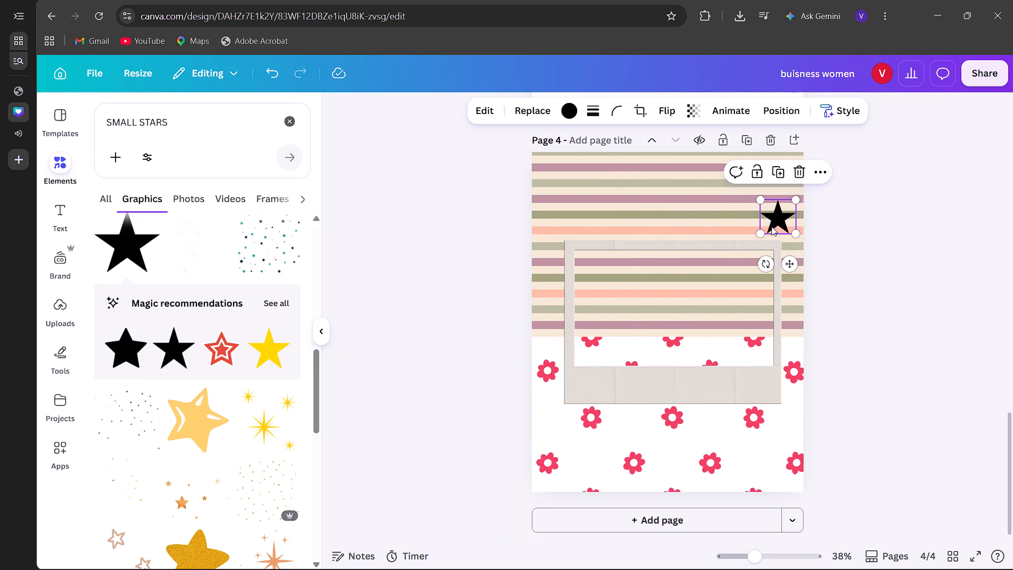
{"action": "left_click_drag", "start_coordinate": [762, 234], "coordinate": [750, 273]}
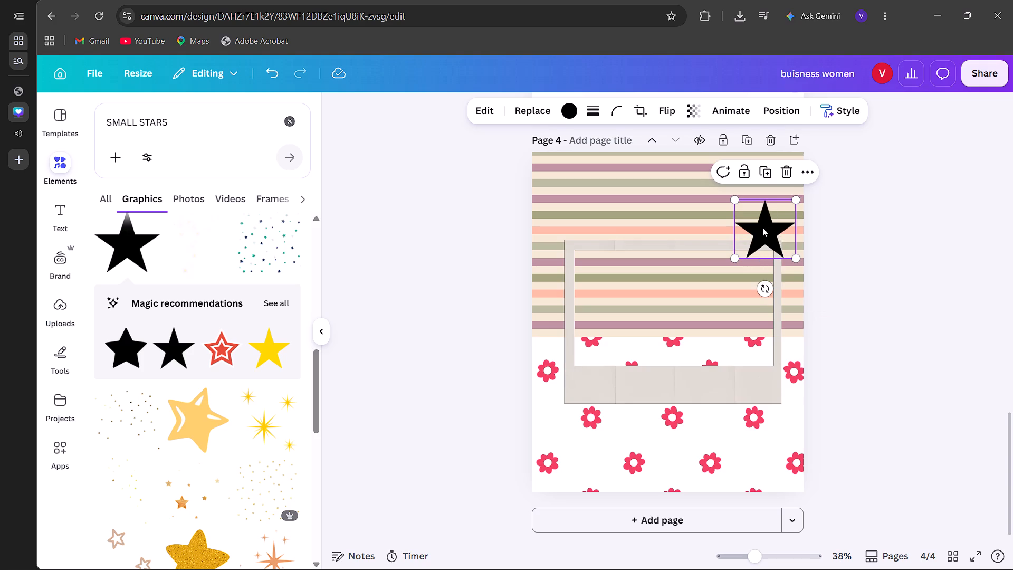
{"action": "left_click_drag", "start_coordinate": [762, 227], "coordinate": [773, 242]}
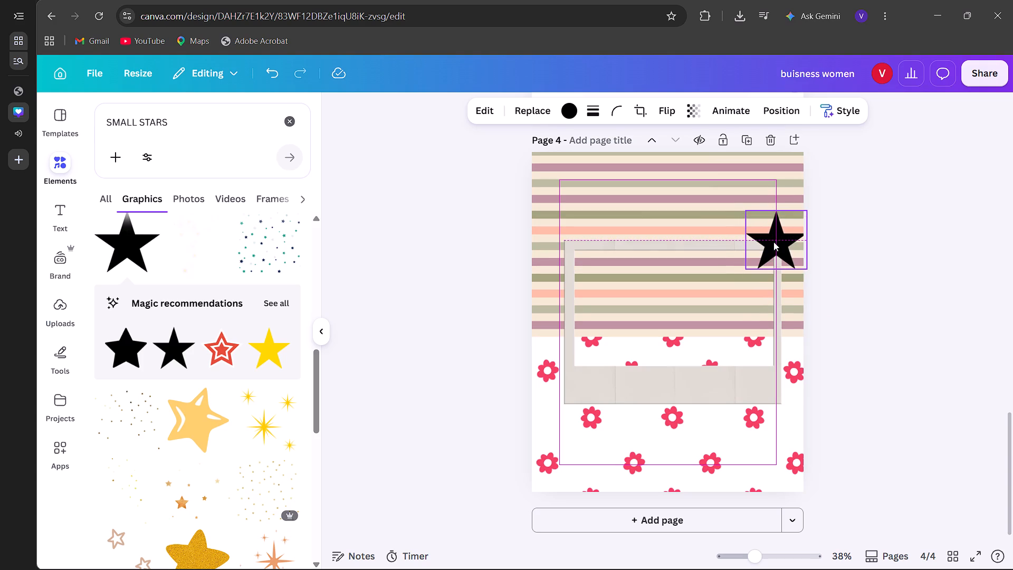
Recolour the star, trying Greycrimson #bf95a0, Red #bc241b and the floral photo's bright pink, and apply that photo's medium pink.
{"action": "left_click", "coordinate": [574, 111]}
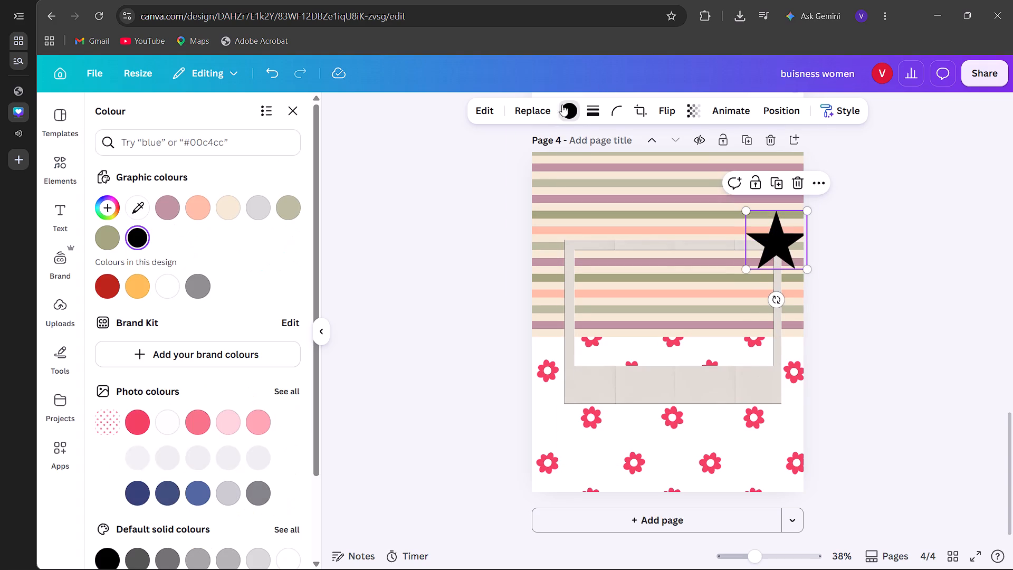
{"action": "left_click", "coordinate": [168, 203]}
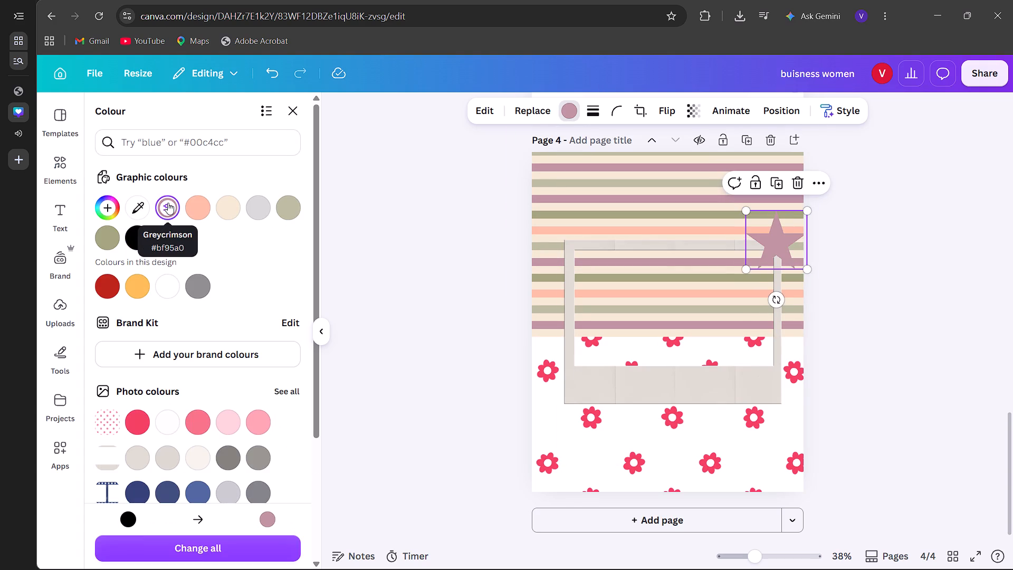
{"action": "left_click", "coordinate": [117, 281]}
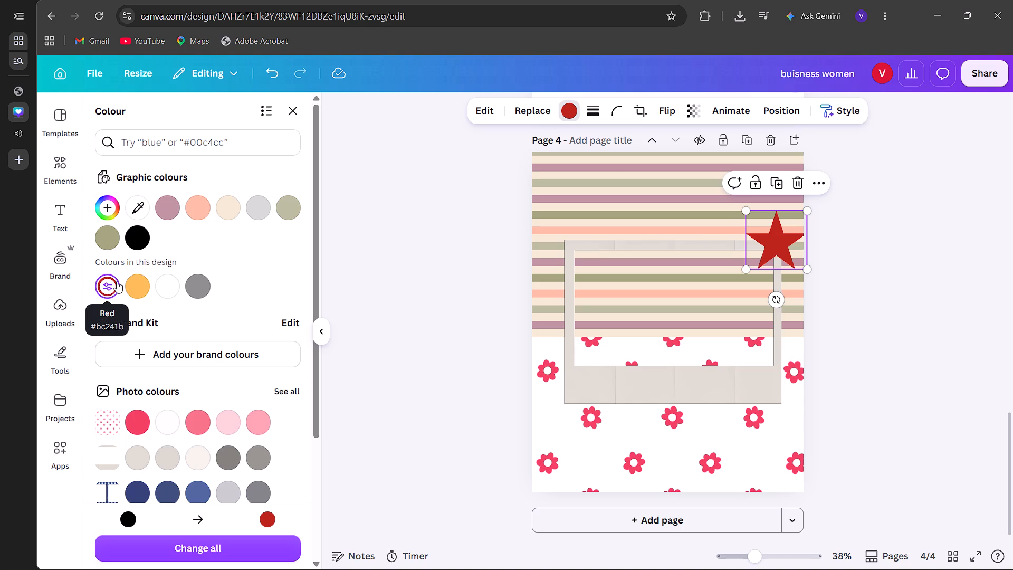
{"action": "left_click", "coordinate": [133, 423]}
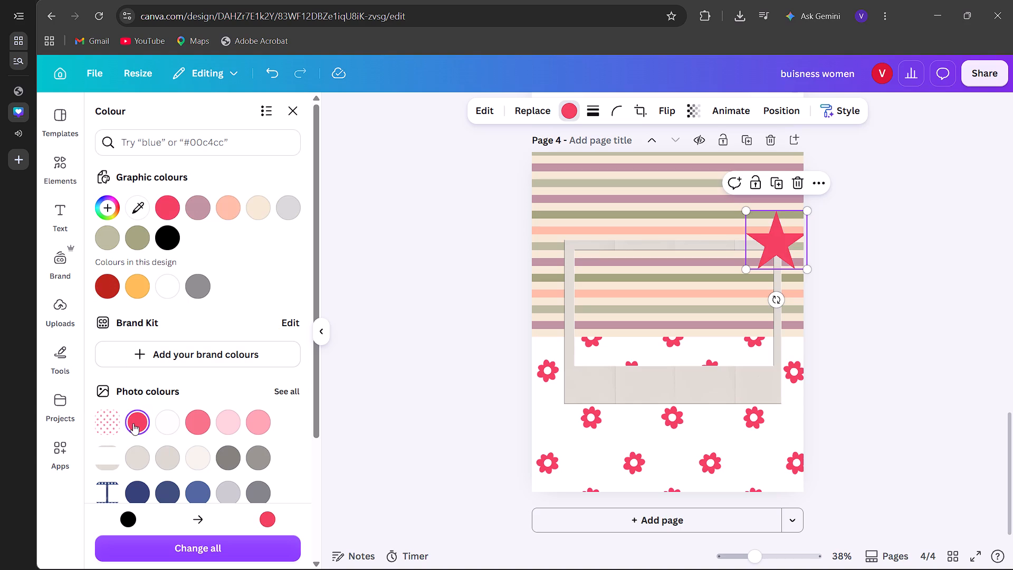
{"action": "left_click", "coordinate": [205, 424]}
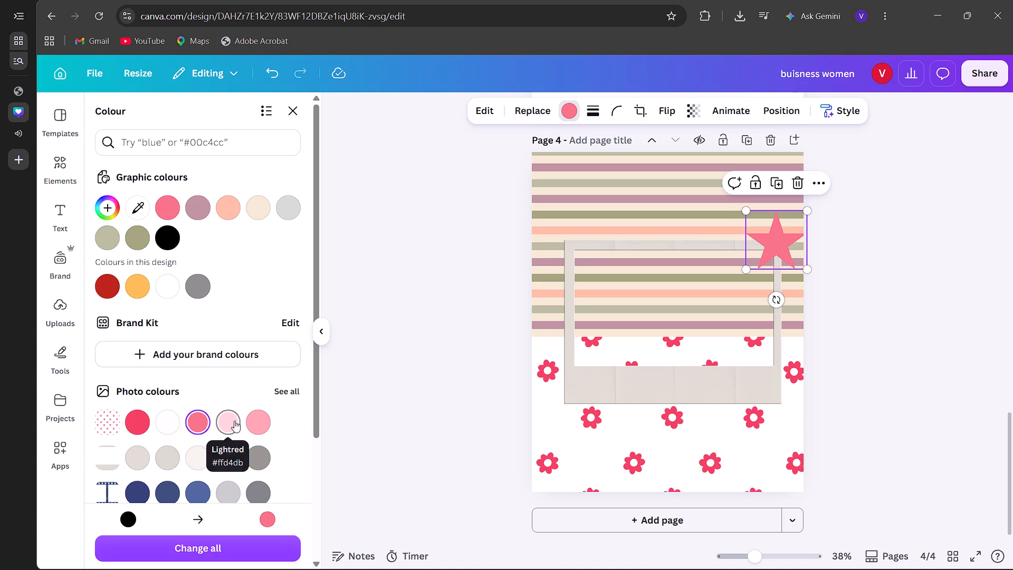
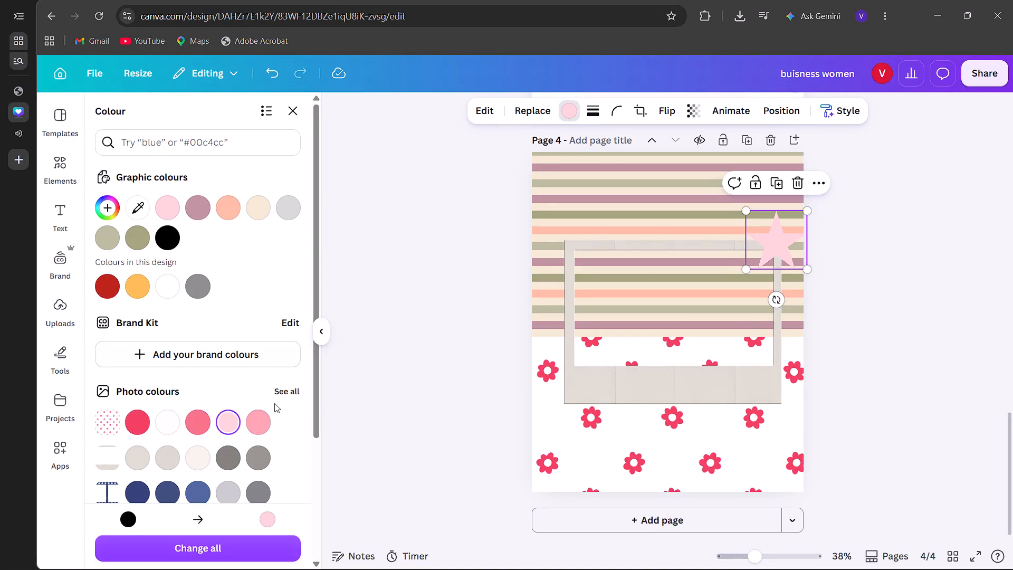
Change the star on page 4 to the floral photo's medium pink, one shade deeper than the pale pink.
{"action": "left_click", "coordinate": [262, 412]}
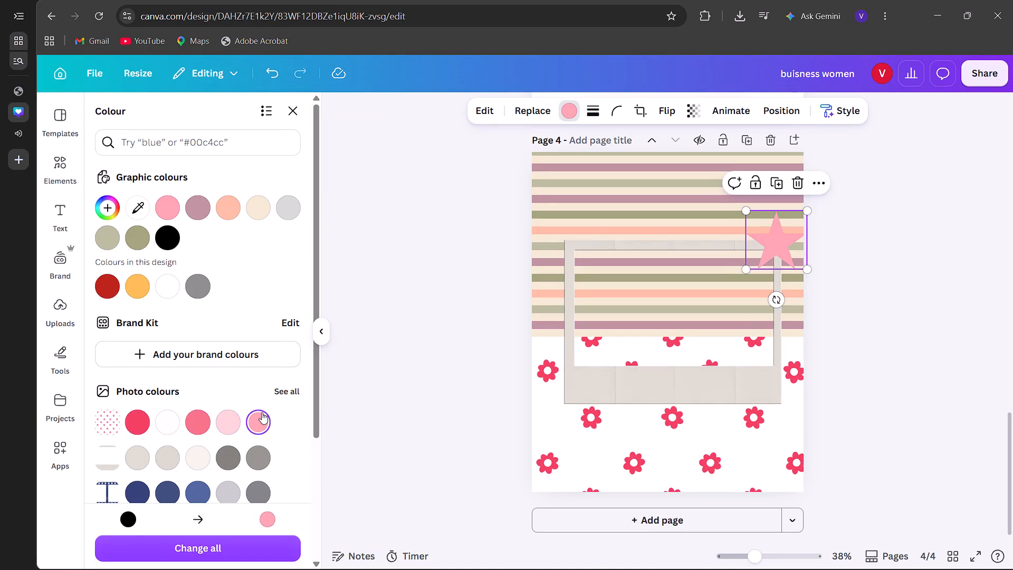
{"action": "left_click", "coordinate": [294, 113]}
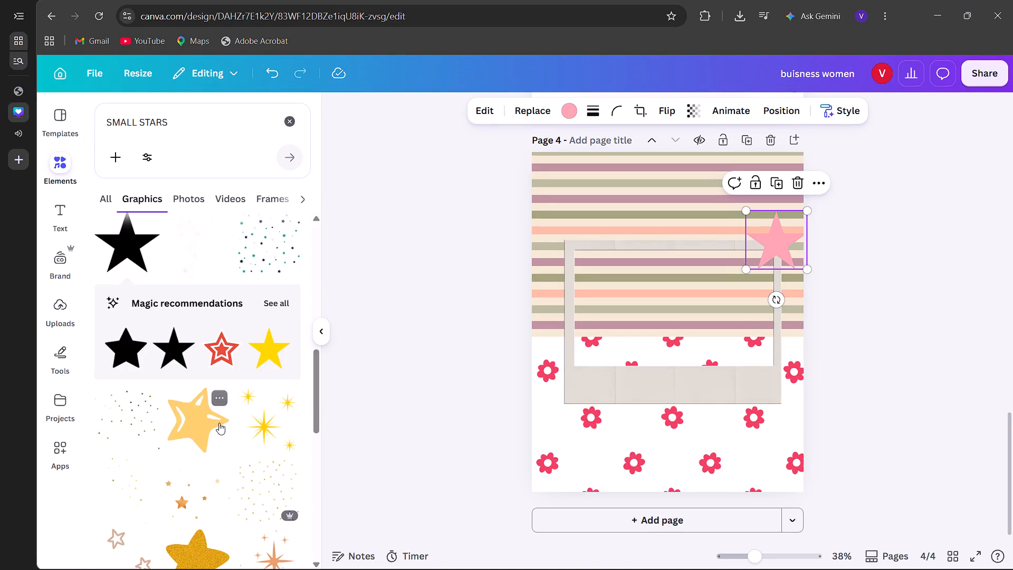
Replace the elements search with "TAPE" within the graphics results.
{"action": "scroll", "coordinate": [219, 423], "scroll_direction": "down", "scroll_amount": 3}
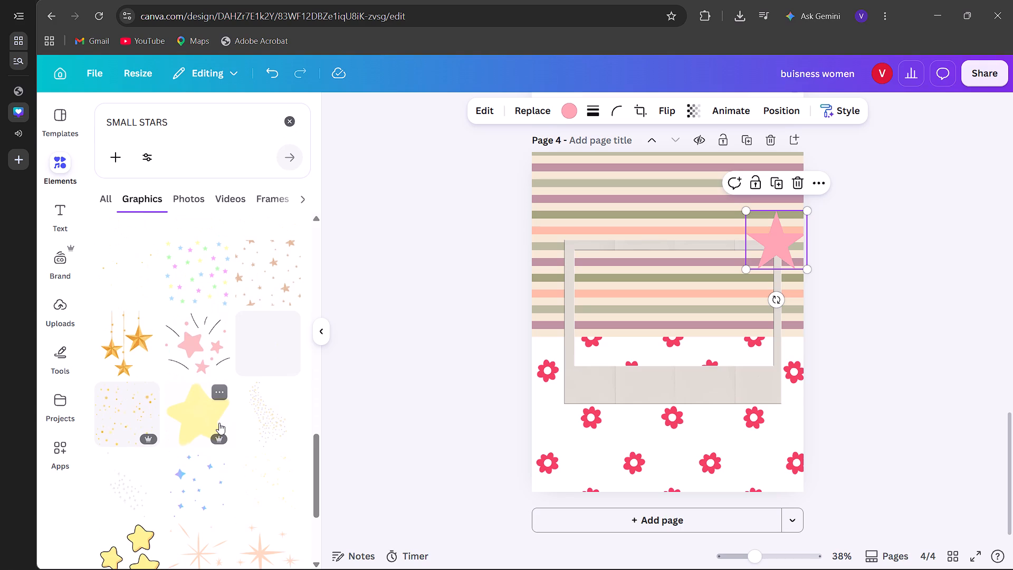
{"action": "left_click", "coordinate": [204, 134]}
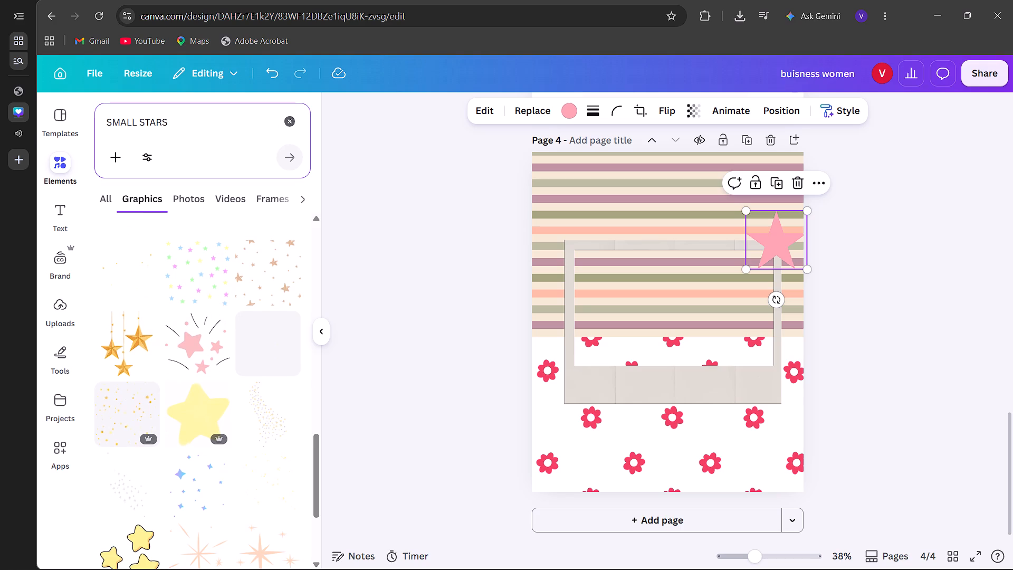
{"action": "left_click", "coordinate": [180, 125]}
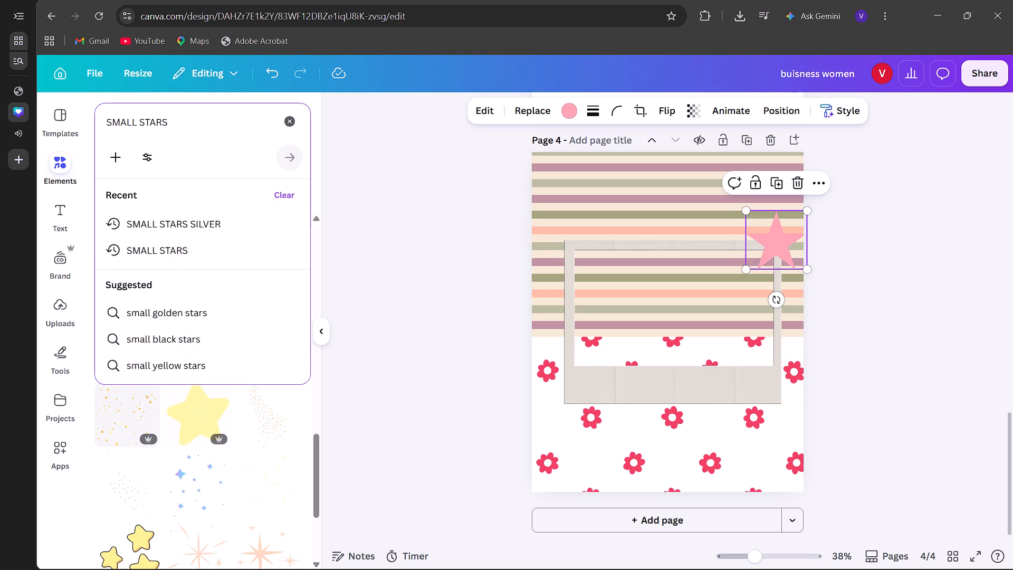
{"action": "key", "text": "BackSpace"}
{"action": "key", "text": "BackSpace"}
{"action": "key", "text": "BackSpace"}
{"action": "key", "text": "BackSpace"}
{"action": "key", "text": "BackSpace"}
{"action": "key", "text": "BackSpace"}
{"action": "key", "text": "BackSpace"}
{"action": "key", "text": "BackSpace"}
{"action": "key", "text": "BackSpace"}
{"action": "key", "text": "BackSpace"}
{"action": "key", "text": "BackSpace"}
{"action": "key", "text": "BackSpace"}
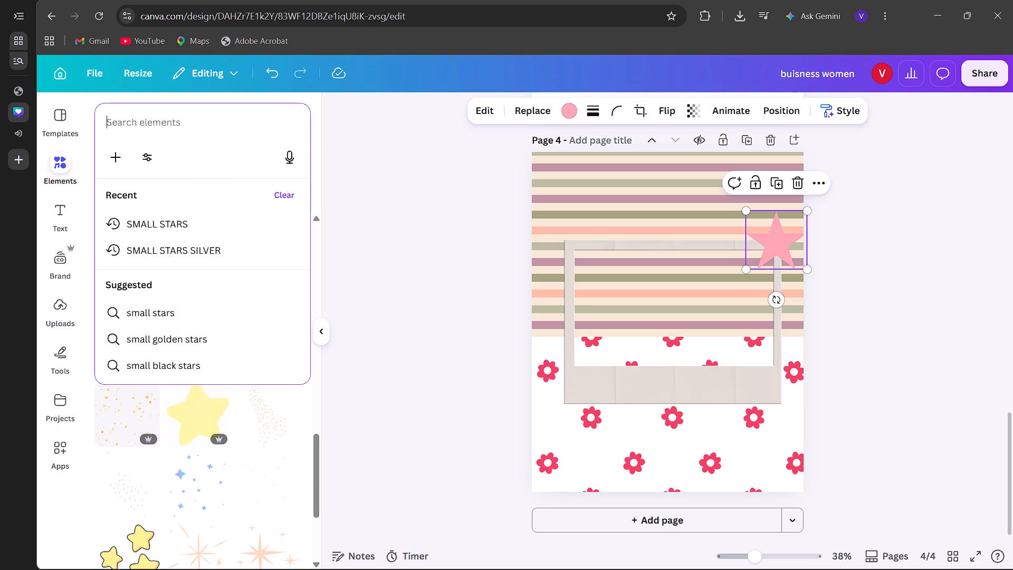
{"action": "key", "text": "t"}
{"action": "type", "text": "APE"}
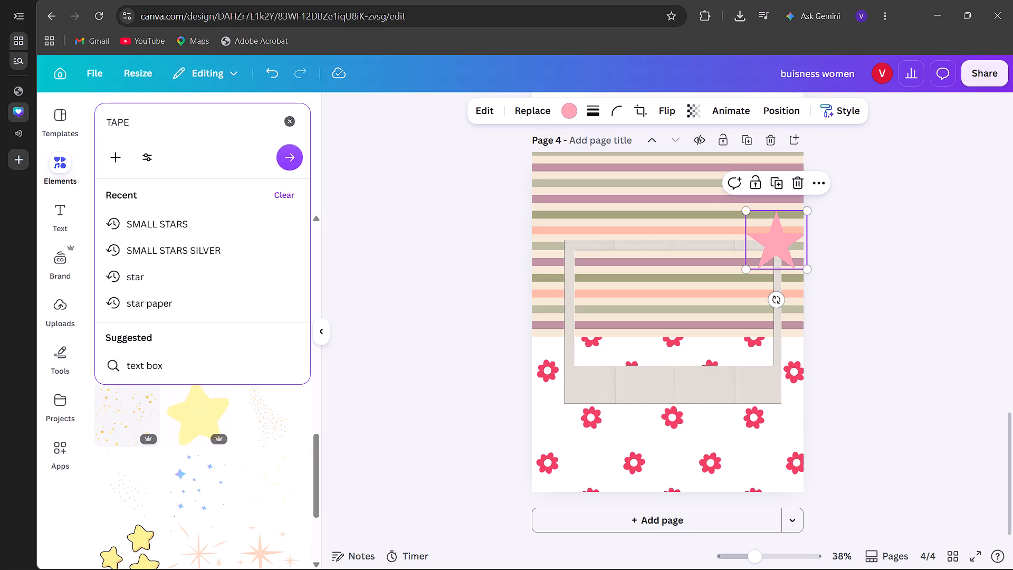
{"action": "key", "text": "Return"}
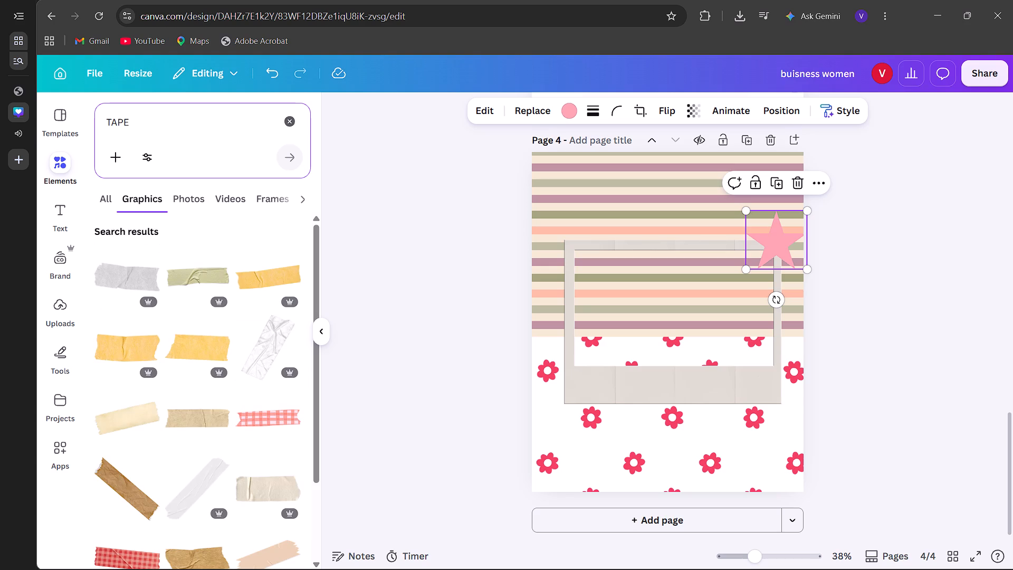
Add the creased green tape to page 4, shrink it, and place it over the middle of the polaroid frame's top edge.
{"action": "left_click", "coordinate": [192, 269]}
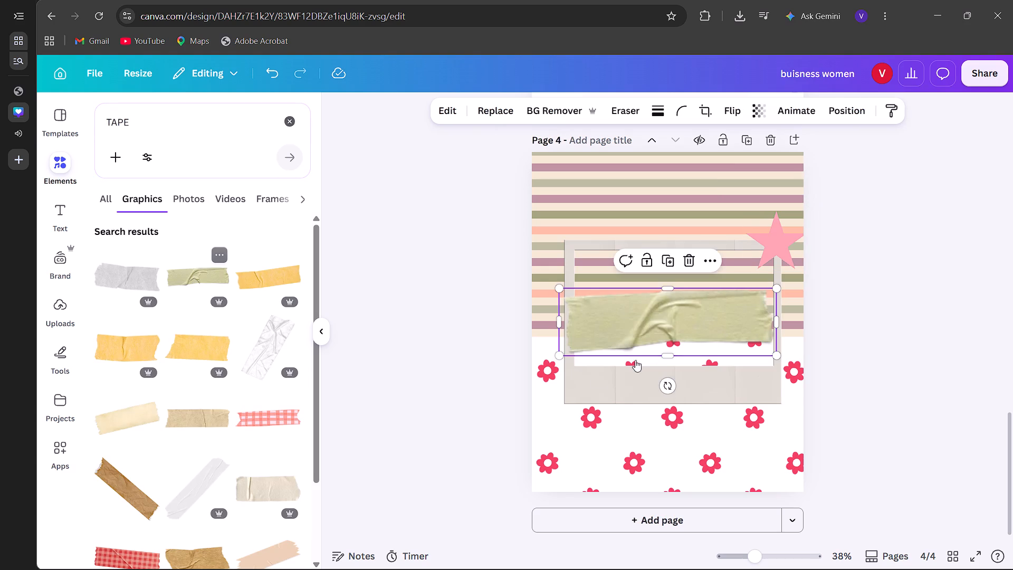
{"action": "left_click_drag", "start_coordinate": [556, 355], "coordinate": [713, 299]}
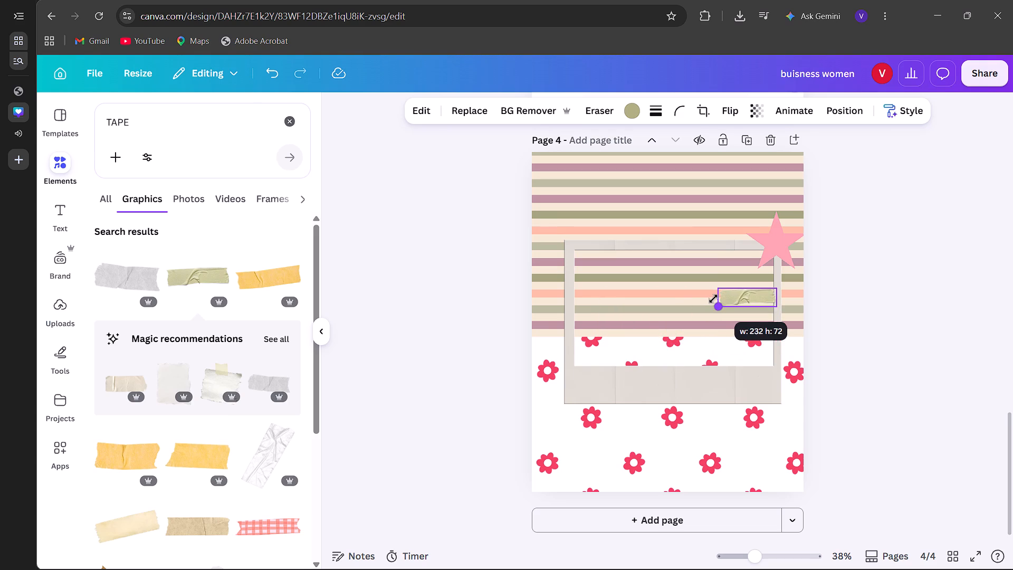
{"action": "left_click_drag", "start_coordinate": [713, 299], "coordinate": [705, 307]}
{"action": "left_click_drag", "start_coordinate": [755, 298], "coordinate": [630, 250]}
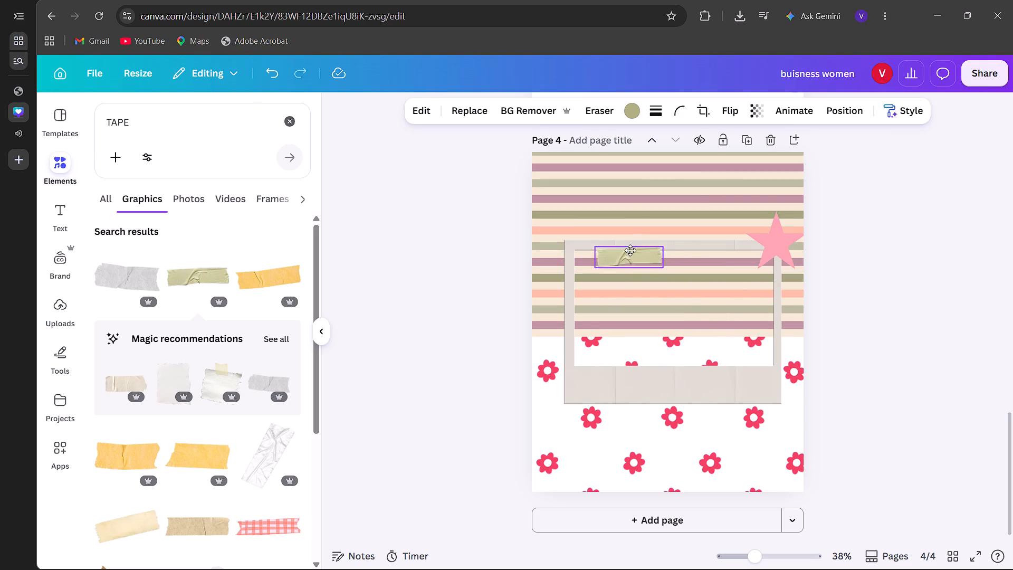
{"action": "left_click_drag", "start_coordinate": [630, 250], "coordinate": [694, 243]}
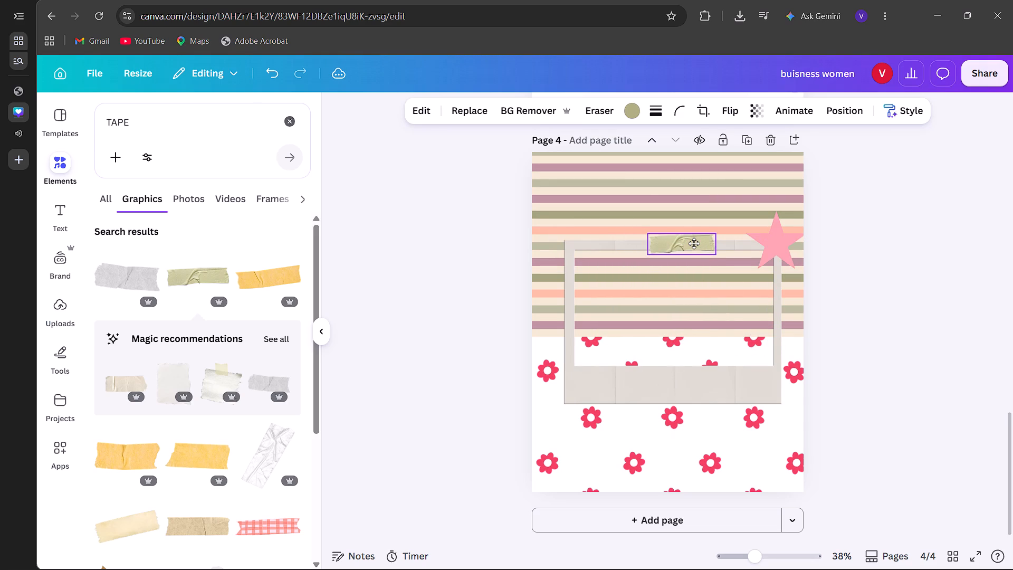
{"action": "left_click_drag", "start_coordinate": [694, 243], "coordinate": [694, 244]}
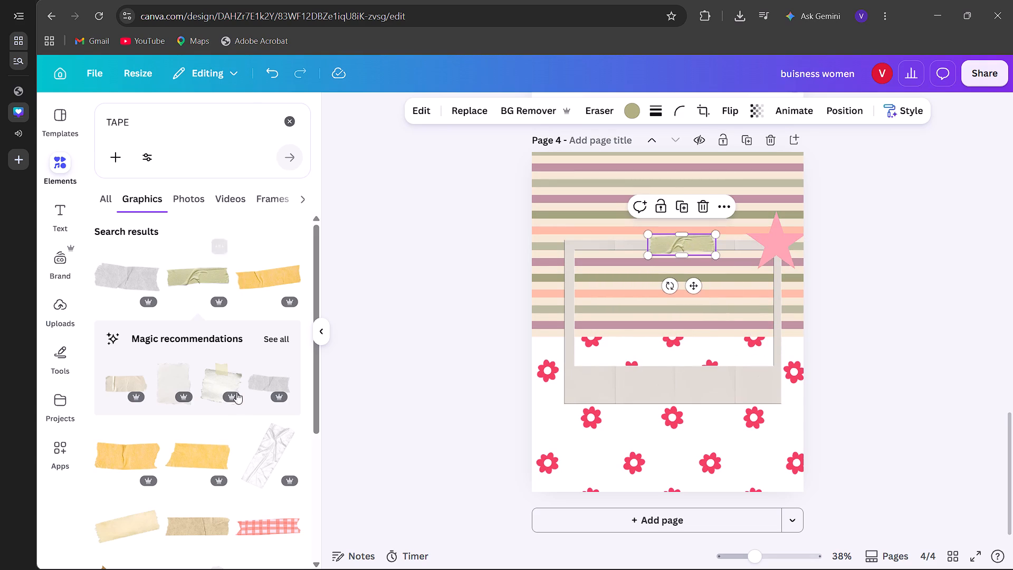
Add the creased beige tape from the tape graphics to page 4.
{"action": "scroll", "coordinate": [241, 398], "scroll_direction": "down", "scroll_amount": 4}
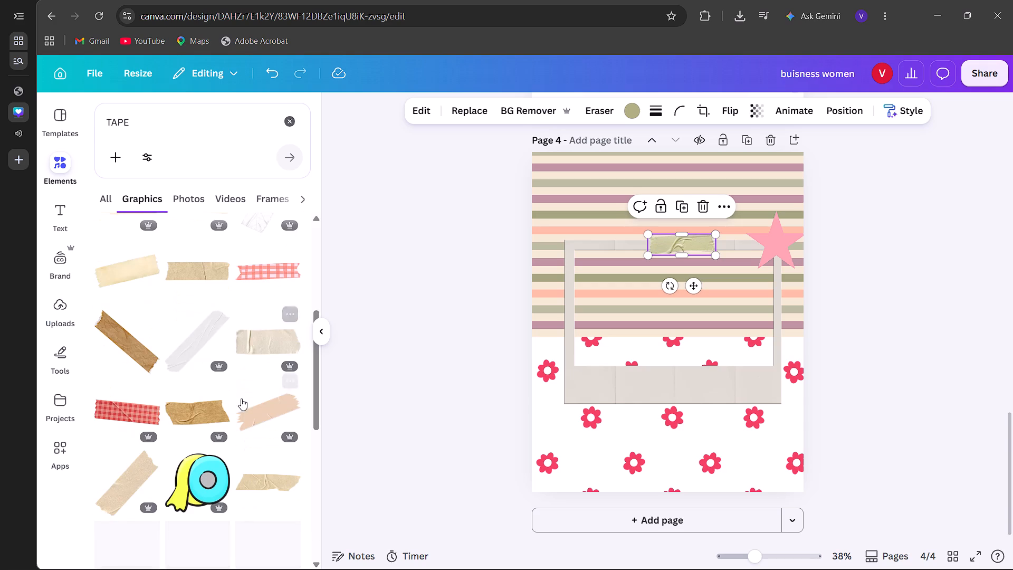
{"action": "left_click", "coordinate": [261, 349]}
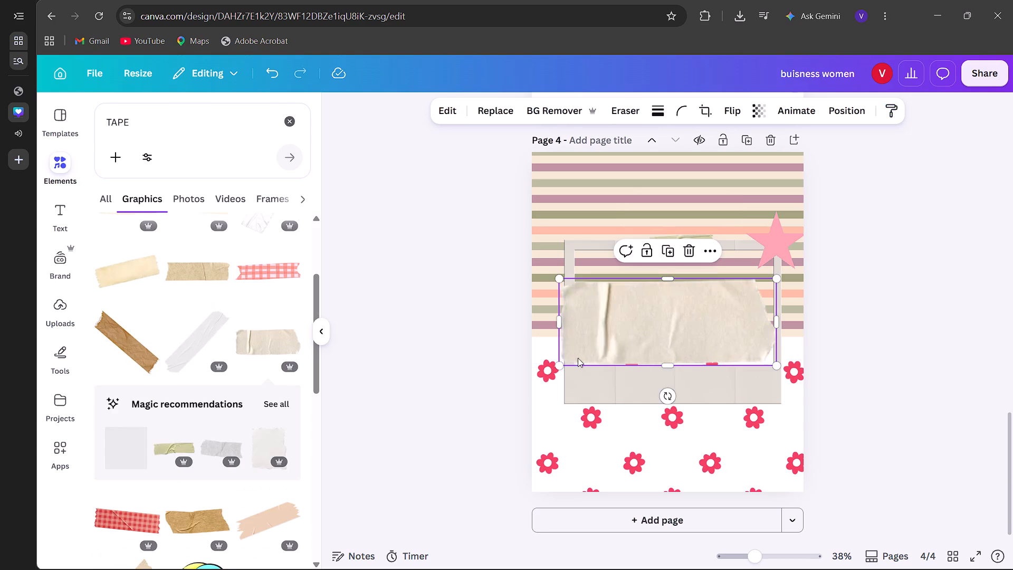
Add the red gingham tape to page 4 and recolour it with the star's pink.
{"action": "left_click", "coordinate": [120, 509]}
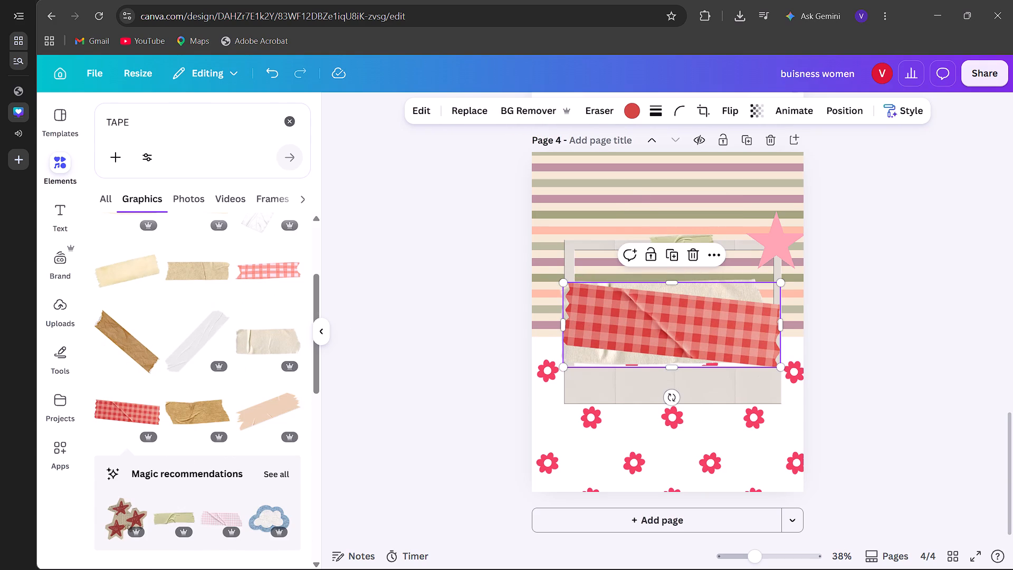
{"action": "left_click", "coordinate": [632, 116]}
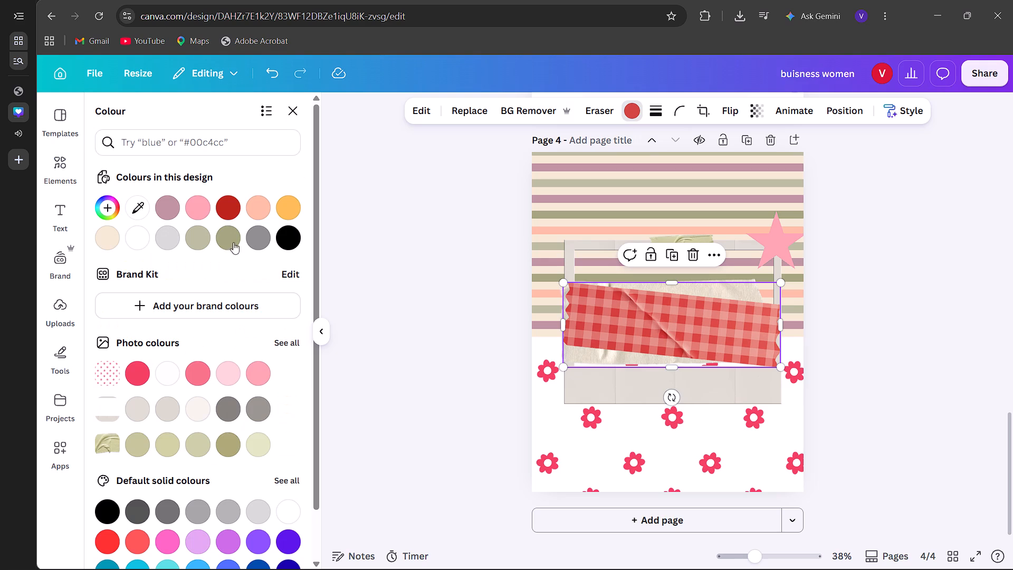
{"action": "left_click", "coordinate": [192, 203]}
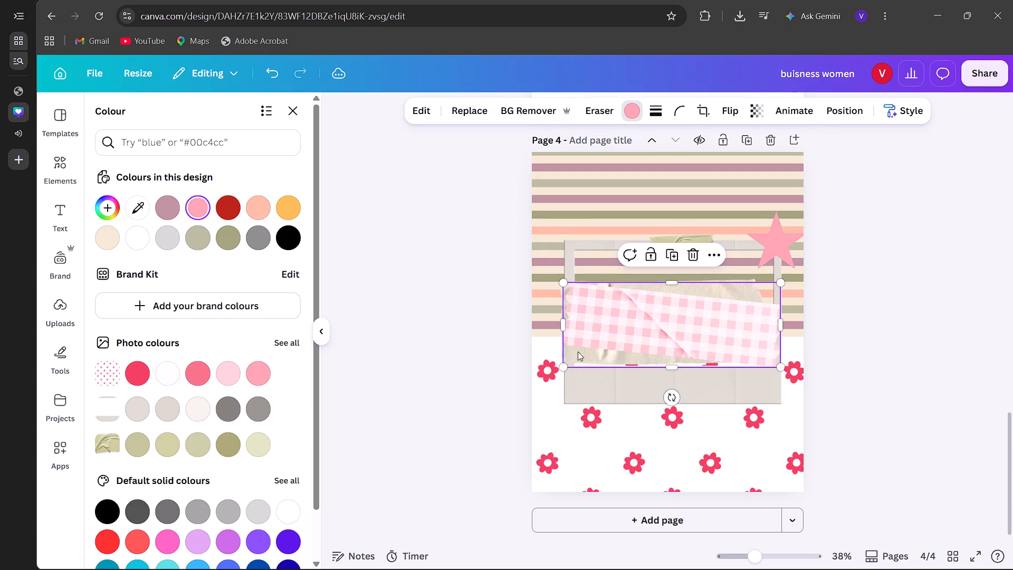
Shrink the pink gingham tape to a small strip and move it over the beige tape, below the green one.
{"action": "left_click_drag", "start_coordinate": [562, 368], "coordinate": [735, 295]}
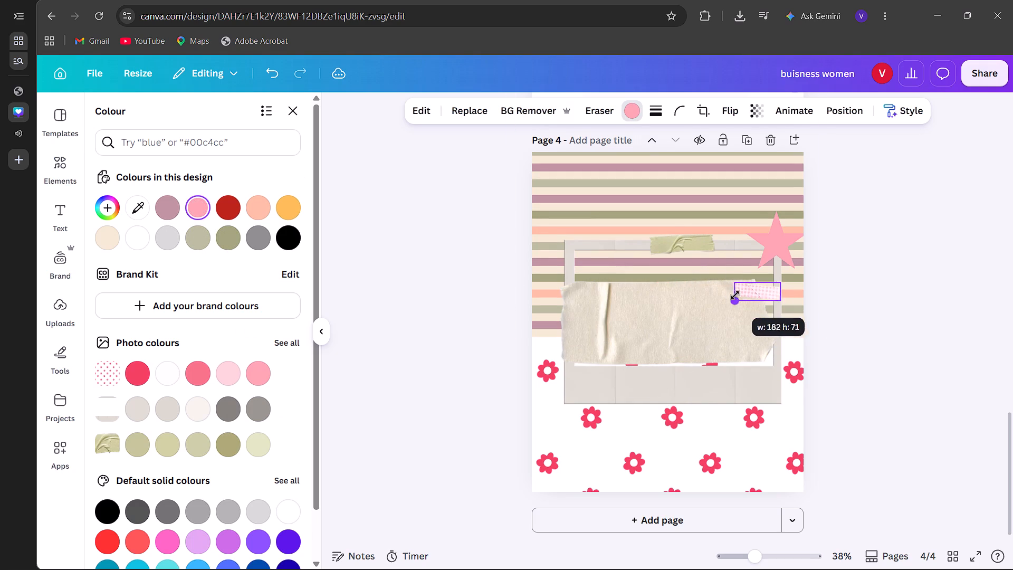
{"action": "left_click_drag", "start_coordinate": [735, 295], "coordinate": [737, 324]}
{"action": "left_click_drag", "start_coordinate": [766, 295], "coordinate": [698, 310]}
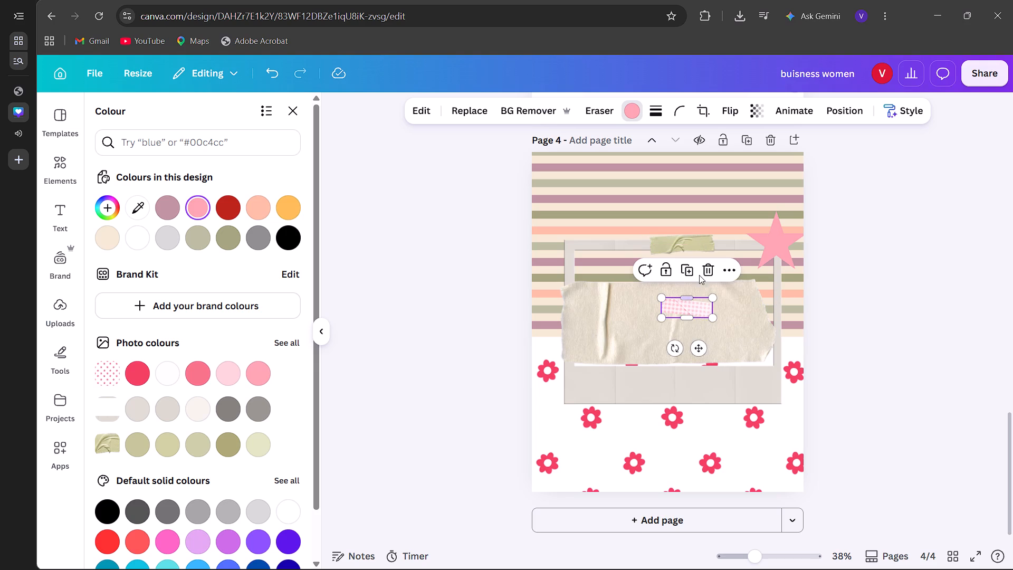
Enlarge the green tape slightly and nudge it upward on the polaroid frame's top edge.
{"action": "left_click", "coordinate": [693, 241]}
{"action": "left_click_drag", "start_coordinate": [646, 256], "coordinate": [641, 263]}
{"action": "left_click_drag", "start_coordinate": [694, 240], "coordinate": [693, 236]}
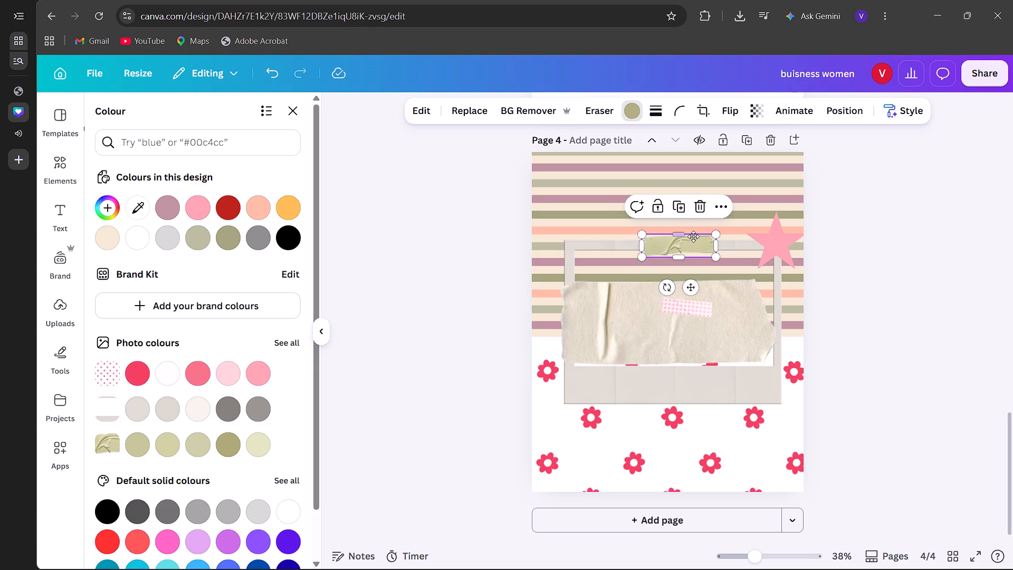
{"action": "left_click_drag", "start_coordinate": [693, 236], "coordinate": [695, 234]}
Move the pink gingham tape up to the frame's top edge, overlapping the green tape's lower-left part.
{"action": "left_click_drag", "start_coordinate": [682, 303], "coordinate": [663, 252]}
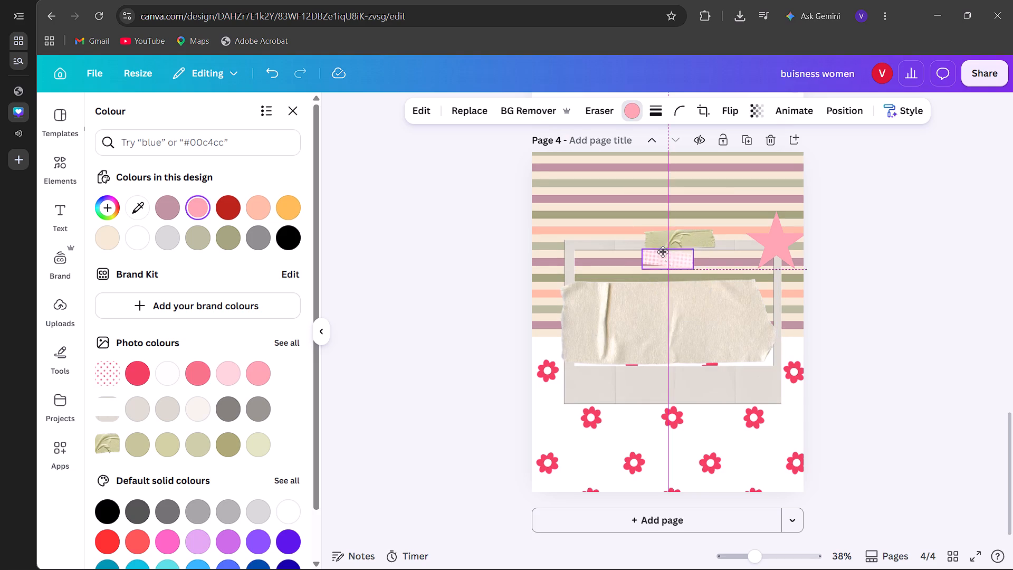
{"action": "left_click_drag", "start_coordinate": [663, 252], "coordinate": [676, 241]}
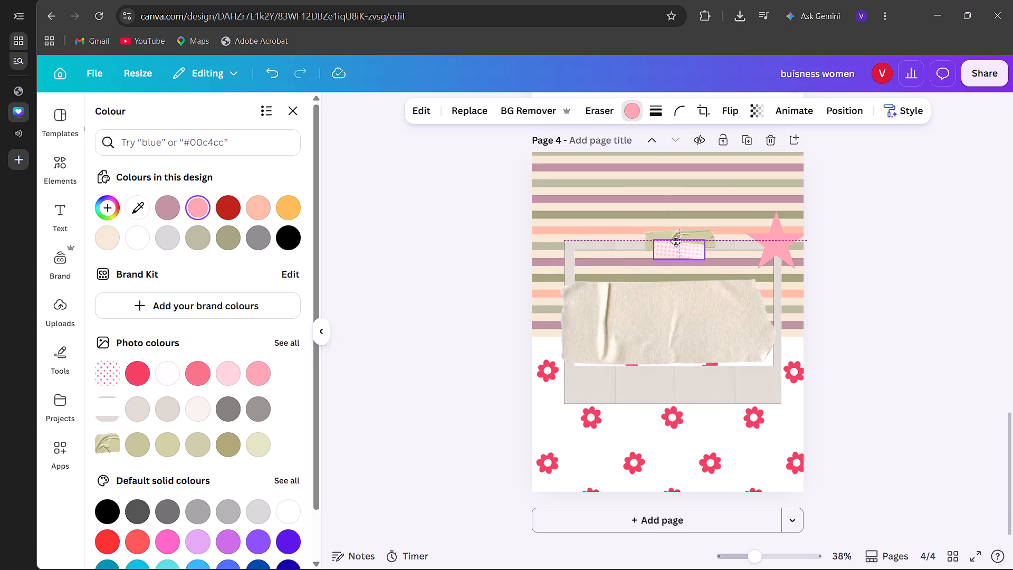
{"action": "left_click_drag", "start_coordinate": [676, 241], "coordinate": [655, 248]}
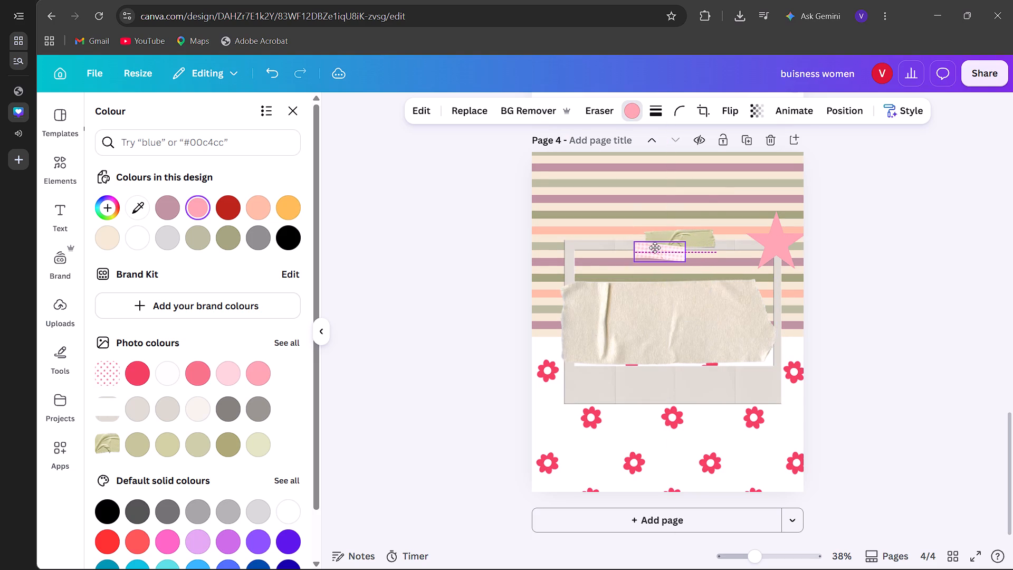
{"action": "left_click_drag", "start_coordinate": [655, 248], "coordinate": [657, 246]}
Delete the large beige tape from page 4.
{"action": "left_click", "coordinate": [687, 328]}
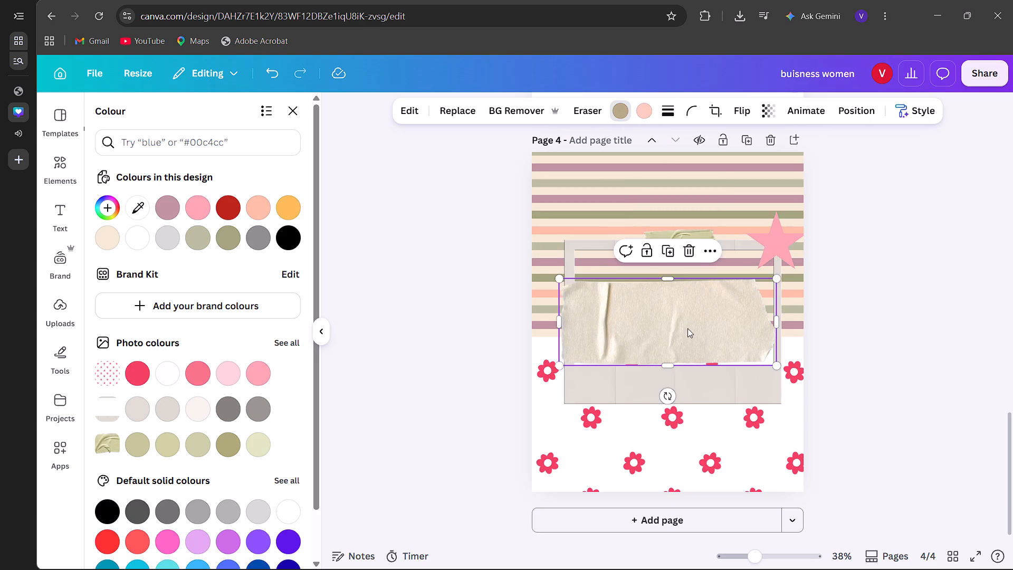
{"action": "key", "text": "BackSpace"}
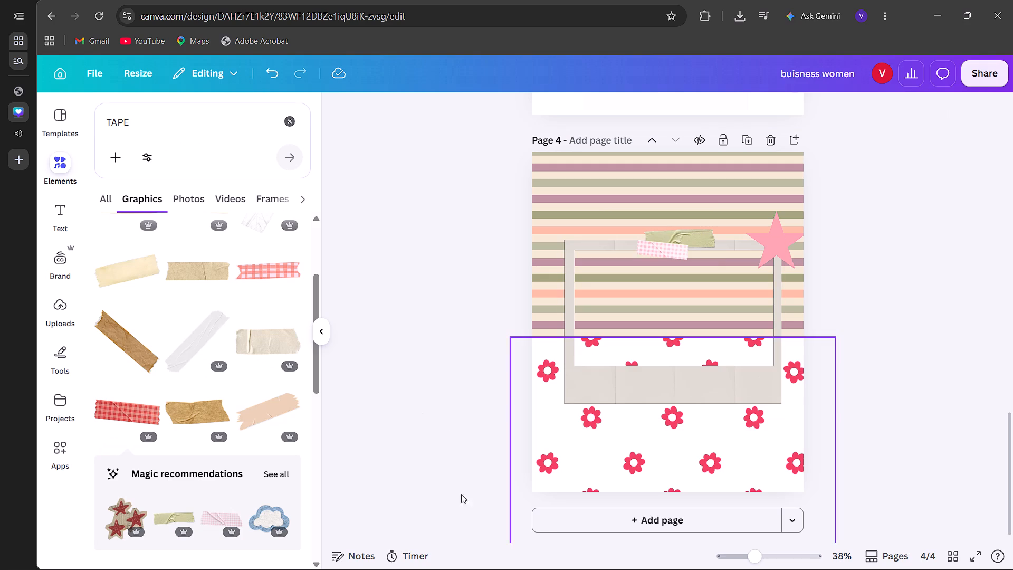
Show all the magic recommendations related to the red gingham tape.
{"action": "scroll", "coordinate": [244, 426], "scroll_direction": "down", "scroll_amount": 2}
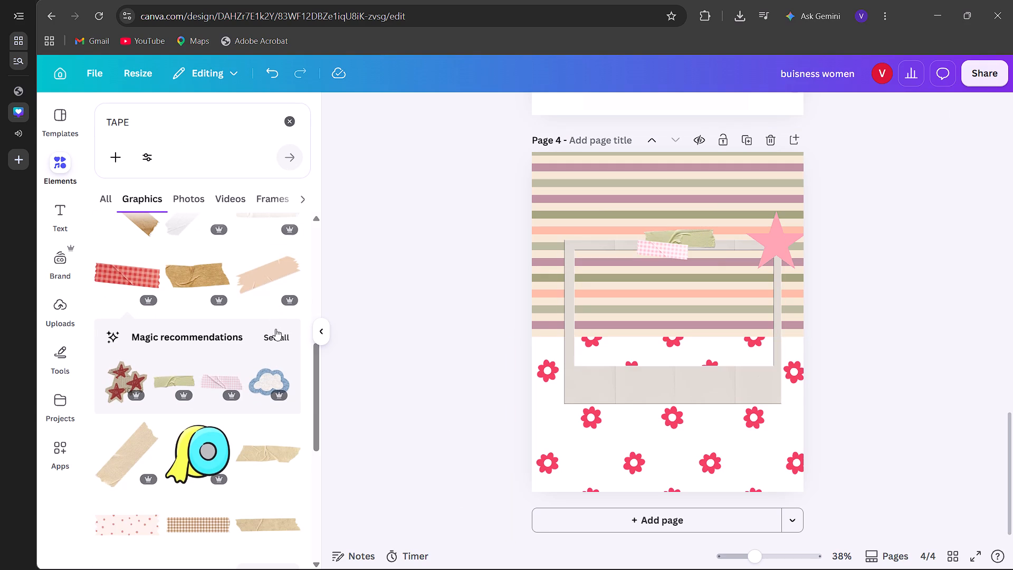
{"action": "left_click", "coordinate": [278, 337]}
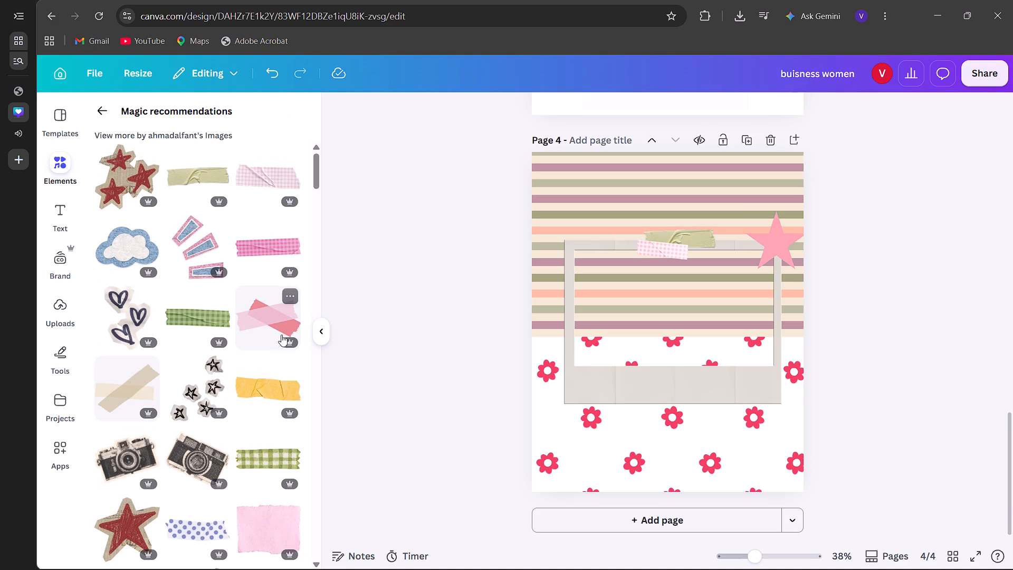
Enlarge the green tape a little, tilt it slightly clockwise, and reposition it over the polaroid frame's top edge.
{"action": "left_click", "coordinate": [703, 239]}
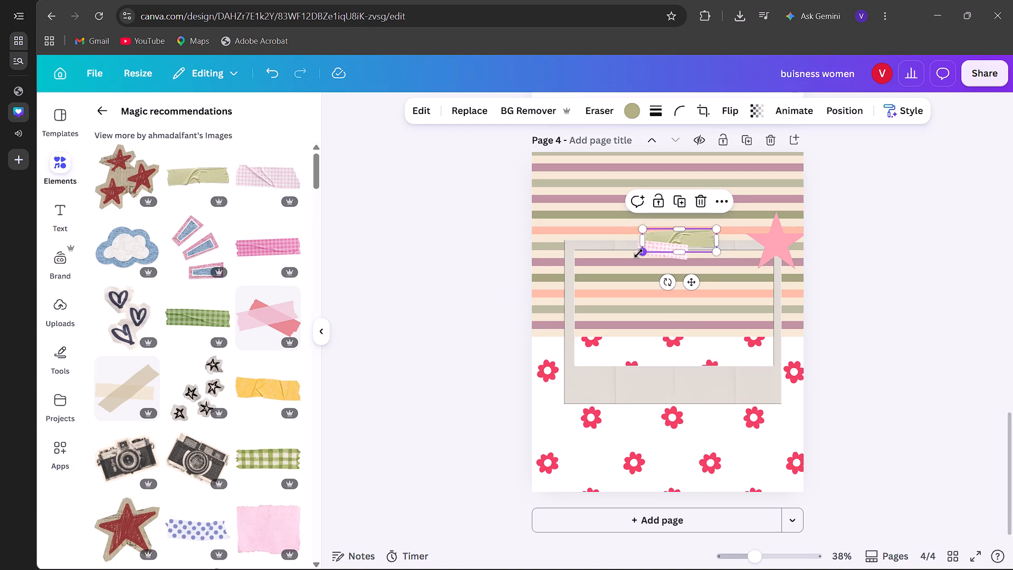
{"action": "left_click_drag", "start_coordinate": [638, 253], "coordinate": [629, 258]}
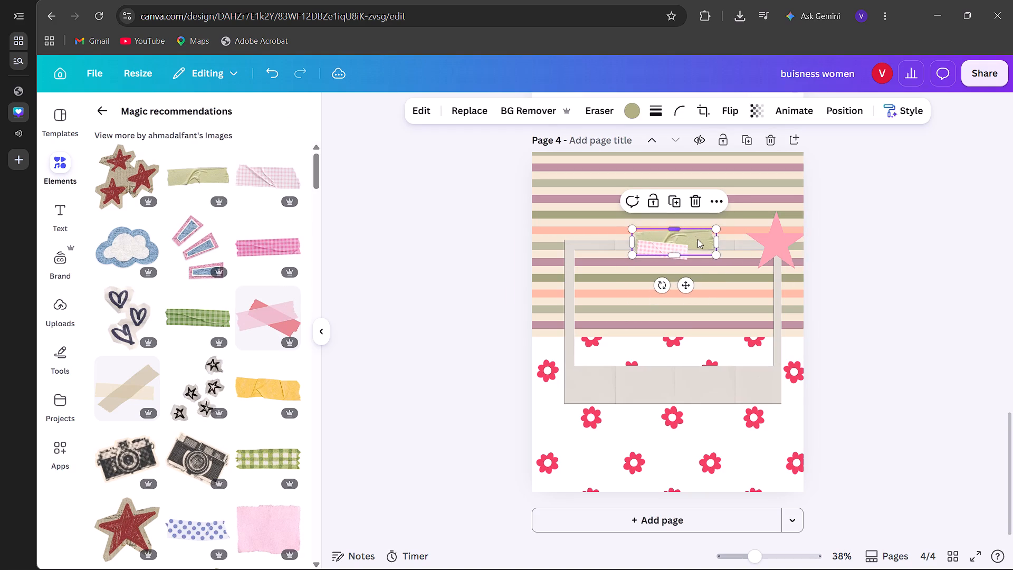
{"action": "left_click_drag", "start_coordinate": [658, 281], "coordinate": [647, 290]}
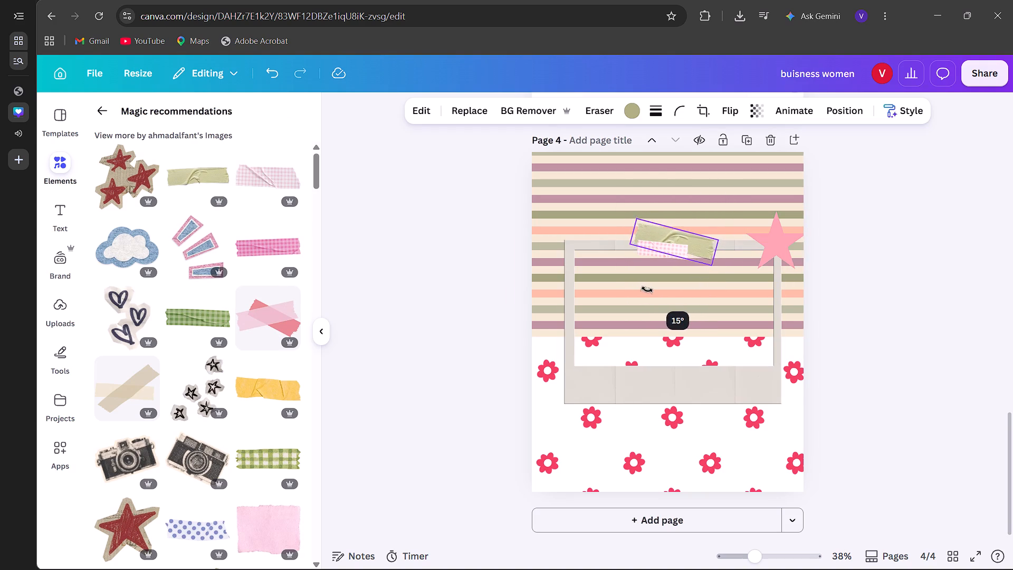
{"action": "left_click_drag", "start_coordinate": [647, 290], "coordinate": [647, 290]}
{"action": "left_click", "coordinate": [680, 246]}
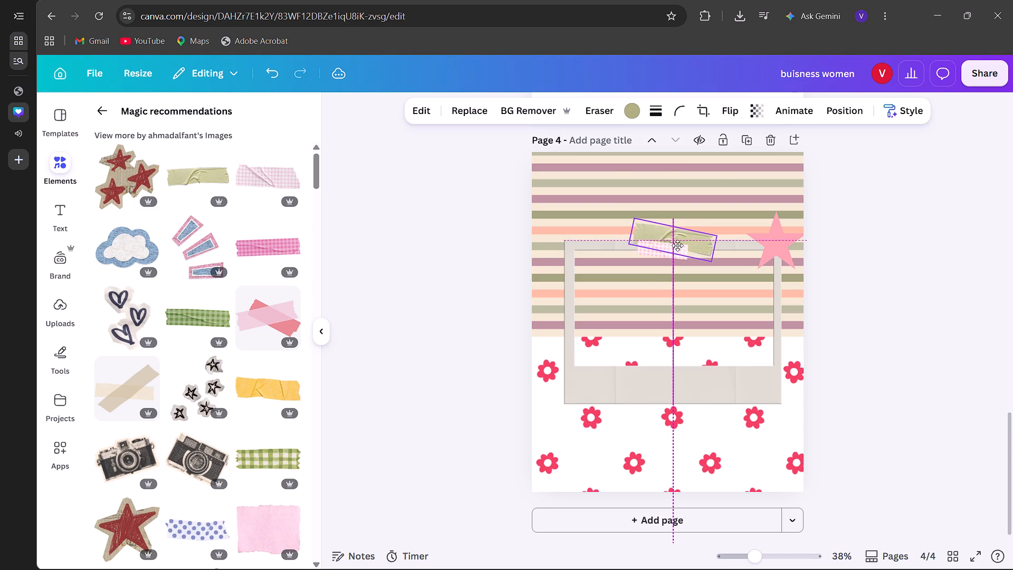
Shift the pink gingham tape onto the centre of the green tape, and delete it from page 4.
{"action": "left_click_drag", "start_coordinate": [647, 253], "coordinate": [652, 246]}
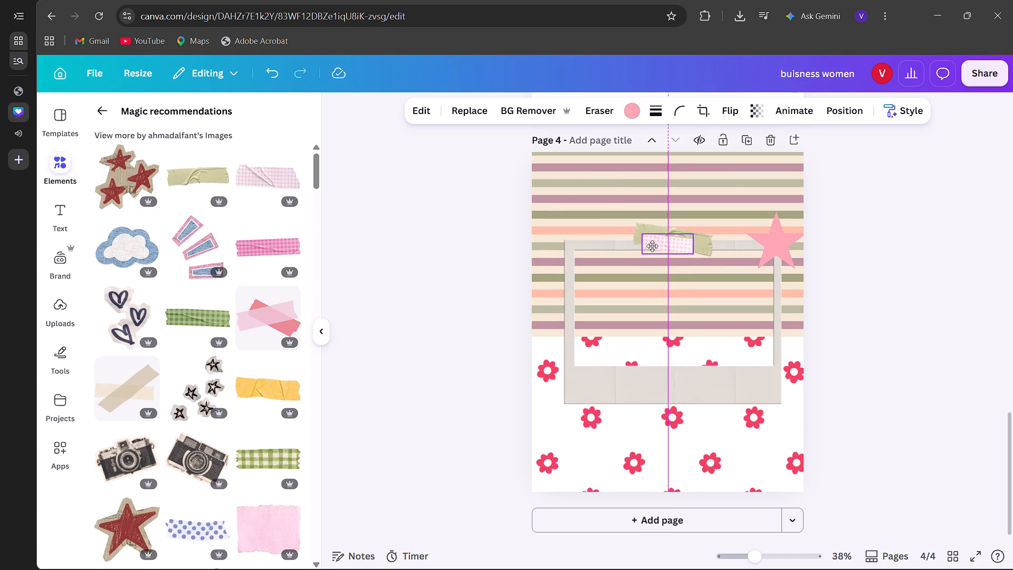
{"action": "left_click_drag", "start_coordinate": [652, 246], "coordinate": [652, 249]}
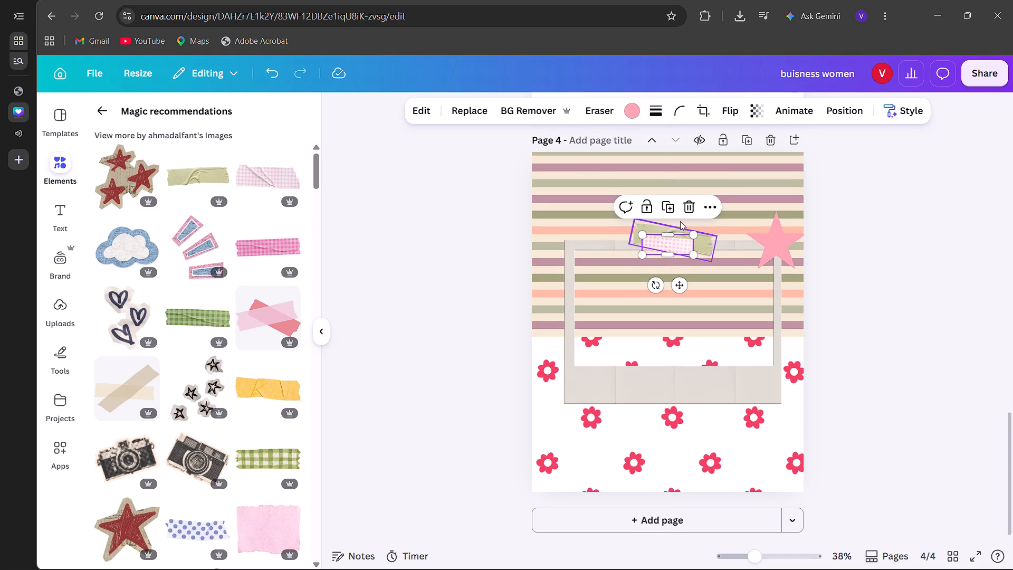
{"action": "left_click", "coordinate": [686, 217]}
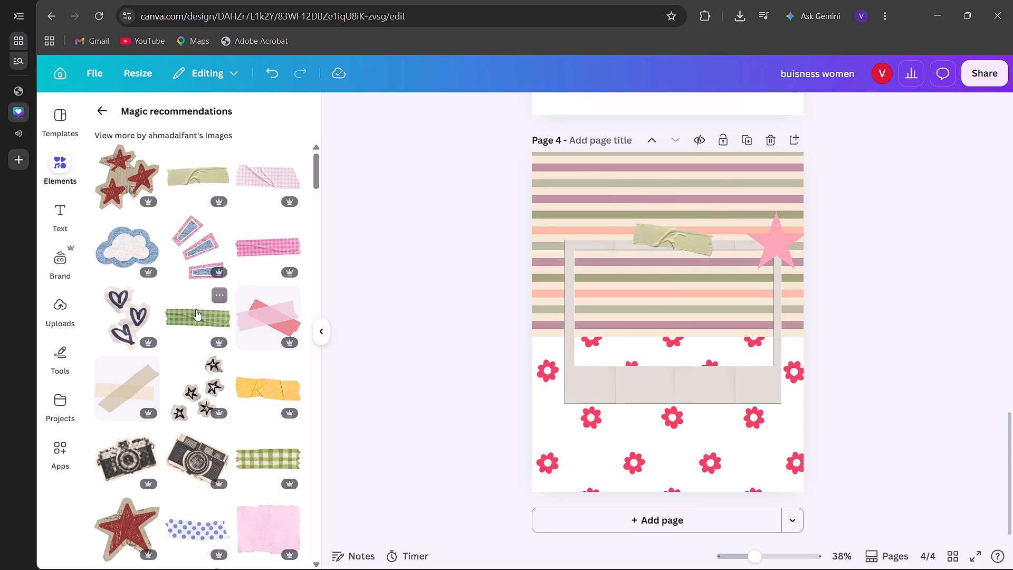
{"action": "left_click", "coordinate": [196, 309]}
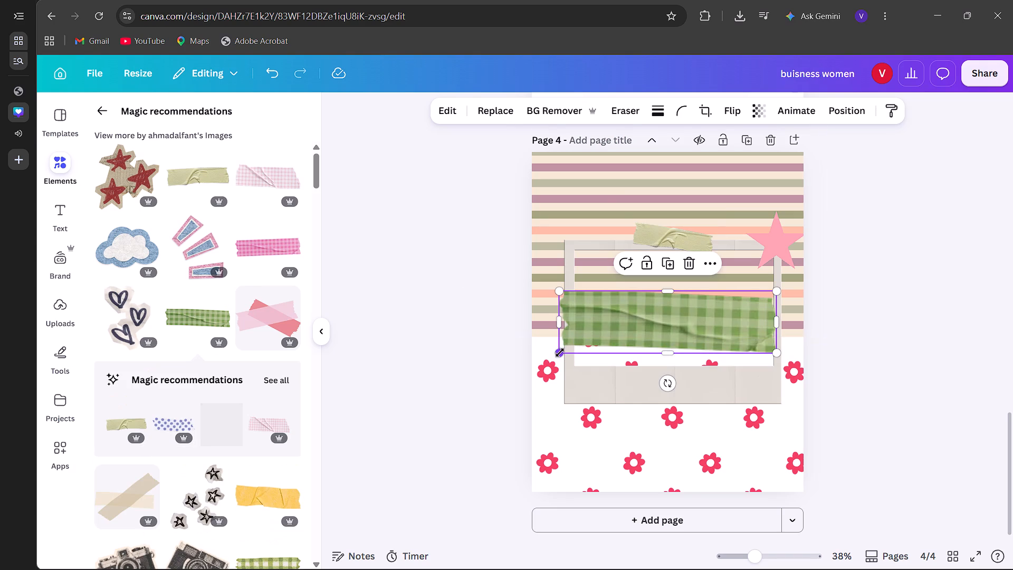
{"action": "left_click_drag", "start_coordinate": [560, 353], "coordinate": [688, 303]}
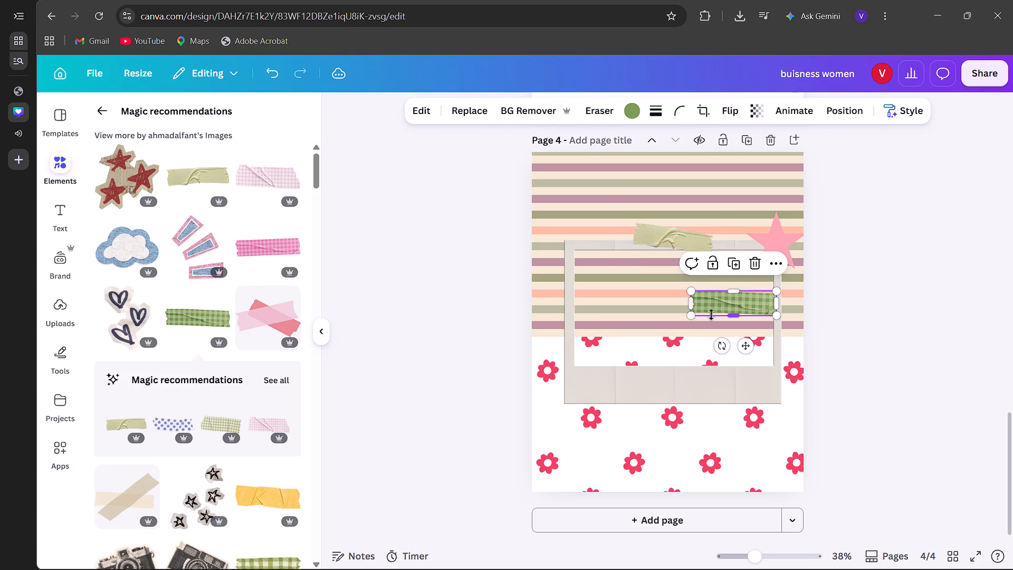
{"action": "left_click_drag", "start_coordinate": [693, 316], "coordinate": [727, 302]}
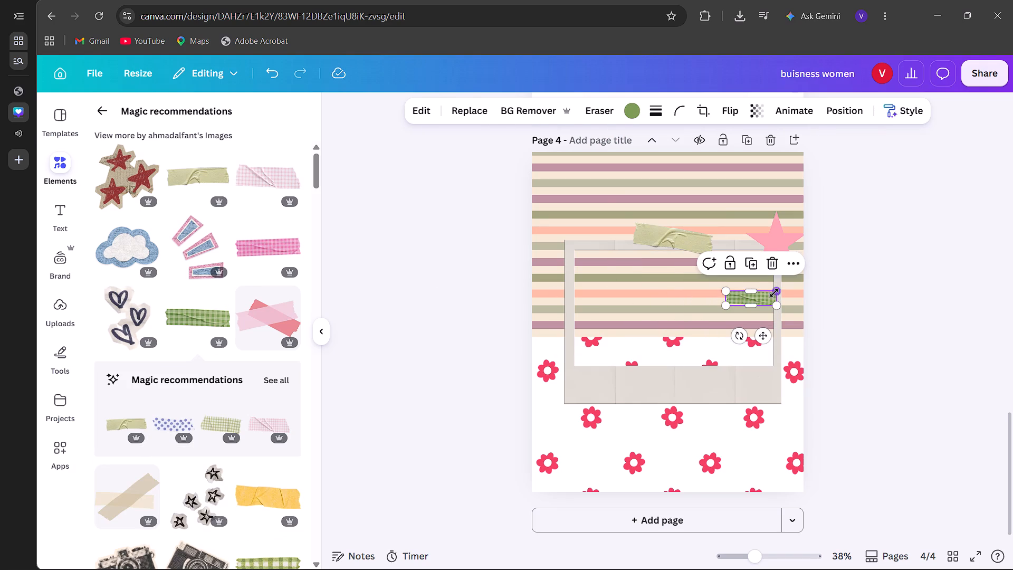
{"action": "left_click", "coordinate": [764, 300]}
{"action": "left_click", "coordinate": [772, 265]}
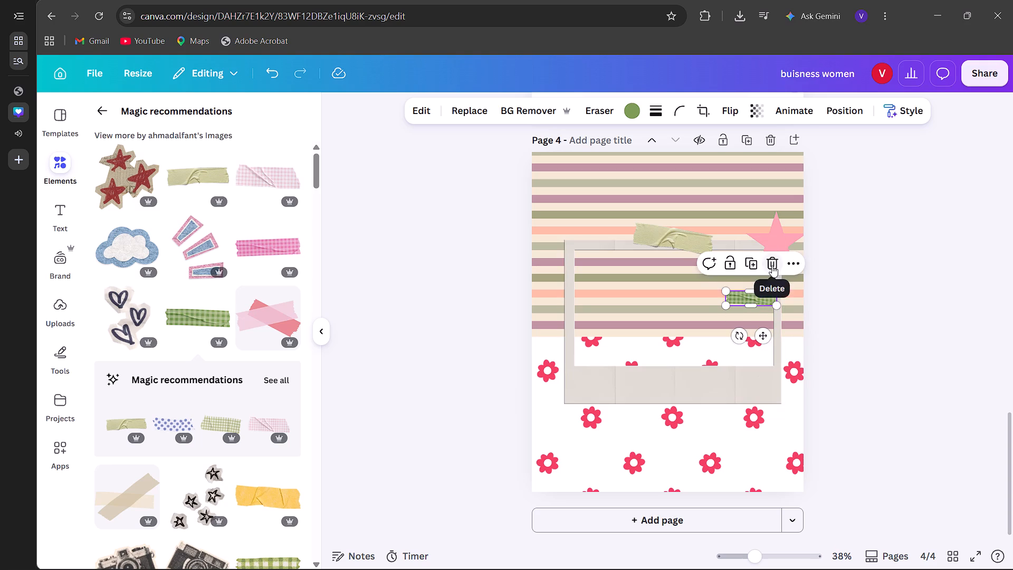
Add the green gingham tape, shrink it, and lay it nearly level over the lower part of the plain green tape on the polaroid frame.
{"action": "left_click", "coordinate": [192, 331]}
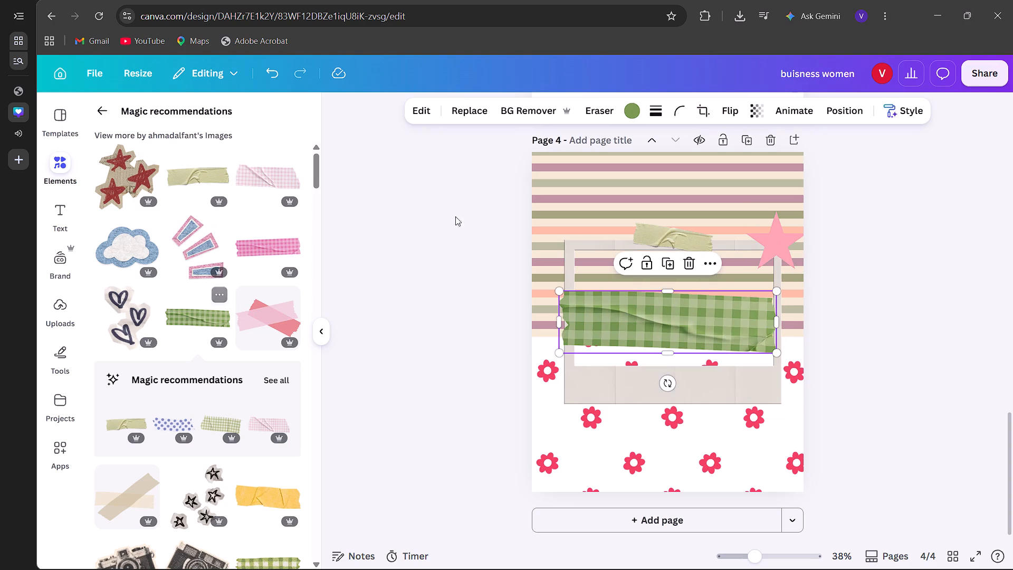
{"action": "left_click_drag", "start_coordinate": [561, 351], "coordinate": [632, 316]}
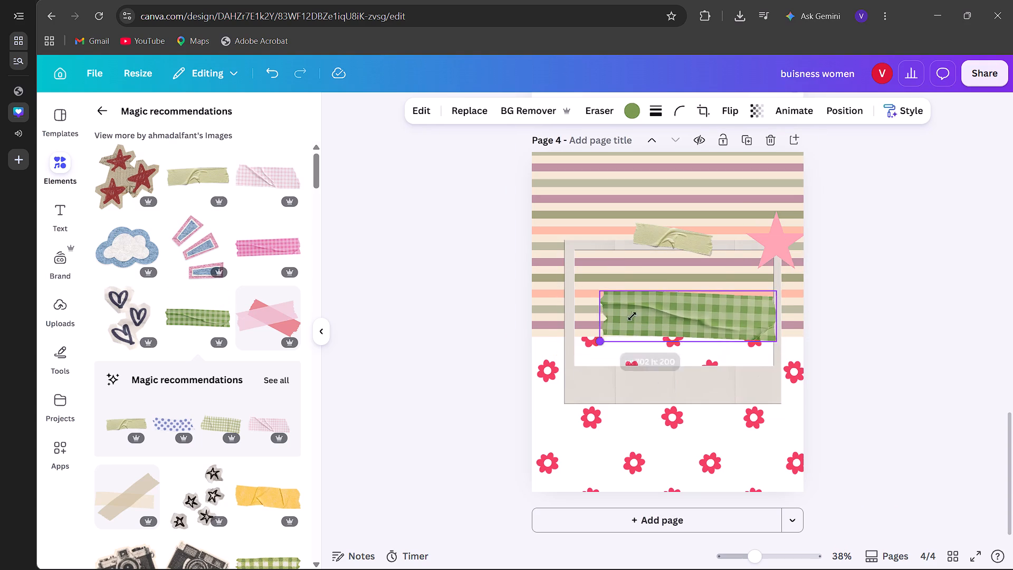
{"action": "left_click_drag", "start_coordinate": [632, 316], "coordinate": [729, 304]}
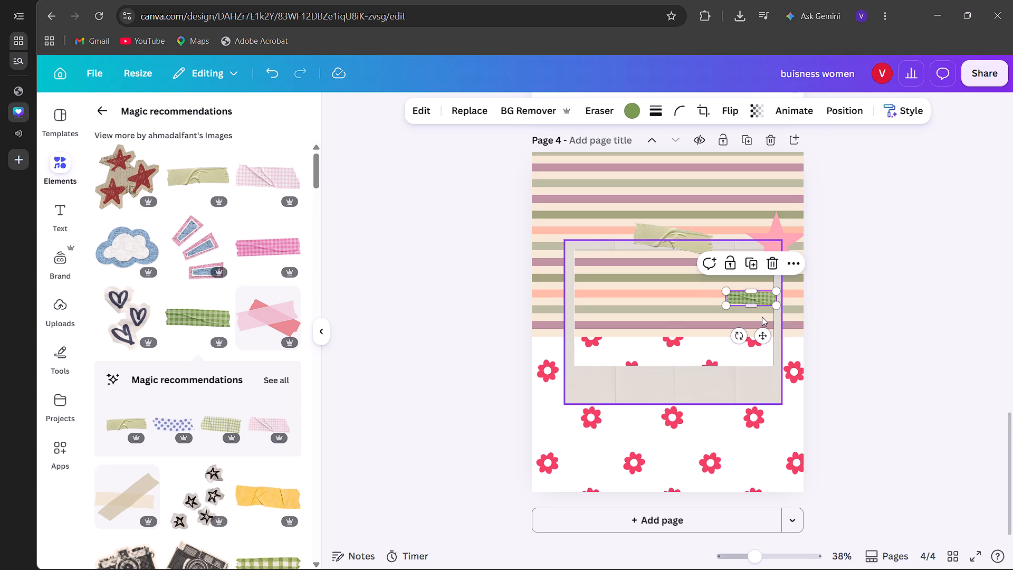
{"action": "left_click_drag", "start_coordinate": [762, 334], "coordinate": [697, 277]}
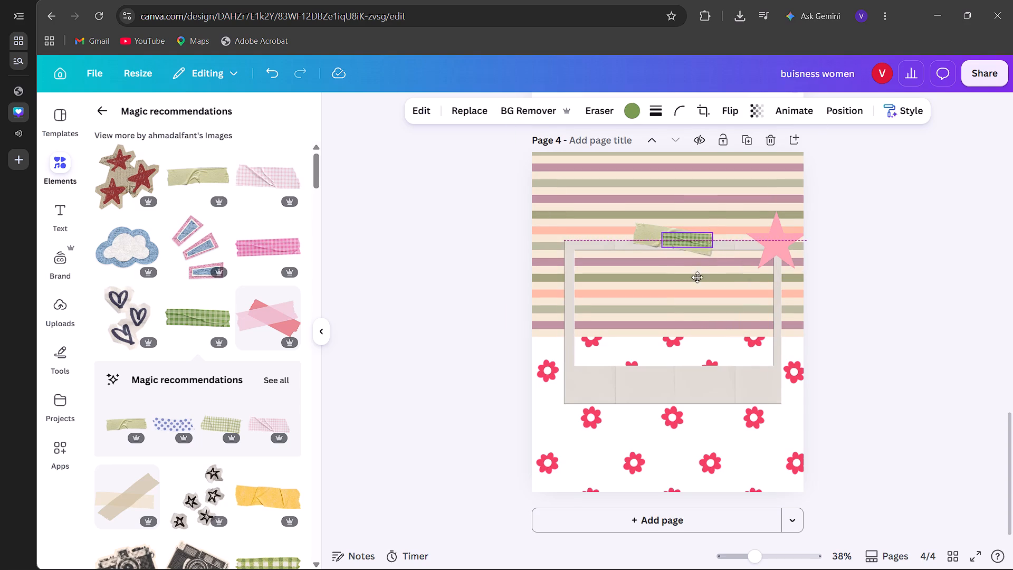
{"action": "left_click_drag", "start_coordinate": [697, 277], "coordinate": [687, 280]}
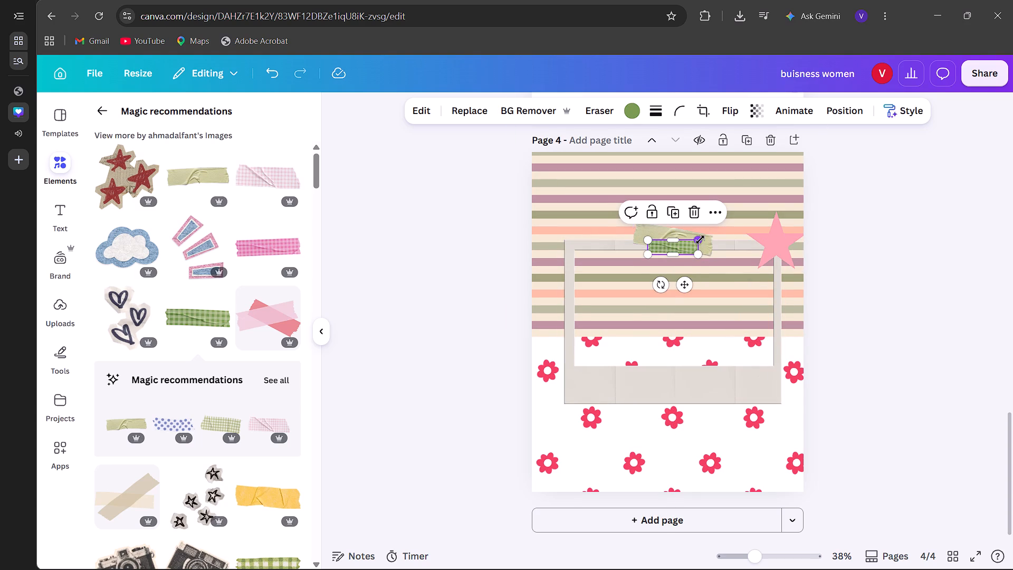
{"action": "left_click_drag", "start_coordinate": [700, 240], "coordinate": [702, 232]}
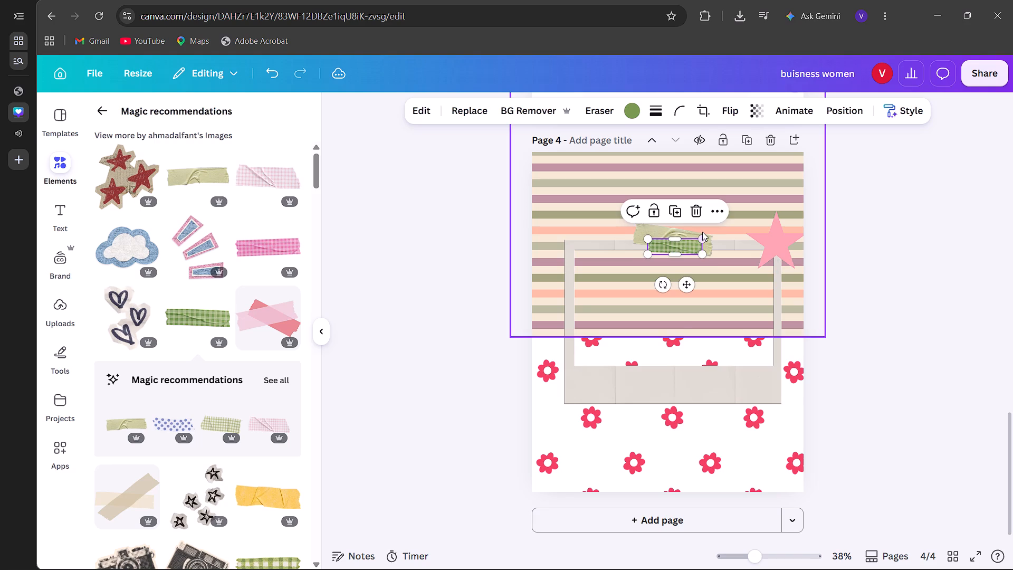
{"action": "left_click_drag", "start_coordinate": [658, 283], "coordinate": [667, 290]}
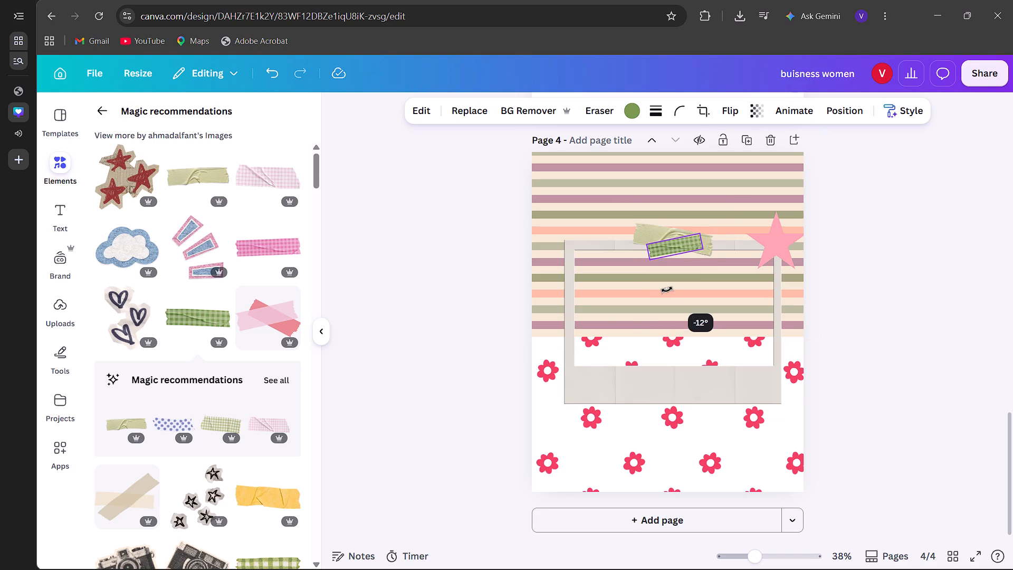
{"action": "left_click_drag", "start_coordinate": [667, 290], "coordinate": [660, 290]}
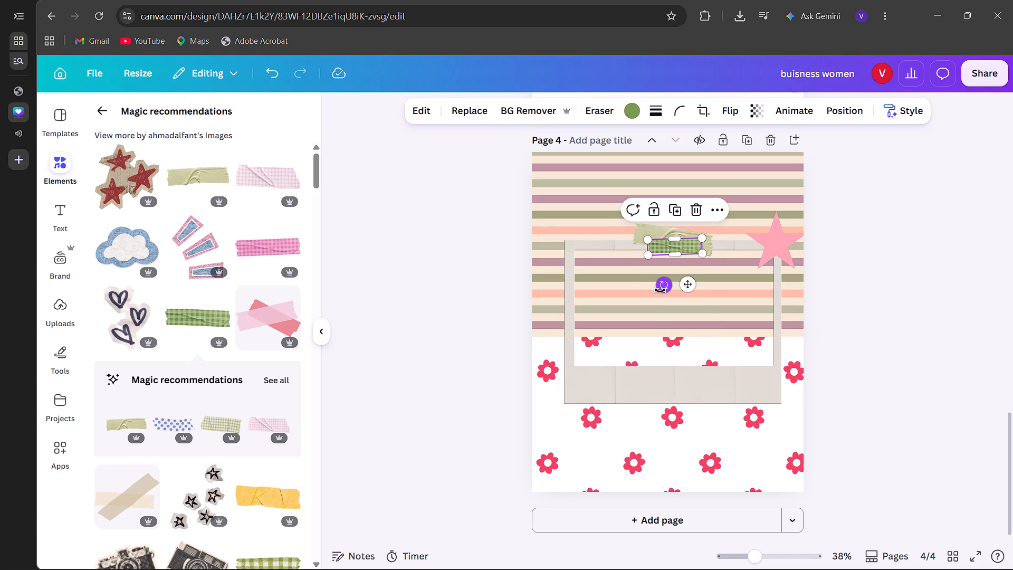
{"action": "left_click", "coordinate": [632, 378]}
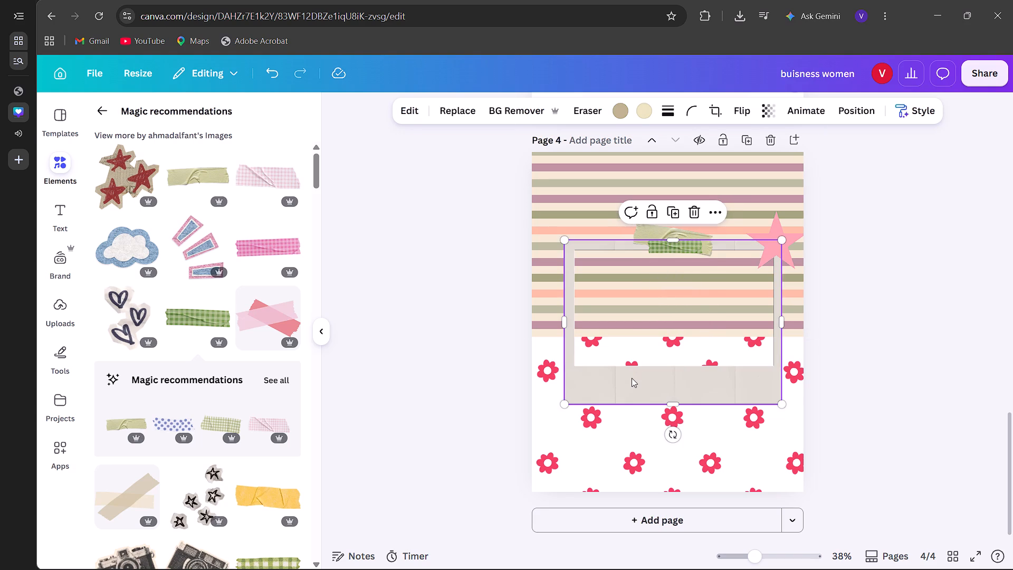
Return to the TAPE search results and look through the graphics for more tape designs.
{"action": "left_click", "coordinate": [98, 99]}
{"action": "scroll", "coordinate": [209, 339], "scroll_direction": "up", "scroll_amount": 1}
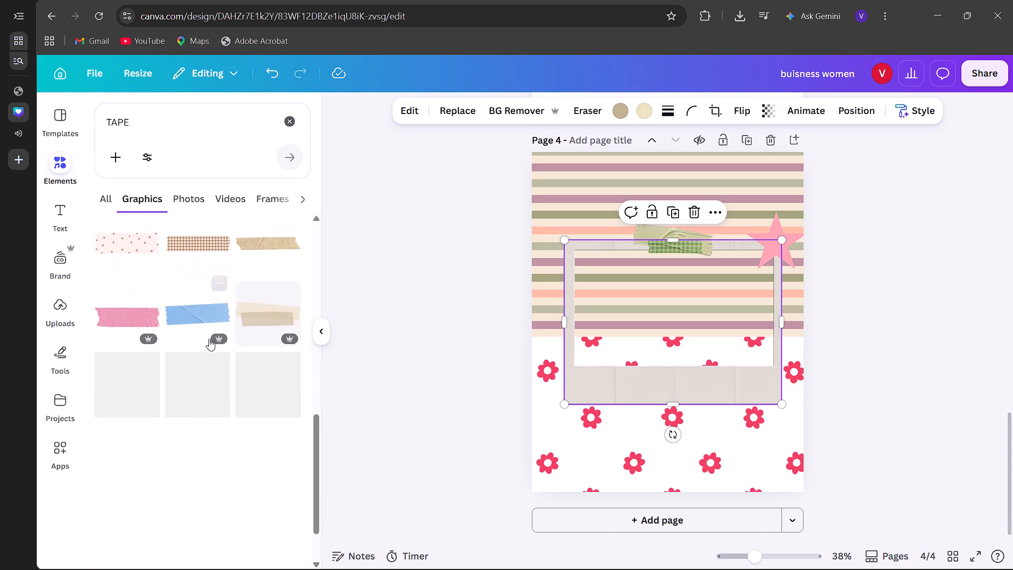
{"action": "scroll", "coordinate": [209, 339], "scroll_direction": "up", "scroll_amount": 4}
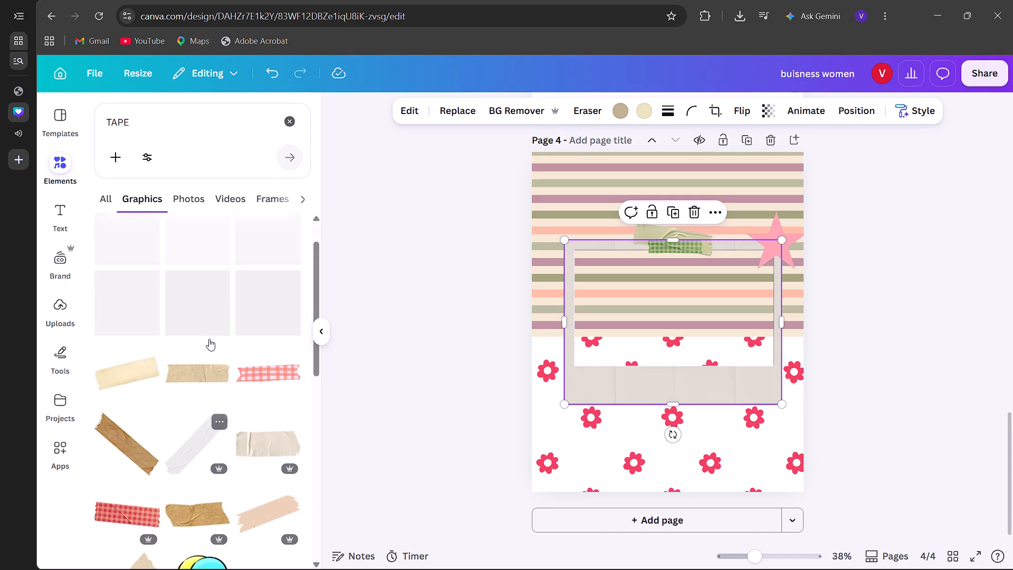
{"action": "scroll", "coordinate": [209, 339], "scroll_direction": "up", "scroll_amount": 1}
{"action": "scroll", "coordinate": [209, 339], "scroll_direction": "down", "scroll_amount": 5}
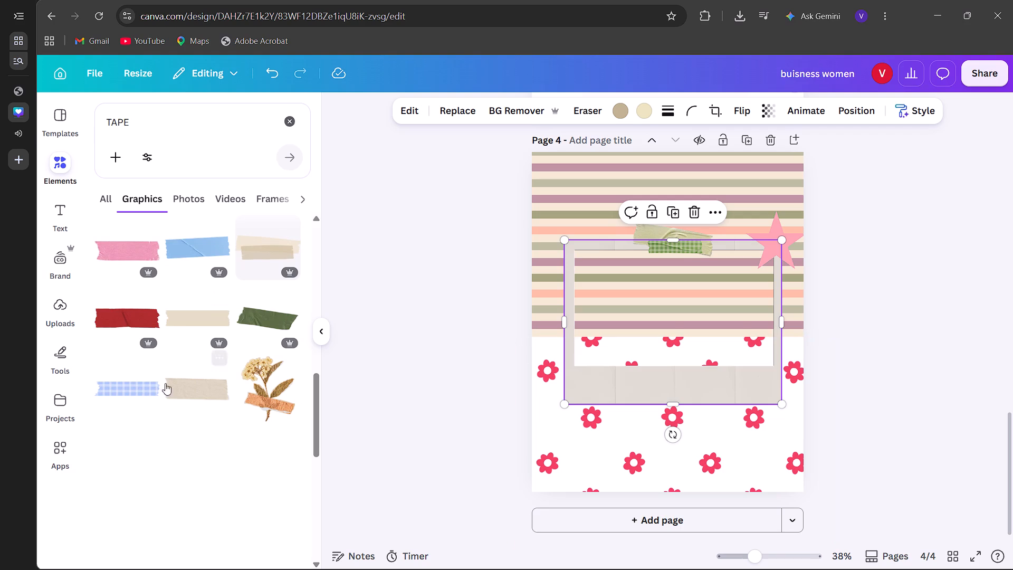
{"action": "scroll", "coordinate": [86, 324], "scroll_direction": "down", "scroll_amount": 3}
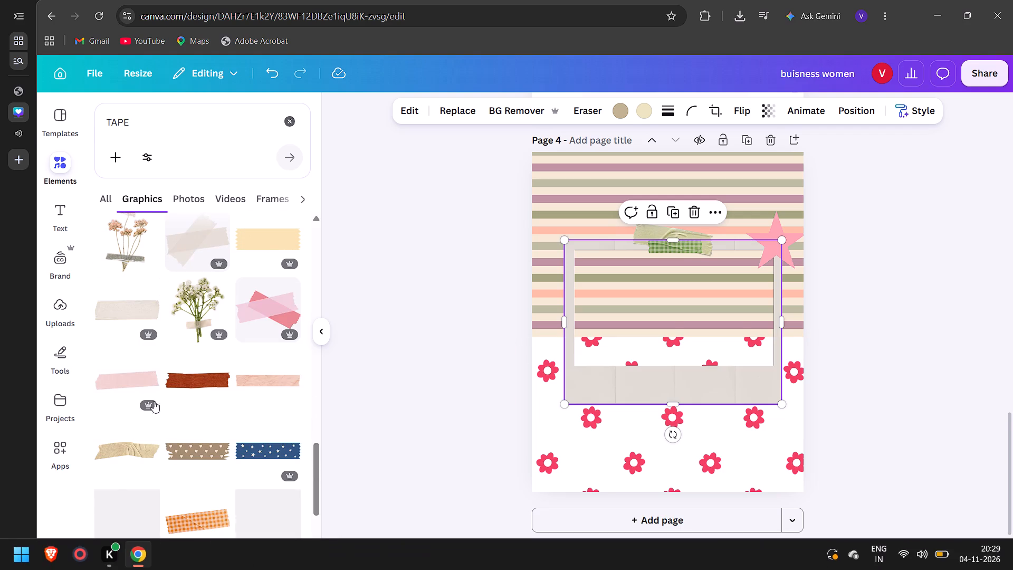
{"action": "scroll", "coordinate": [185, 273], "scroll_direction": "down", "scroll_amount": 4}
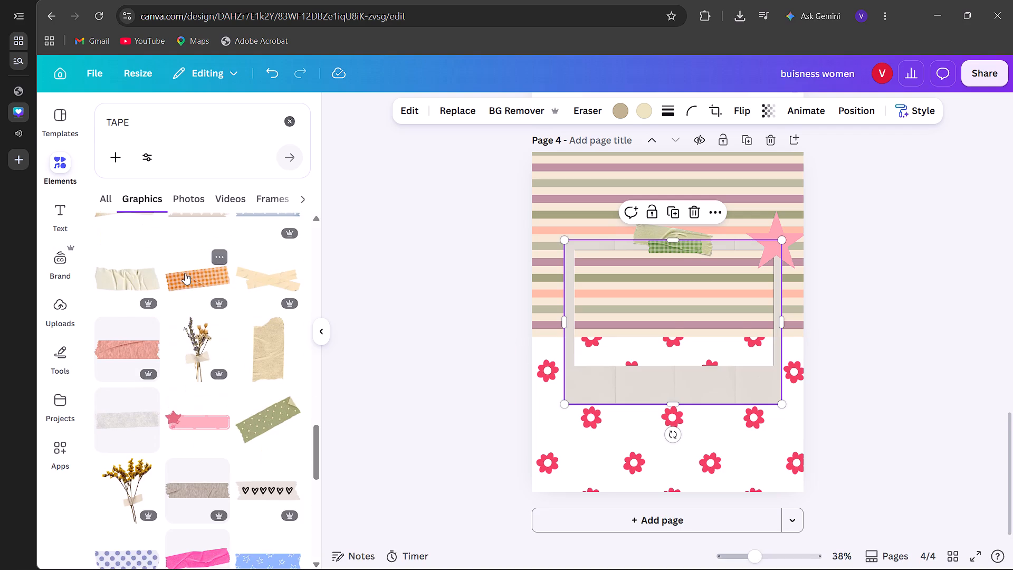
{"action": "scroll", "coordinate": [185, 273], "scroll_direction": "down", "scroll_amount": 3}
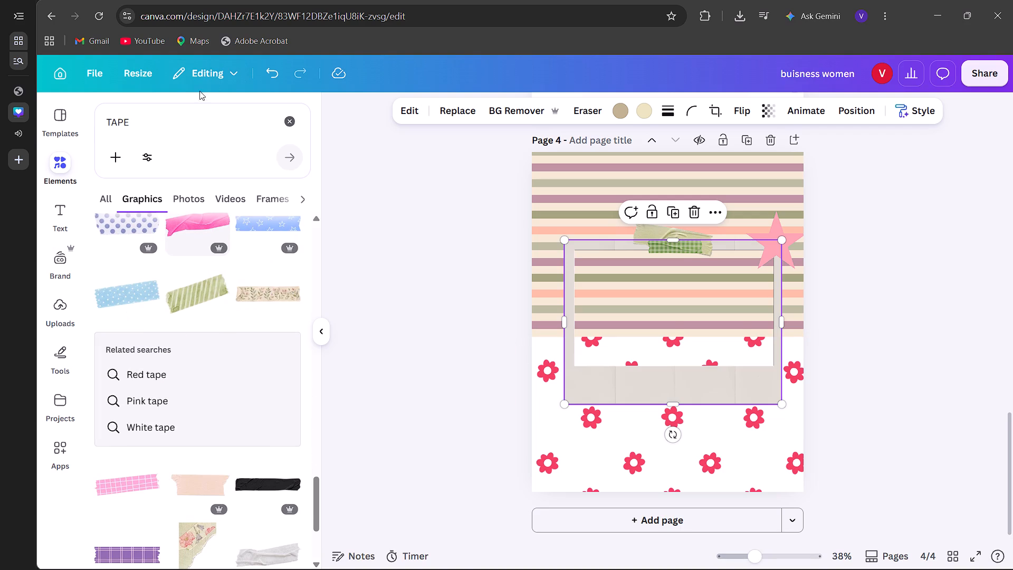
Search the graphics for HEARTS.
{"action": "left_click", "coordinate": [181, 115]}
{"action": "key", "text": "BackSpace"}
{"action": "key", "text": "BackSpace"}
{"action": "key", "text": "BackSpace"}
{"action": "key", "text": "BackSpace"}
{"action": "key", "text": "BackSpace"}
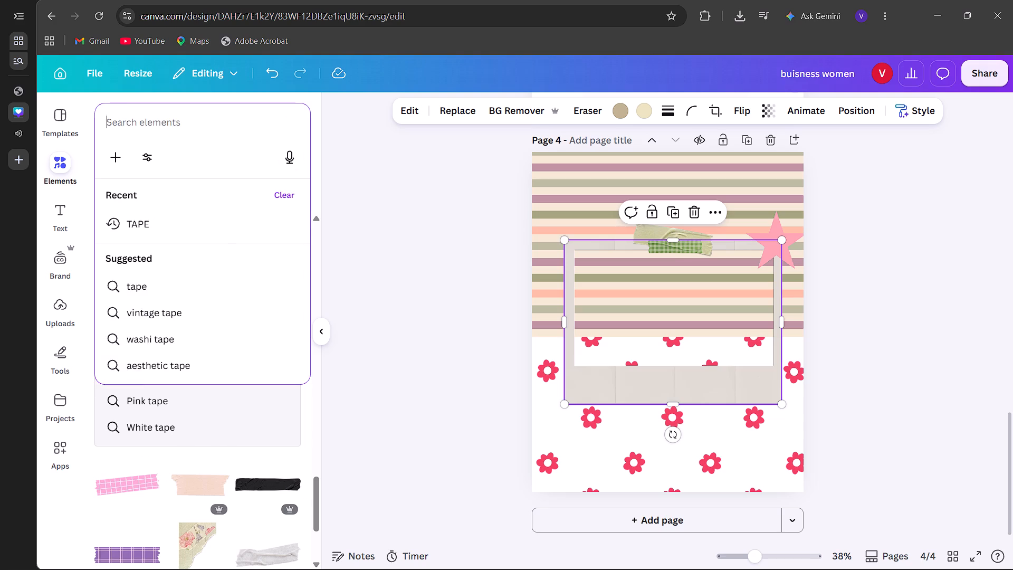
{"action": "key", "text": "BackSpace"}
{"action": "key", "text": "BackSpace"}
{"action": "type", "text": "HEARTS"}
{"action": "key", "text": "Return"}
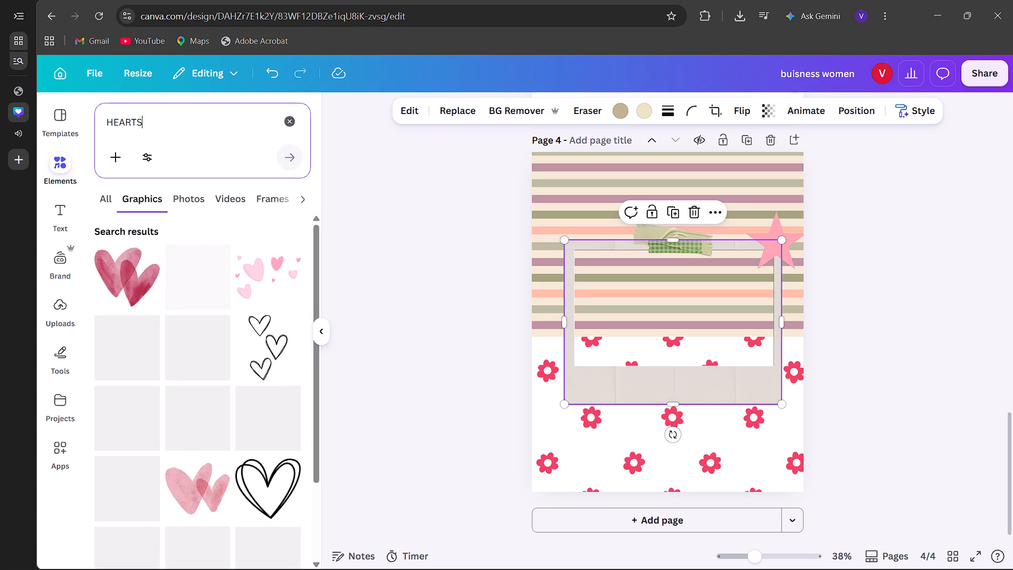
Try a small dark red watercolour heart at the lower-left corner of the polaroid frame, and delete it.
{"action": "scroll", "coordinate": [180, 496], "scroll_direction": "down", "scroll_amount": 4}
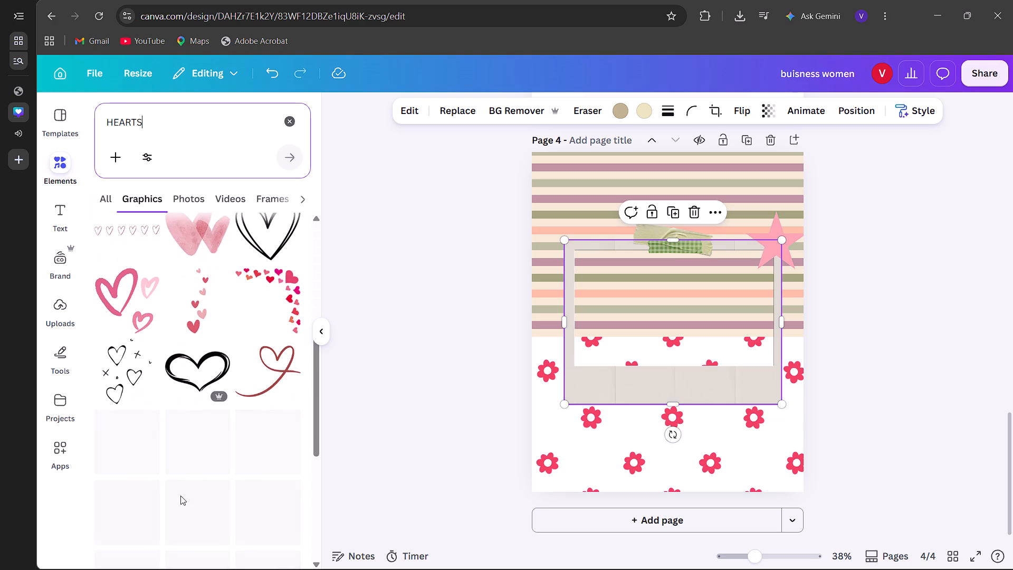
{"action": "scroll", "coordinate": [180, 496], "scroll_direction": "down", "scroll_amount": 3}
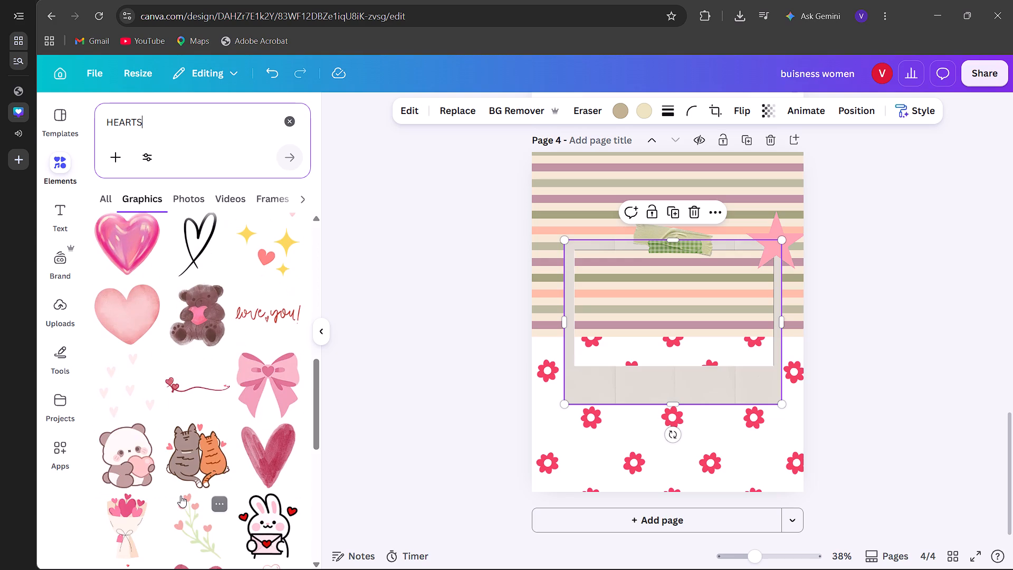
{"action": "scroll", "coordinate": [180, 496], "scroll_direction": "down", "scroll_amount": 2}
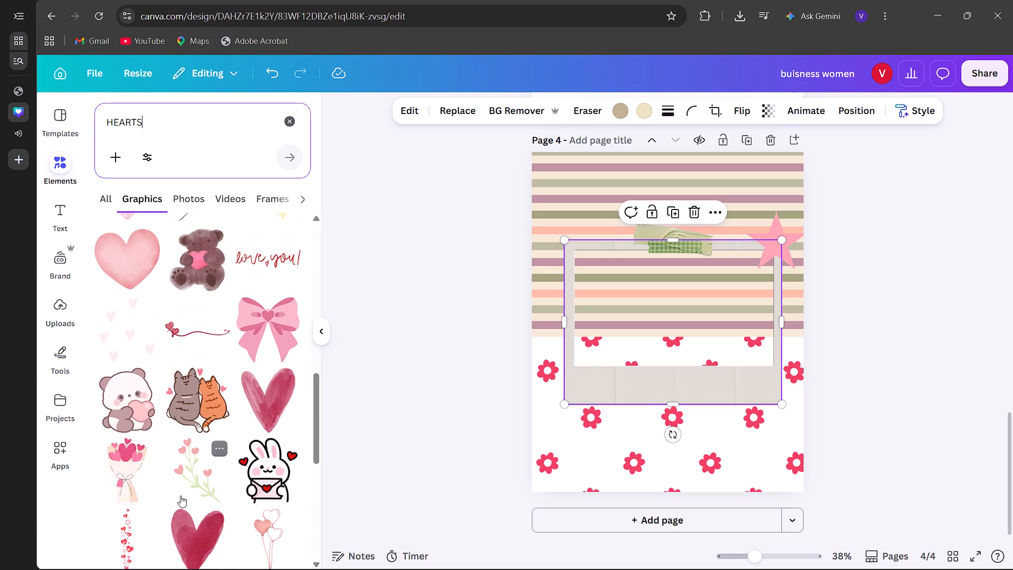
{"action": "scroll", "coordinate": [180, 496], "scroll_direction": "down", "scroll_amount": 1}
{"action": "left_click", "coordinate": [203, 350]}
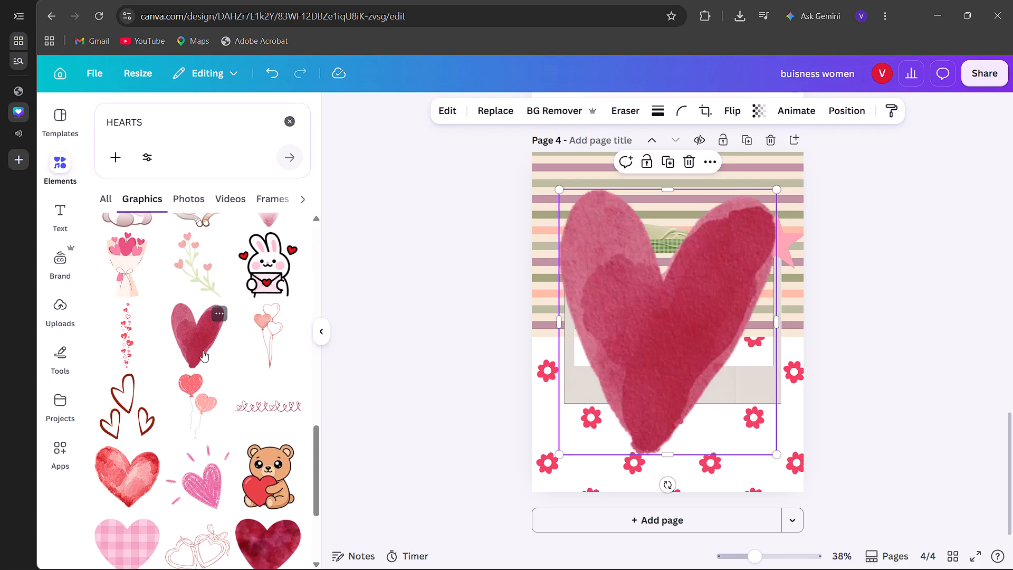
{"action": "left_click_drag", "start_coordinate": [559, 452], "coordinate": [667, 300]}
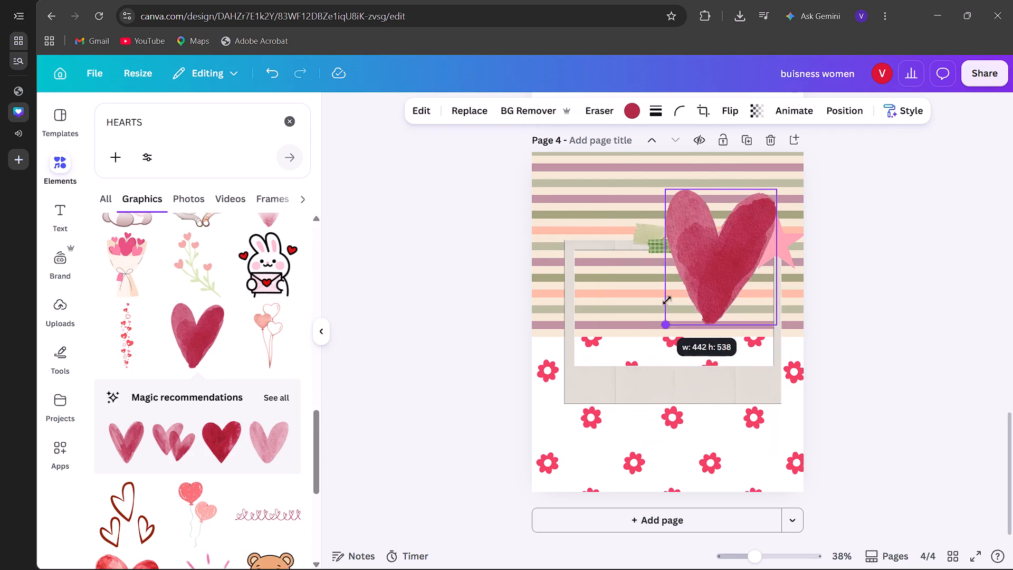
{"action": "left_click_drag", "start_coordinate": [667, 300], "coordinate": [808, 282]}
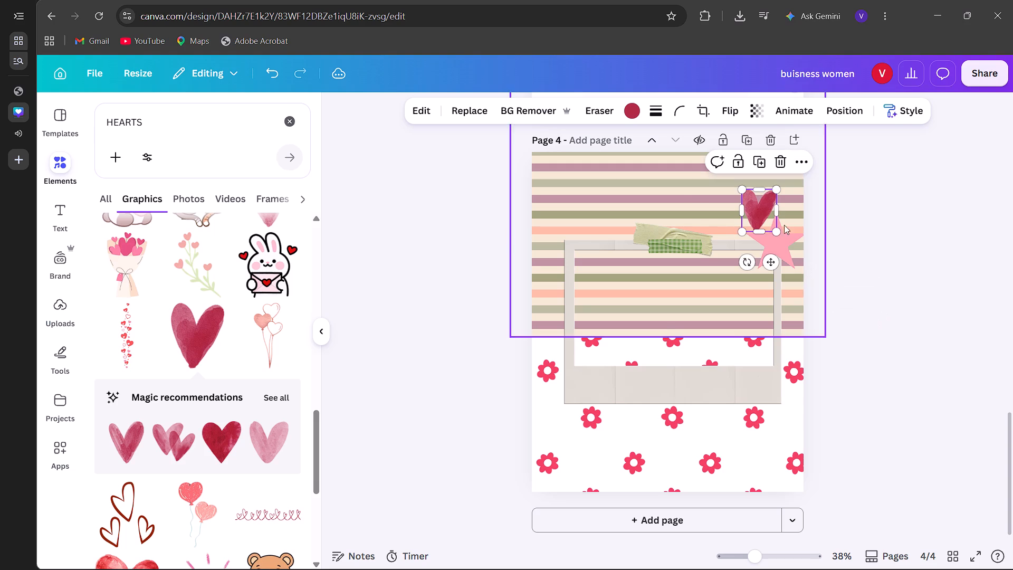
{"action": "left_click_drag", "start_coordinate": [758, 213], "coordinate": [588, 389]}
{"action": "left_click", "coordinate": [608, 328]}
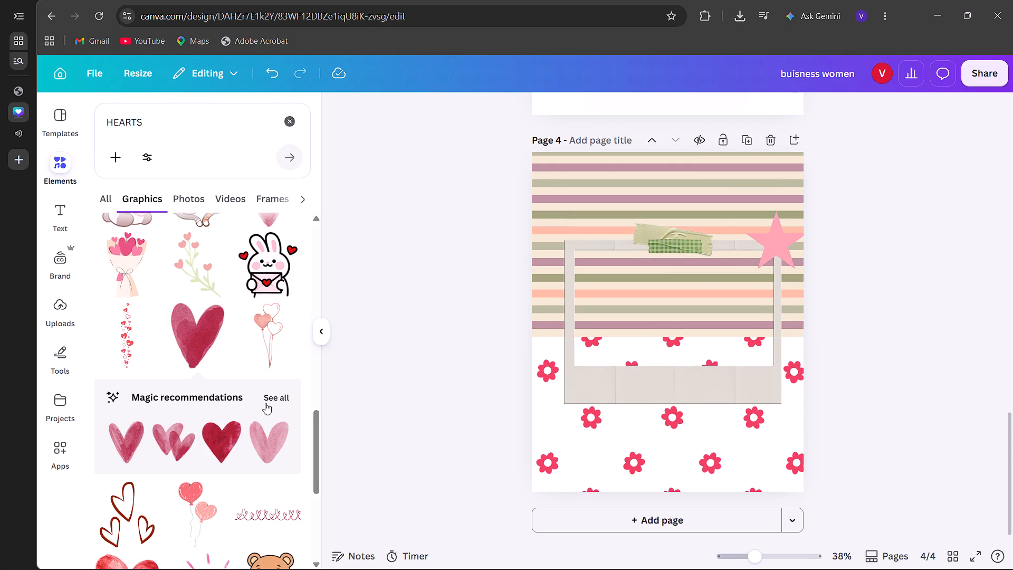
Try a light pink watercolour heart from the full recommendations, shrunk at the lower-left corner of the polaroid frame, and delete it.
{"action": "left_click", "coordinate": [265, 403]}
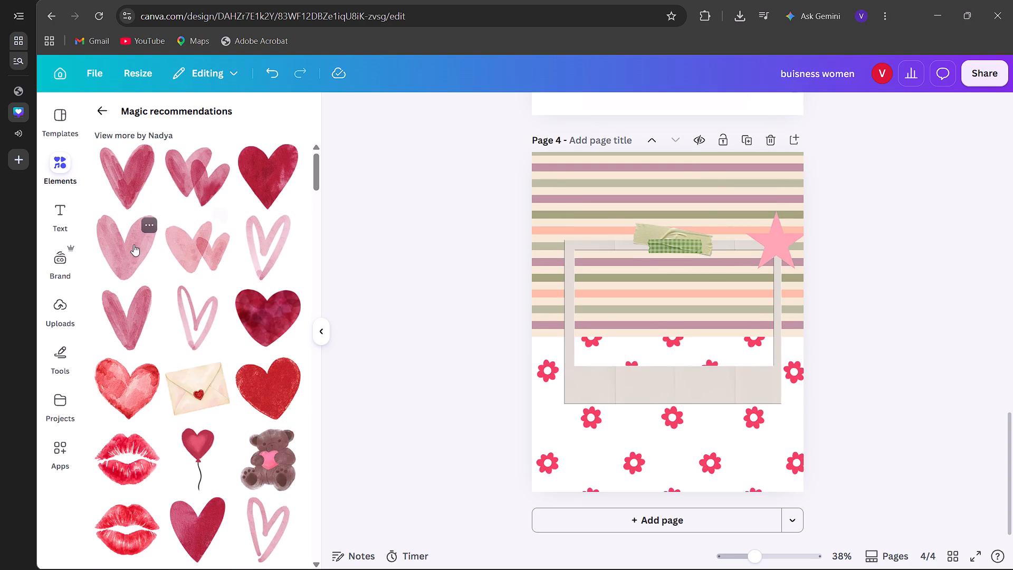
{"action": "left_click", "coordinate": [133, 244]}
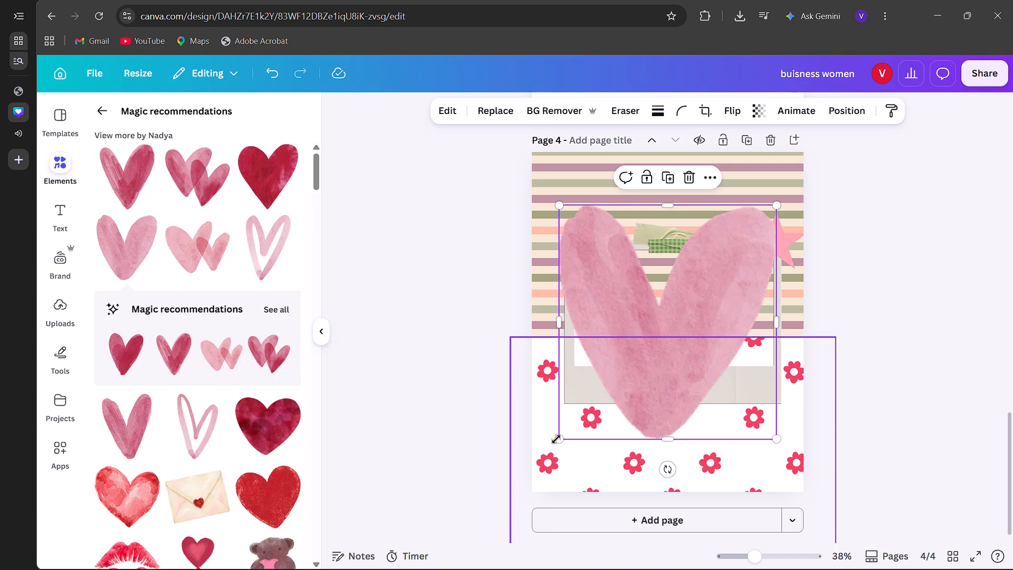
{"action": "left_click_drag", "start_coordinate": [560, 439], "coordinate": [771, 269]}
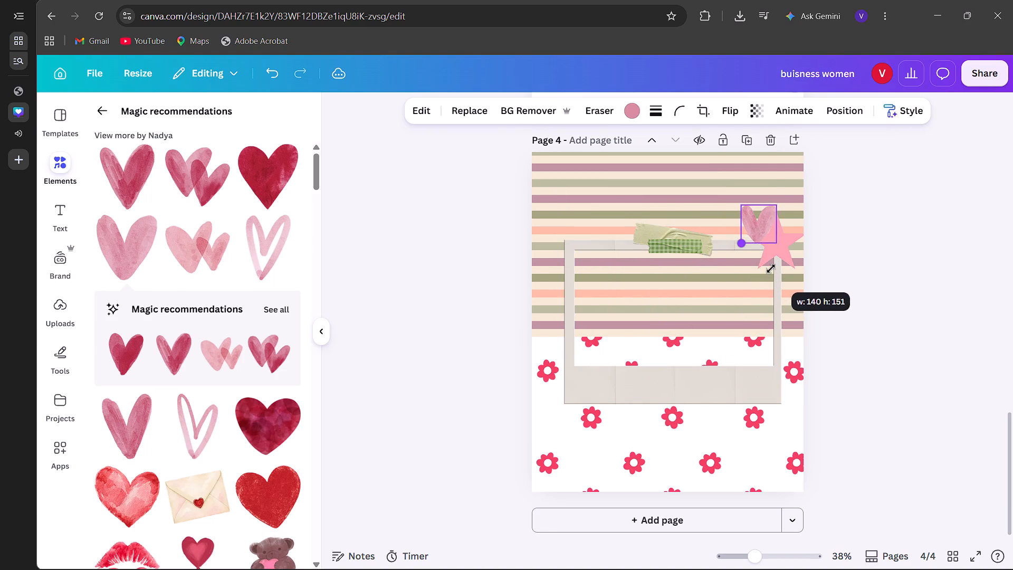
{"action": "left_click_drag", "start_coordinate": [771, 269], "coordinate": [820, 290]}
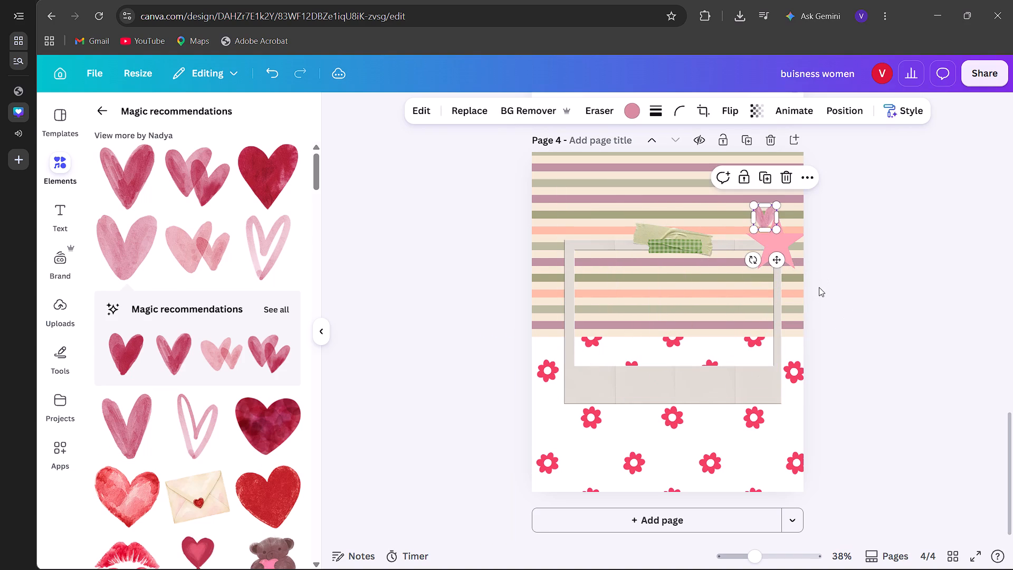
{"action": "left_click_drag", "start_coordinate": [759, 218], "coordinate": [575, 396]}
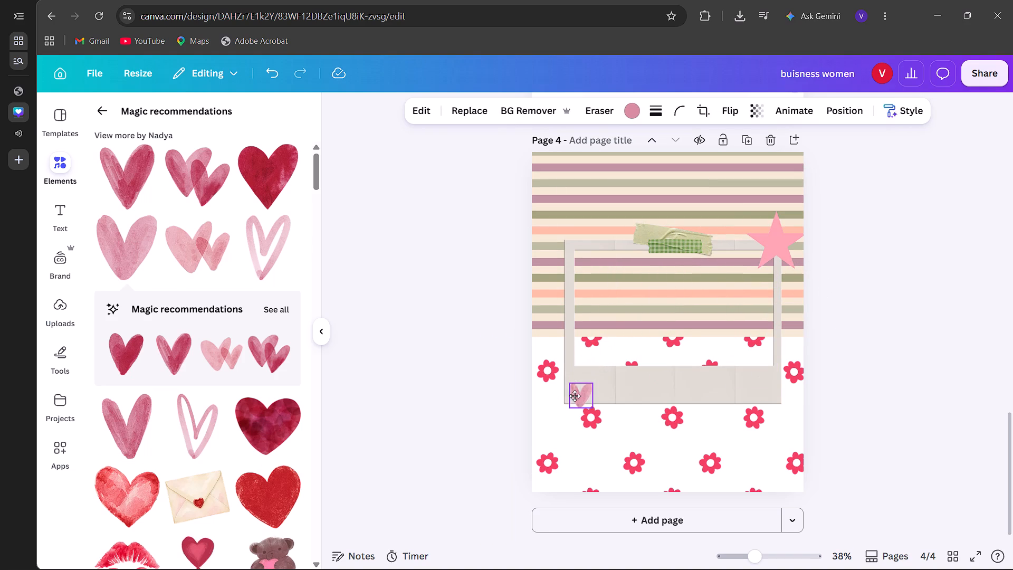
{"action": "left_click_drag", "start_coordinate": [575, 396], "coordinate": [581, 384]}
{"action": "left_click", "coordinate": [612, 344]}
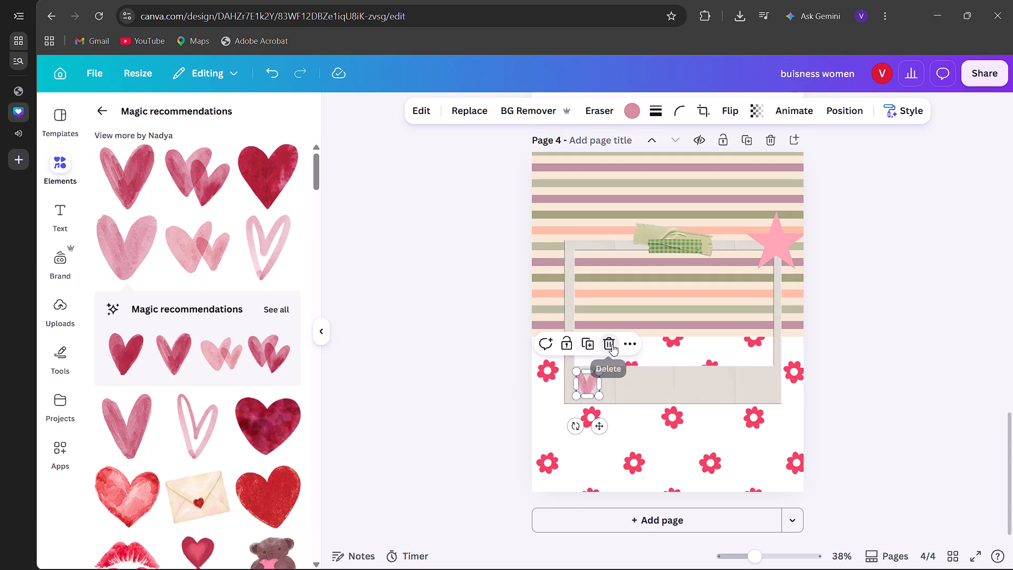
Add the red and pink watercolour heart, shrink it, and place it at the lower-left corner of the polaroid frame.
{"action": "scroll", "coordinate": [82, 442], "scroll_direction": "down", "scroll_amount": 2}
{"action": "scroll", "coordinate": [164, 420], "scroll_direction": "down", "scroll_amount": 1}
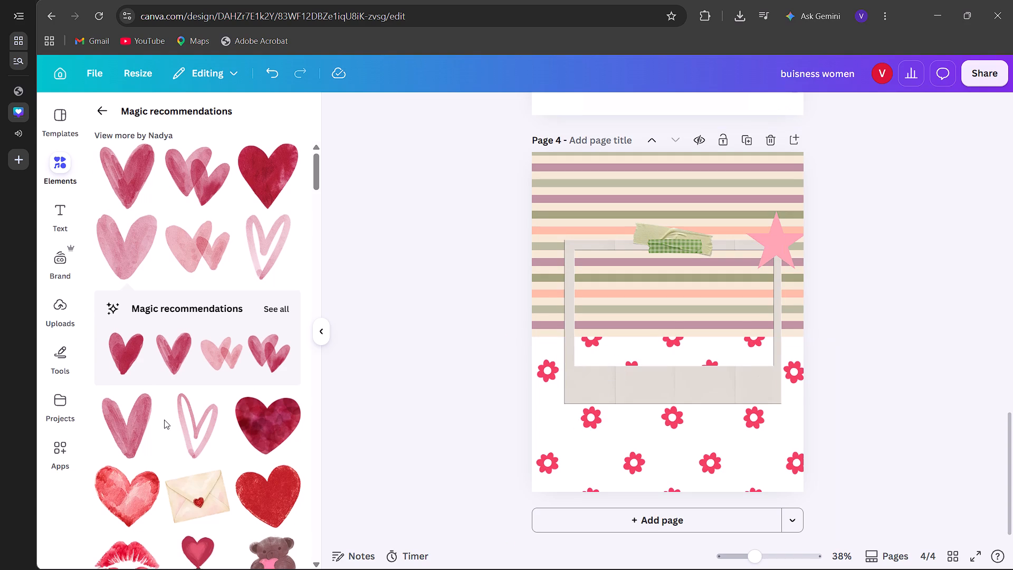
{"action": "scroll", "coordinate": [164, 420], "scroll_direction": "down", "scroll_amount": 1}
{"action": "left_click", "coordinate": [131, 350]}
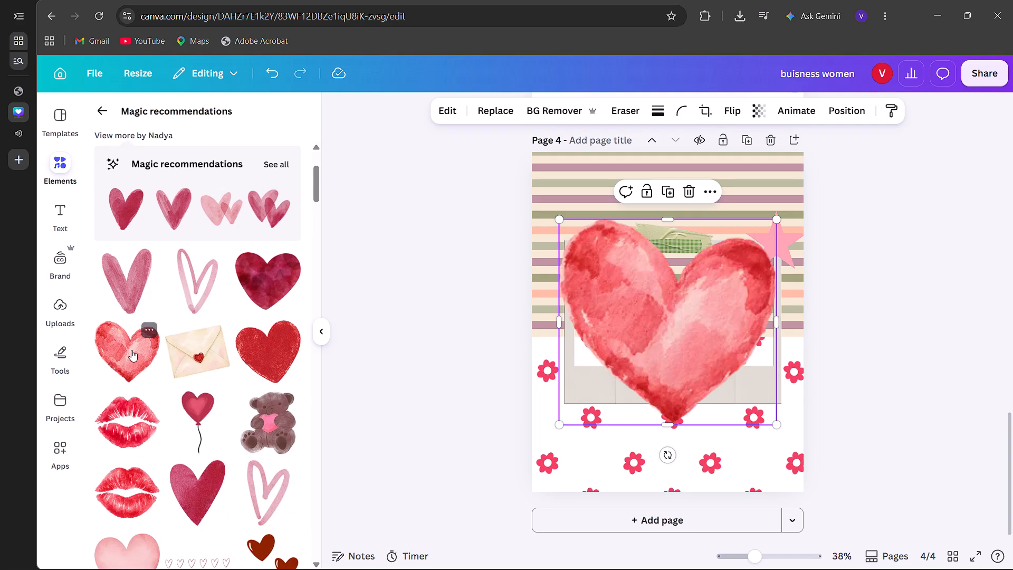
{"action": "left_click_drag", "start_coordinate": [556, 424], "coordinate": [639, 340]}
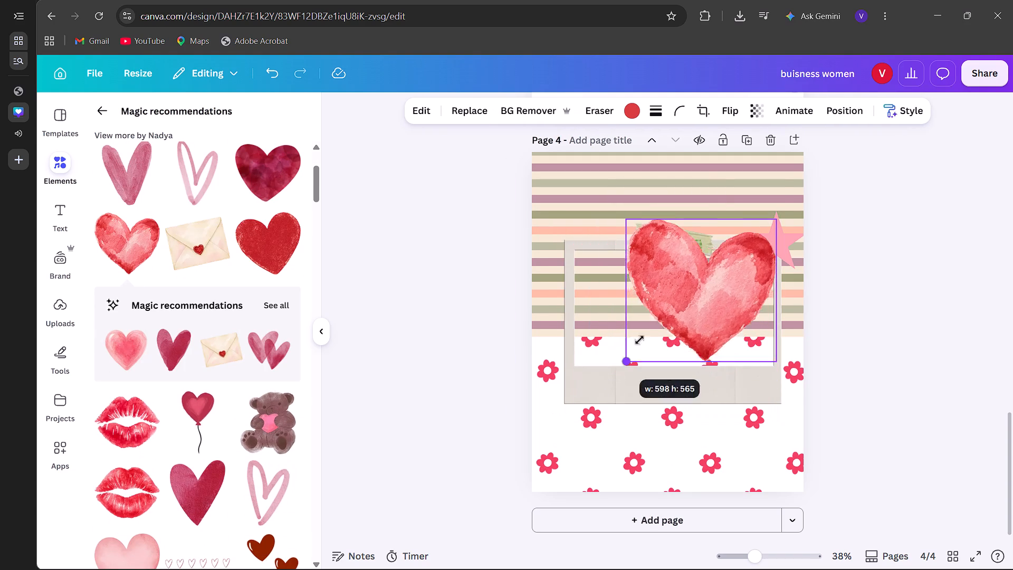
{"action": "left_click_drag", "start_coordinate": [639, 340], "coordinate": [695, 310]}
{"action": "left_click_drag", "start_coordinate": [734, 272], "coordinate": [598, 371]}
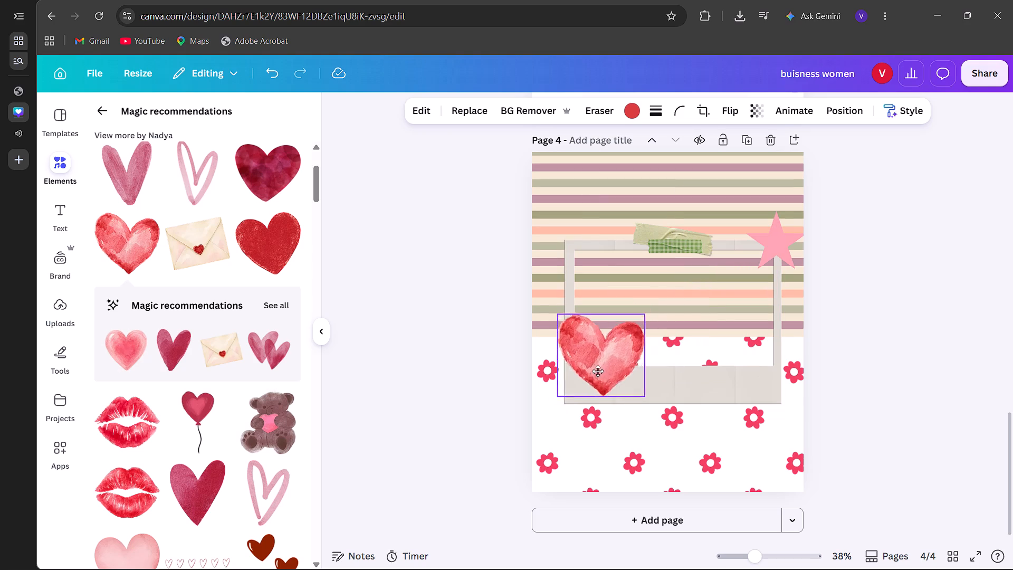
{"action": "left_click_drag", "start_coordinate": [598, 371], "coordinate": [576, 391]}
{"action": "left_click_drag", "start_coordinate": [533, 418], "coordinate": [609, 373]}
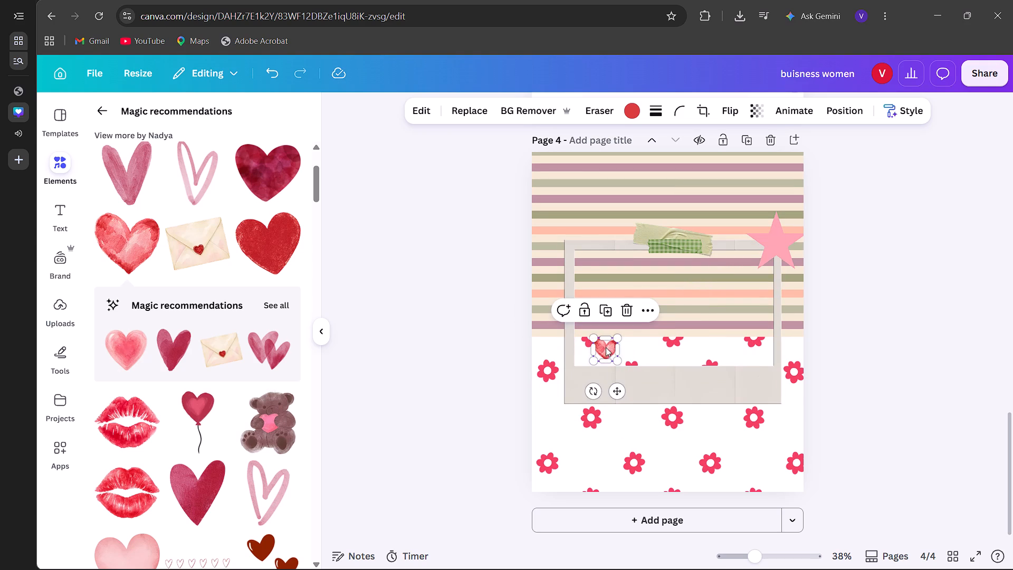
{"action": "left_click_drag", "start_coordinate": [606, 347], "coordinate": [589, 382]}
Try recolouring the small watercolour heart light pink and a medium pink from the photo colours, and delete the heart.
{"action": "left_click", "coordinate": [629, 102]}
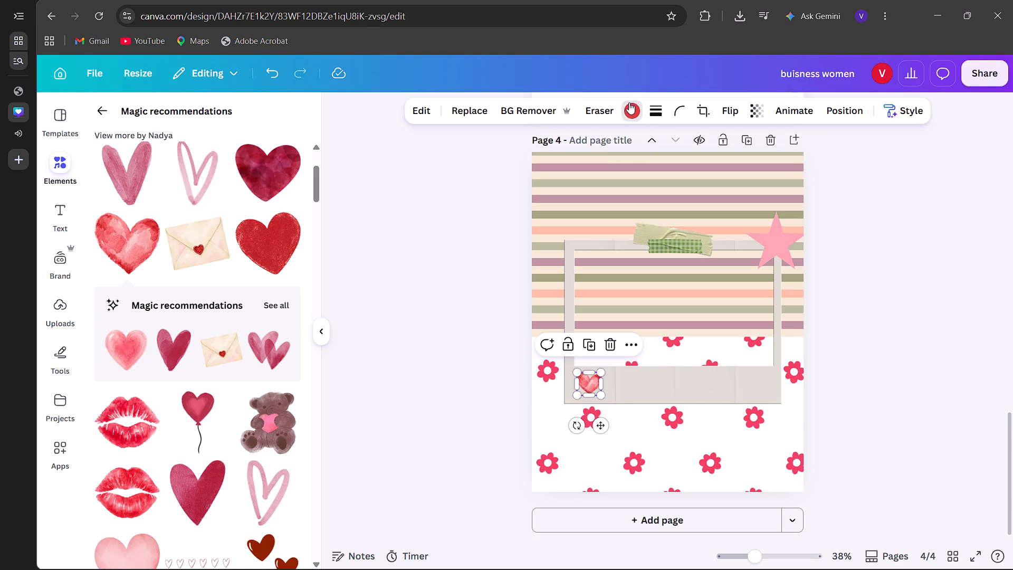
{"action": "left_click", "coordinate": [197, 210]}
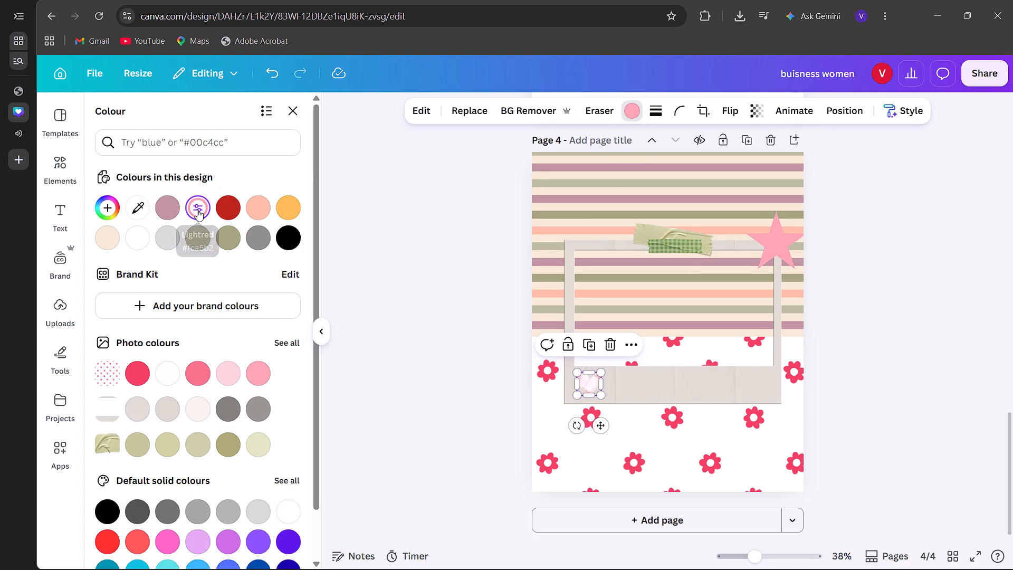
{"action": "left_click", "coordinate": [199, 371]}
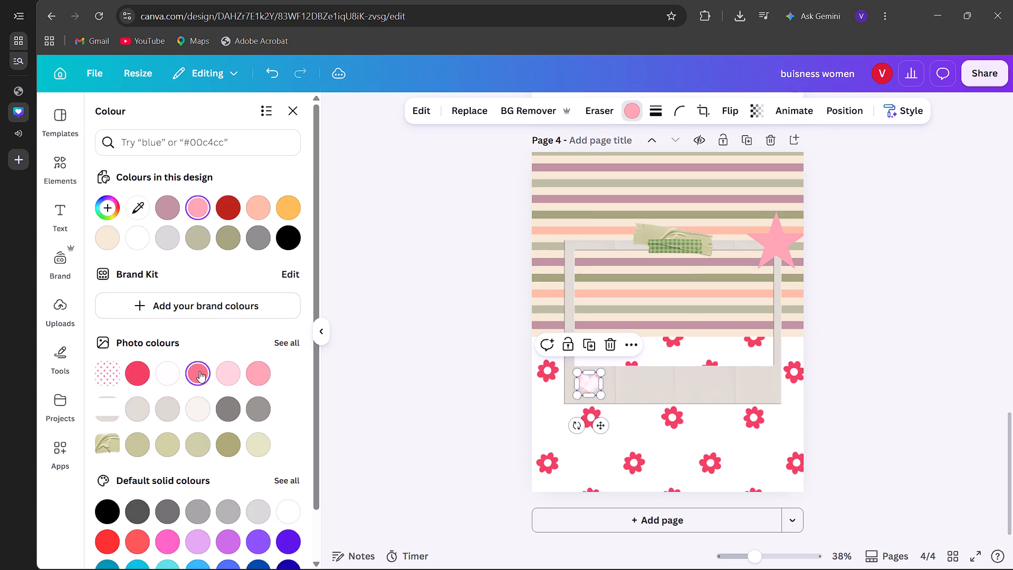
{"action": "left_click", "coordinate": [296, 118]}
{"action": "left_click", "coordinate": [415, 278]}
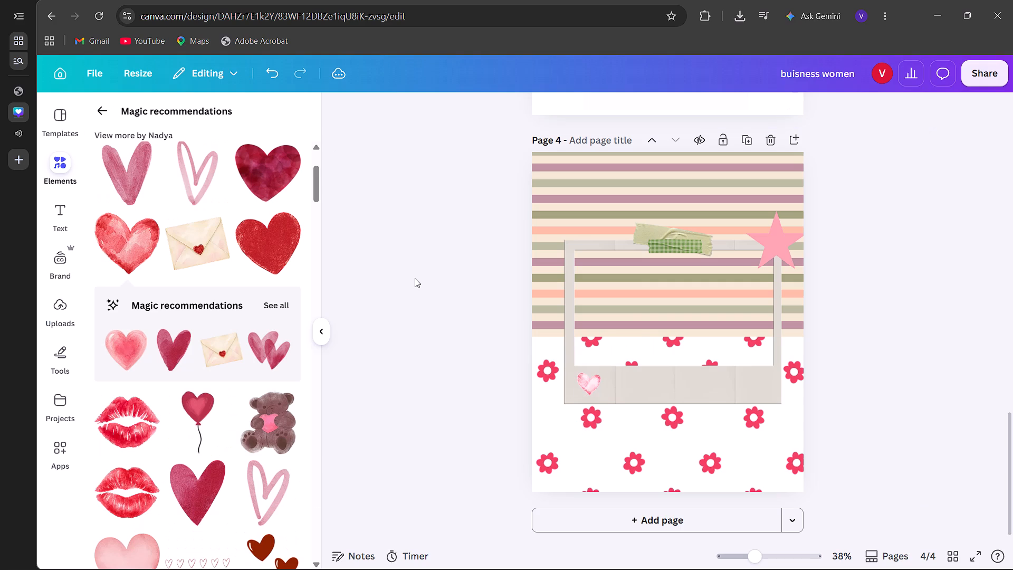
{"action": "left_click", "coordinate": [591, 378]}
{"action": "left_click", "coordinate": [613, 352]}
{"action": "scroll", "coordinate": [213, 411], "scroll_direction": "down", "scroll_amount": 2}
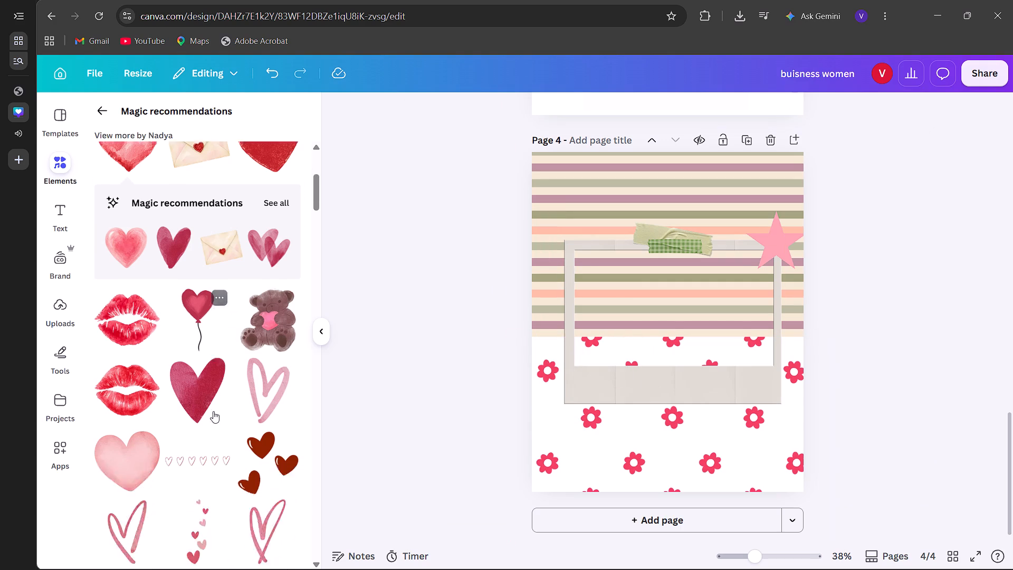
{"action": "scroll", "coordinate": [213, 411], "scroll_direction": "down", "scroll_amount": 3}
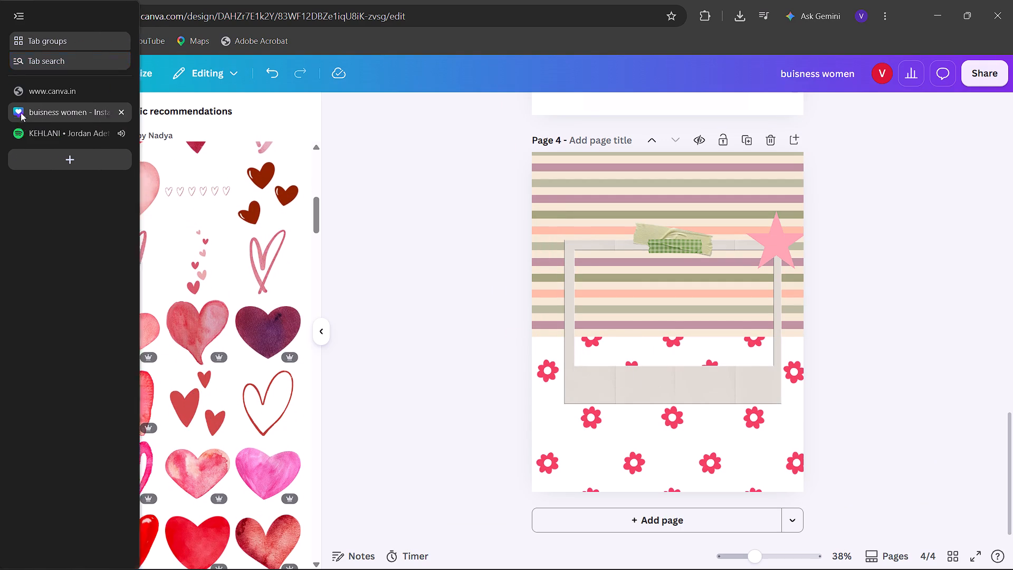
Switch to Spotify, skip to the next song, and open the suggested Top Viral Throwbacks playlist.
{"action": "left_click", "coordinate": [20, 137]}
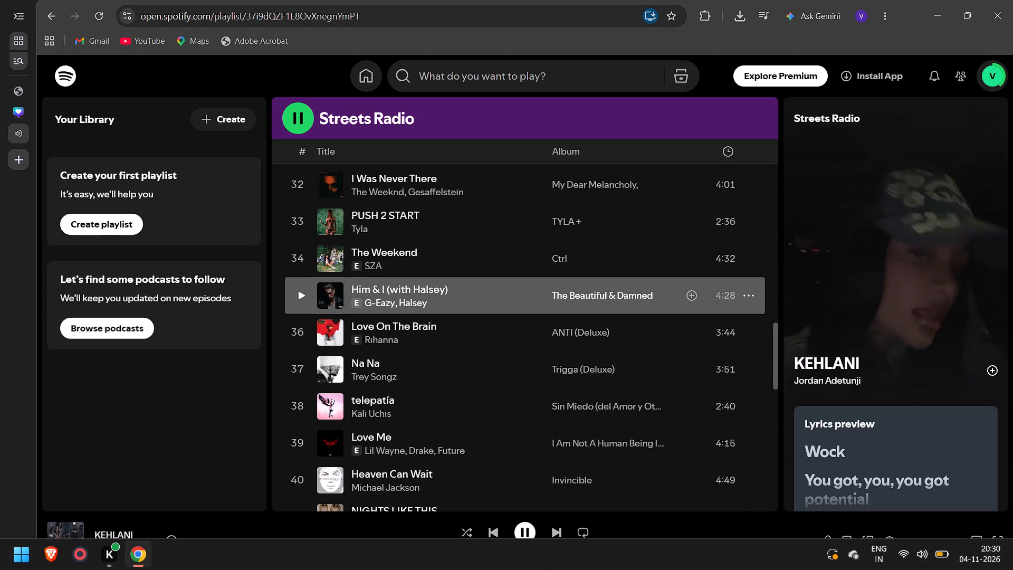
{"action": "left_click", "coordinate": [557, 536]}
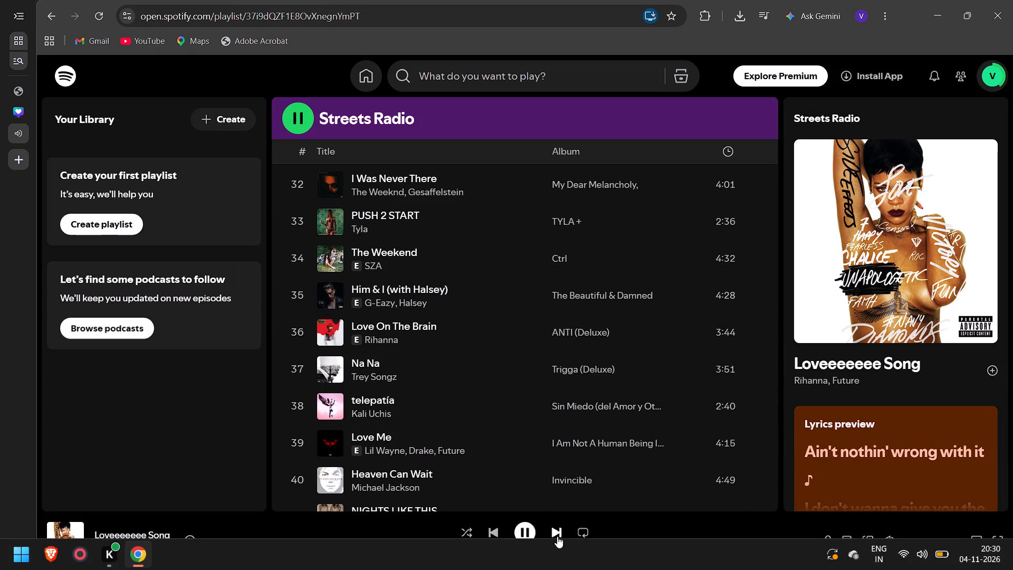
{"action": "scroll", "coordinate": [552, 400], "scroll_direction": "down", "scroll_amount": 3}
{"action": "left_click", "coordinate": [552, 400]}
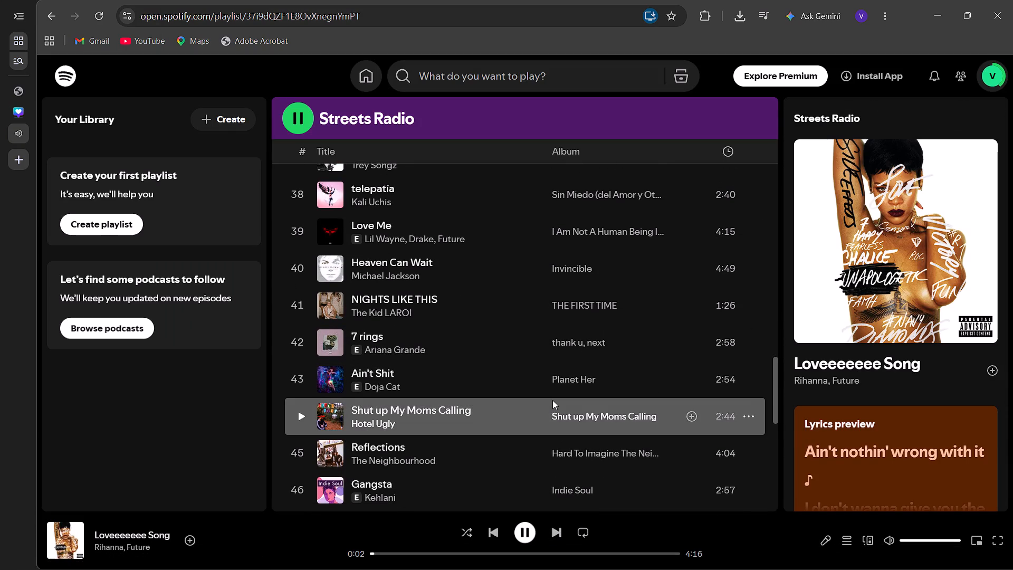
{"action": "scroll", "coordinate": [552, 400], "scroll_direction": "down", "scroll_amount": 3}
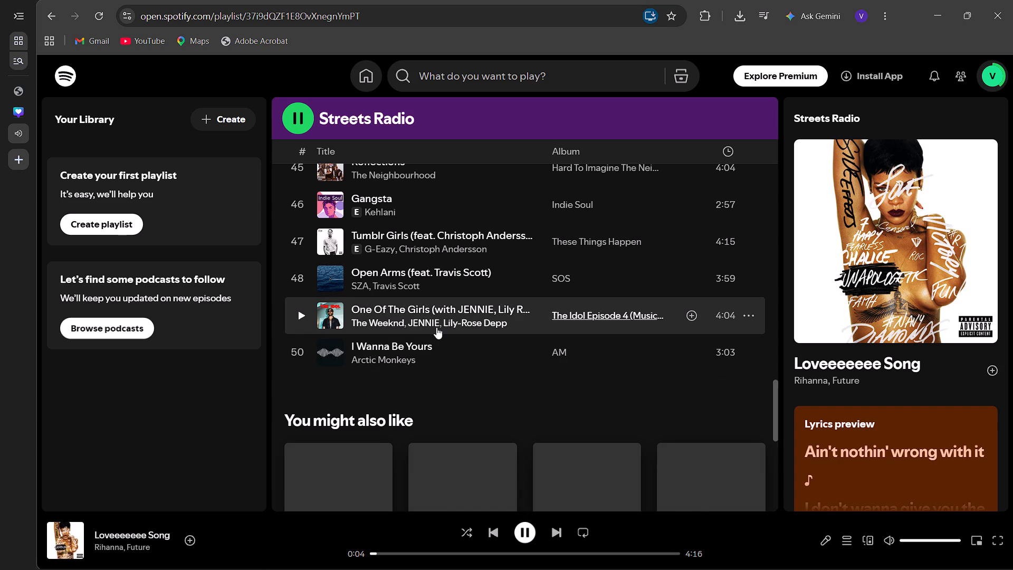
{"action": "scroll", "coordinate": [415, 279], "scroll_direction": "down", "scroll_amount": 3}
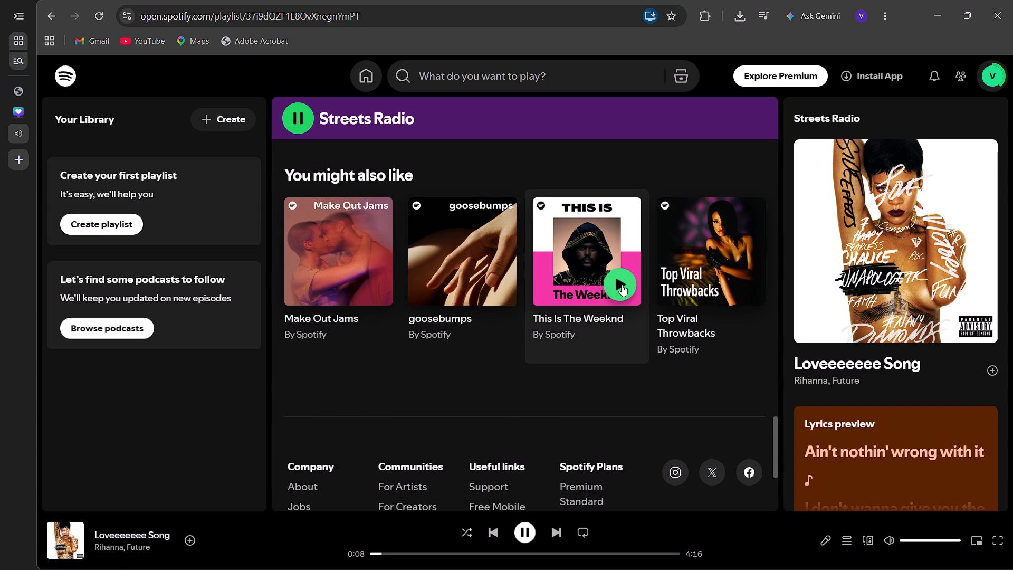
{"action": "left_click", "coordinate": [698, 275]}
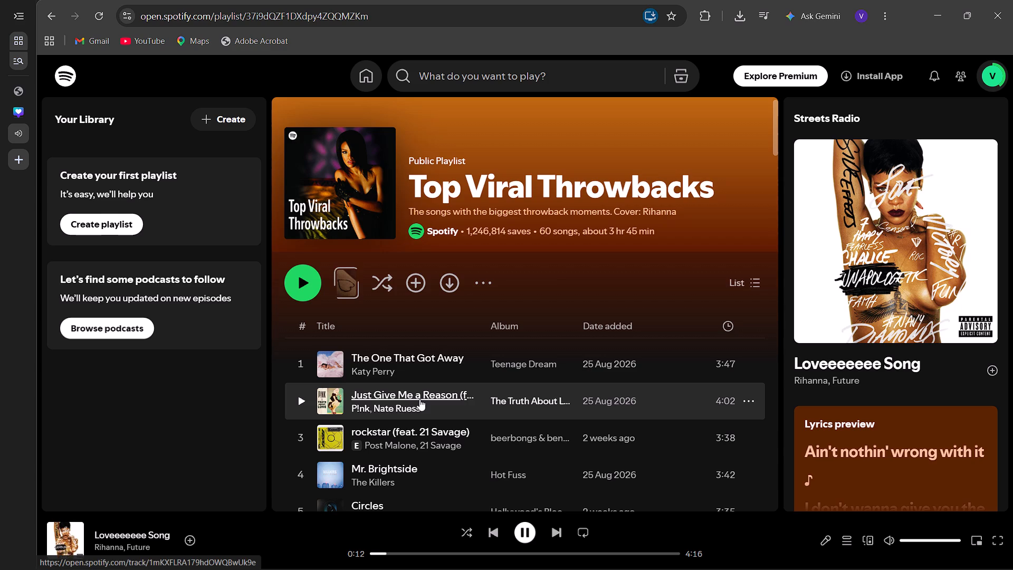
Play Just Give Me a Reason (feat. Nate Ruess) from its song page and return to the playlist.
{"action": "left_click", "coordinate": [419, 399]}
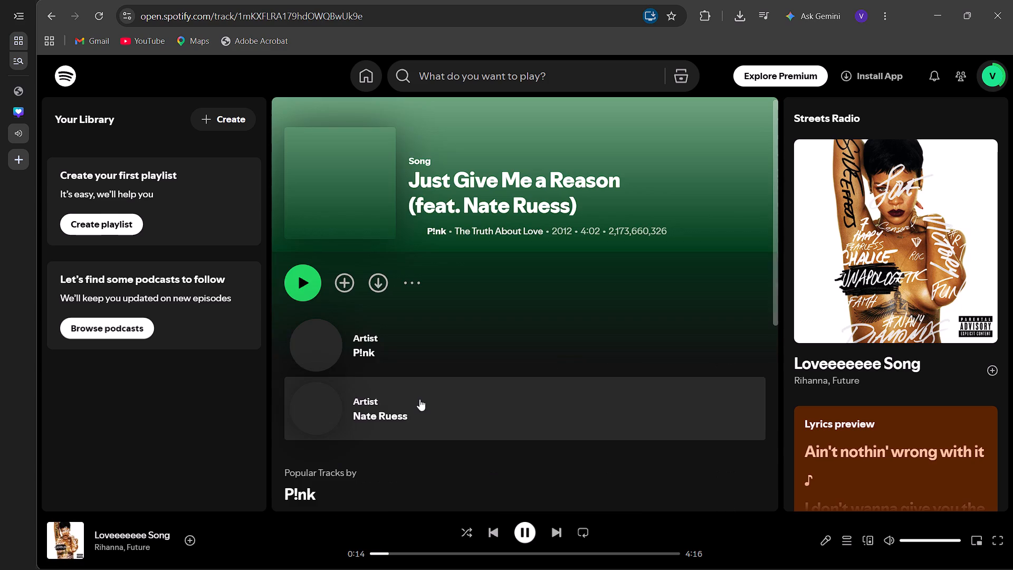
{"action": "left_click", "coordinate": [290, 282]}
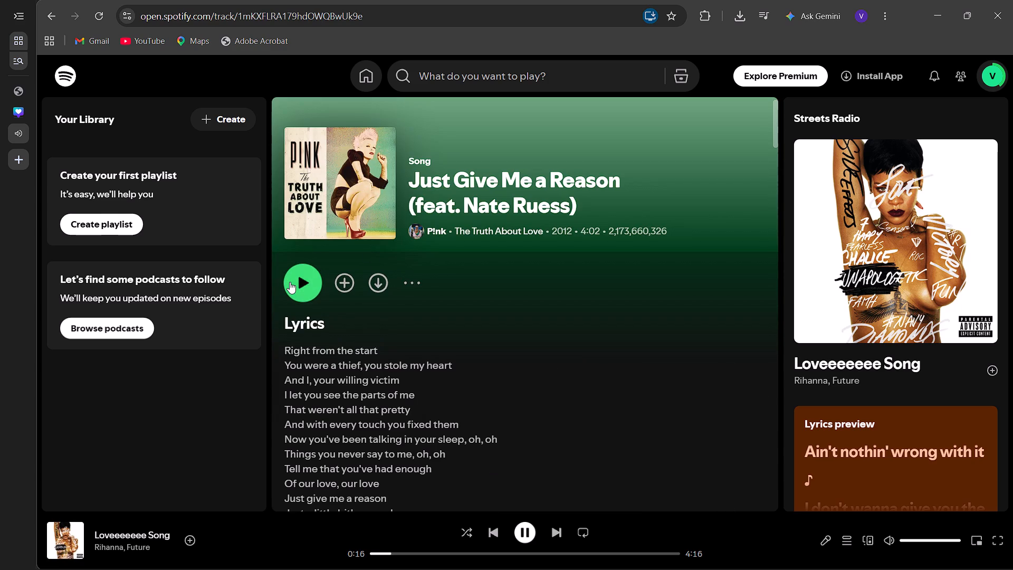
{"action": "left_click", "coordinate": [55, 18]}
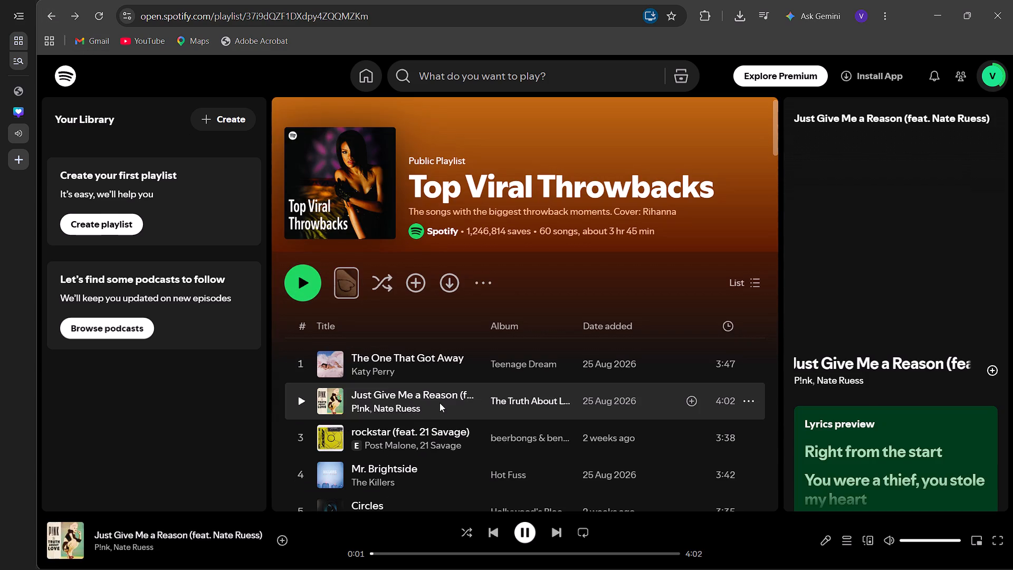
Play Kiss It Better by Rihanna from the Top Viral Throwbacks playlist.
{"action": "scroll", "coordinate": [439, 403], "scroll_direction": "down", "scroll_amount": 2}
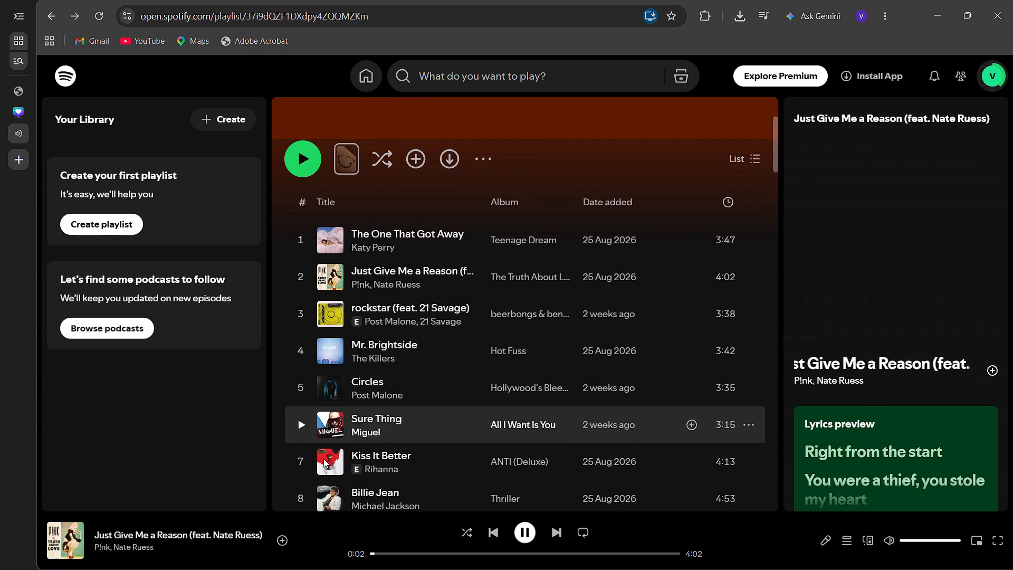
{"action": "left_click", "coordinate": [297, 458]}
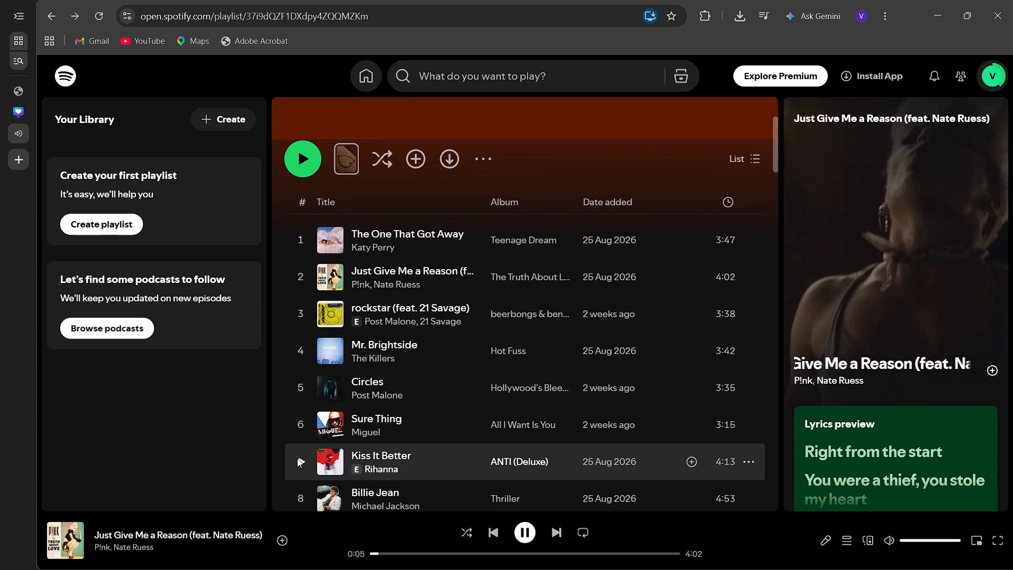
{"action": "left_click", "coordinate": [297, 458]}
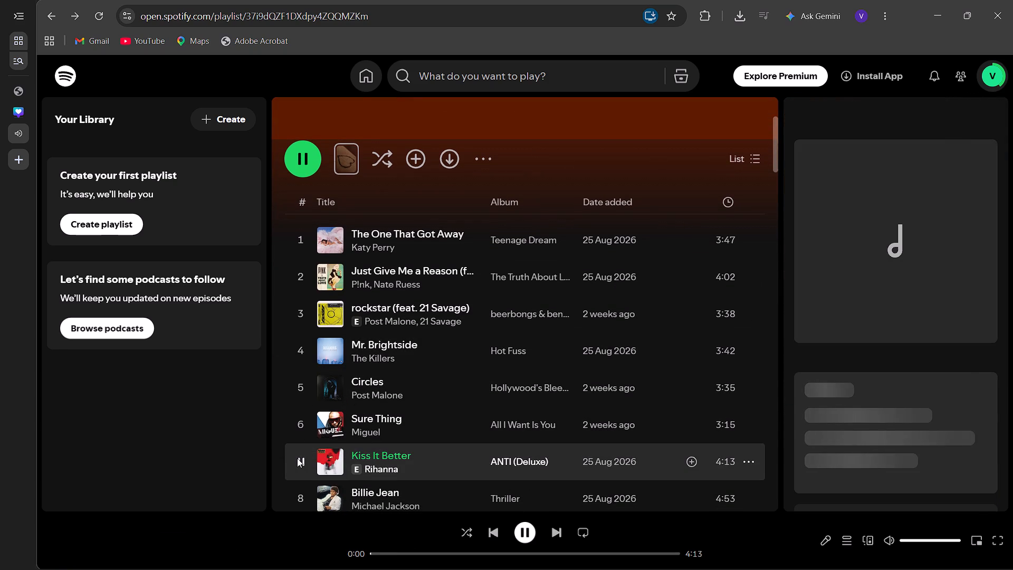
Look through the further songs in the Top Viral Throwbacks playlist.
{"action": "scroll", "coordinate": [297, 458], "scroll_direction": "down", "scroll_amount": 3}
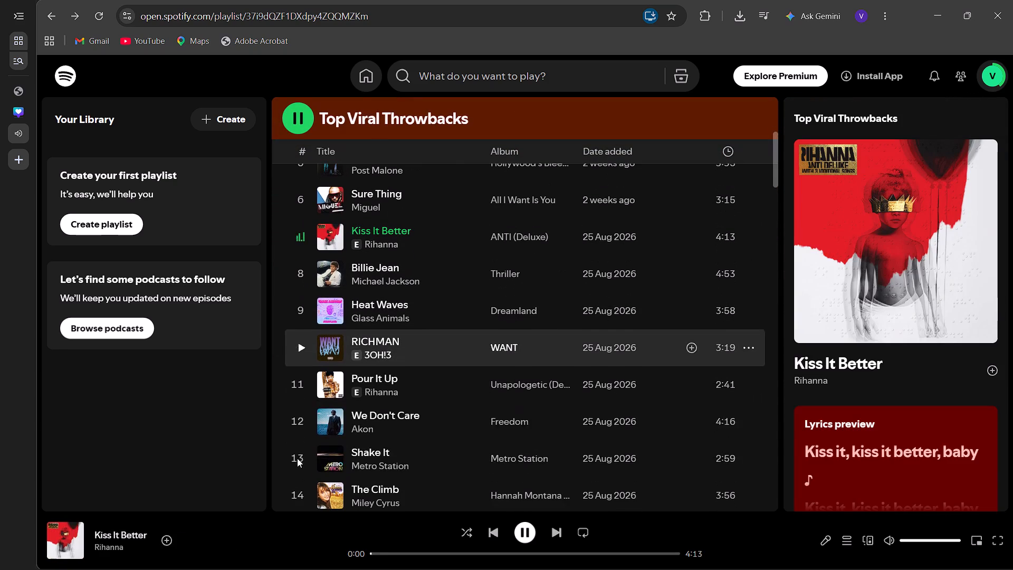
{"action": "scroll", "coordinate": [297, 458], "scroll_direction": "down", "scroll_amount": 4}
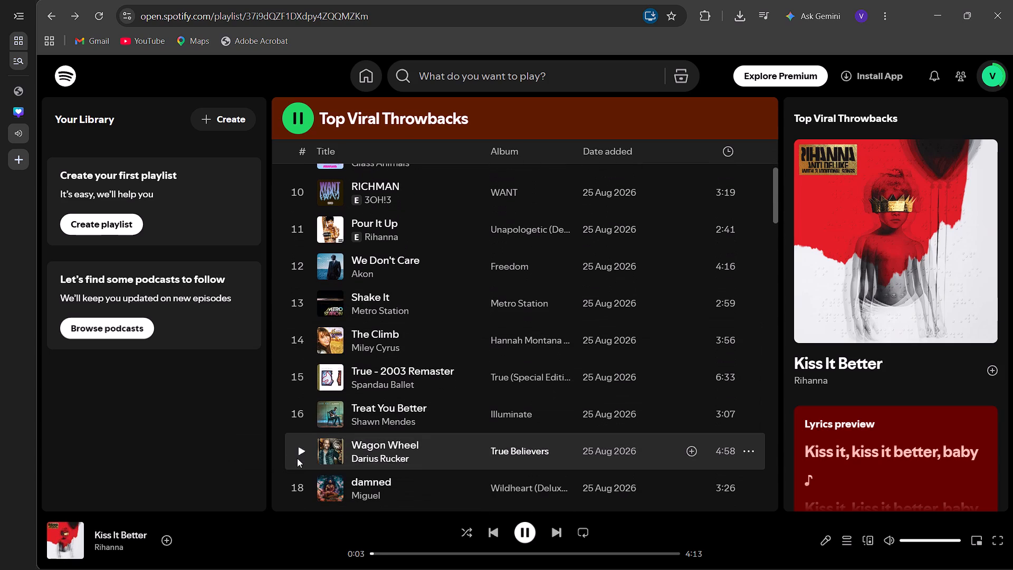
{"action": "scroll", "coordinate": [297, 458], "scroll_direction": "down", "scroll_amount": 2}
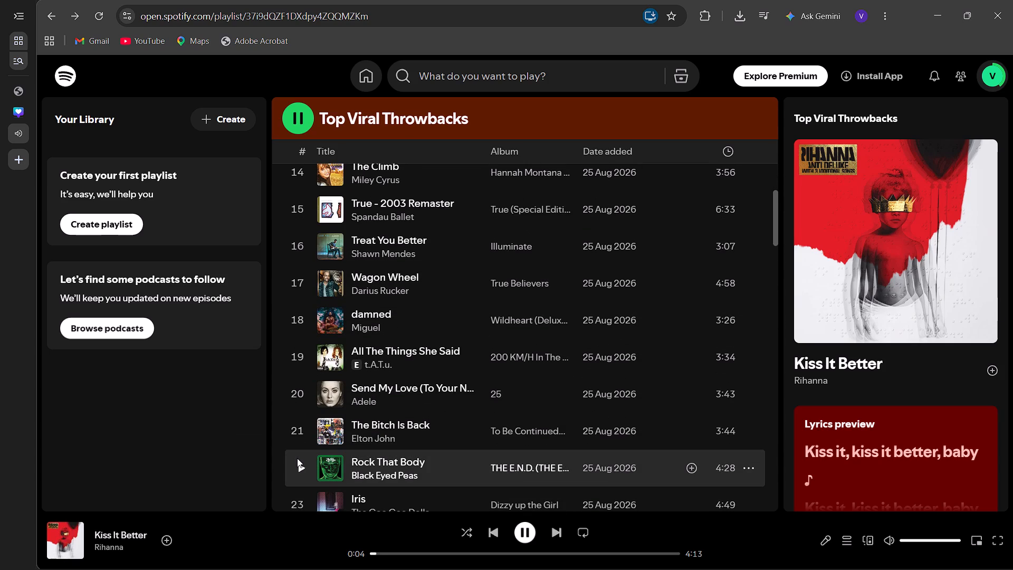
{"action": "scroll", "coordinate": [297, 458], "scroll_direction": "down", "scroll_amount": 3}
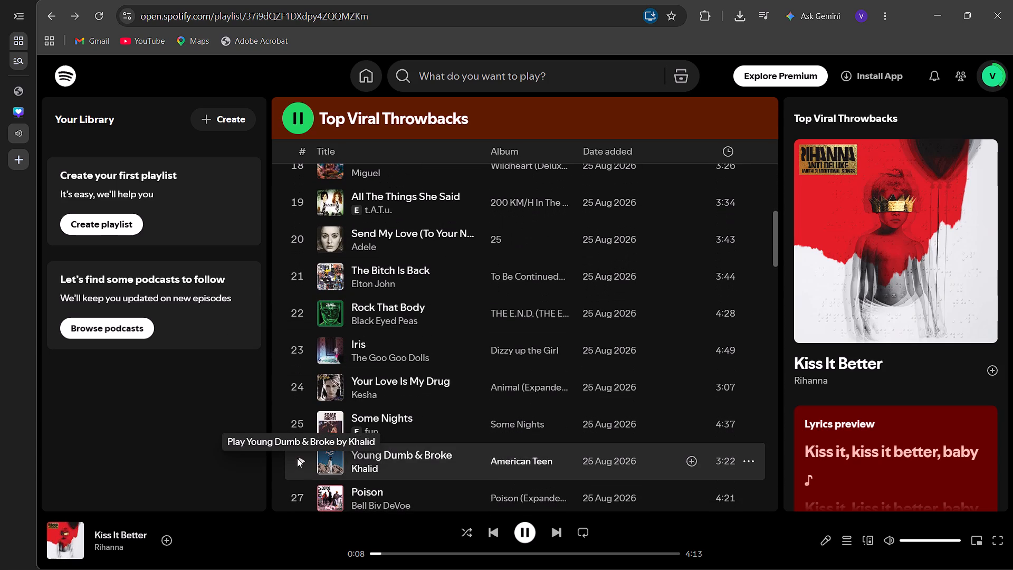
{"action": "scroll", "coordinate": [297, 458], "scroll_direction": "down", "scroll_amount": 2}
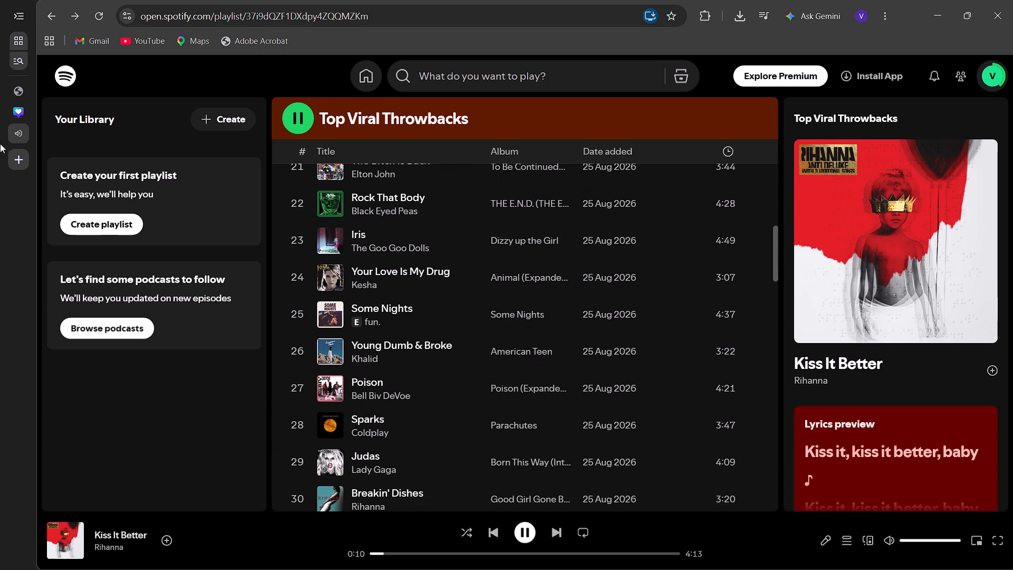
Switch back to the "buisness women" design in Canva.
{"action": "left_click", "coordinate": [30, 115]}
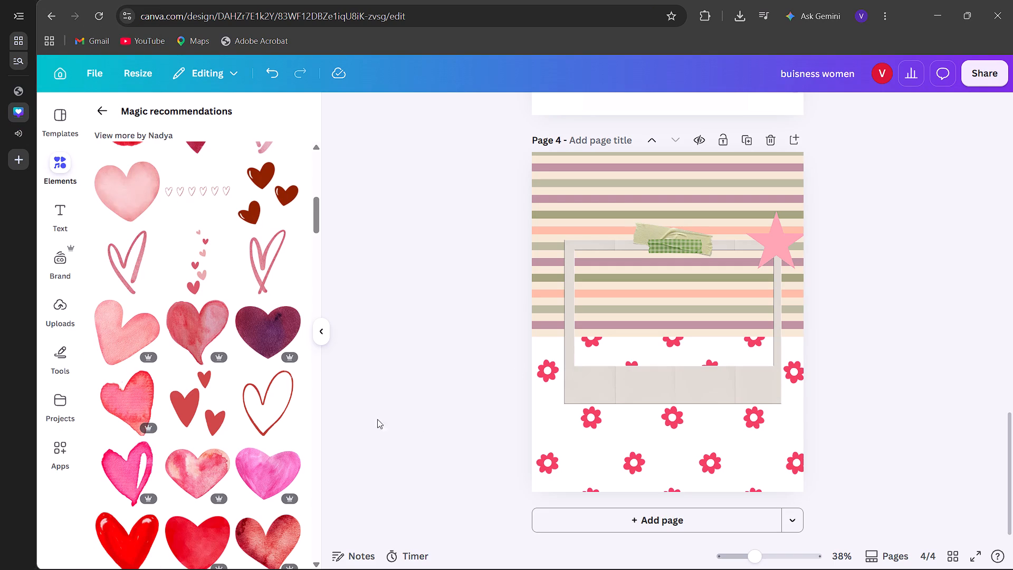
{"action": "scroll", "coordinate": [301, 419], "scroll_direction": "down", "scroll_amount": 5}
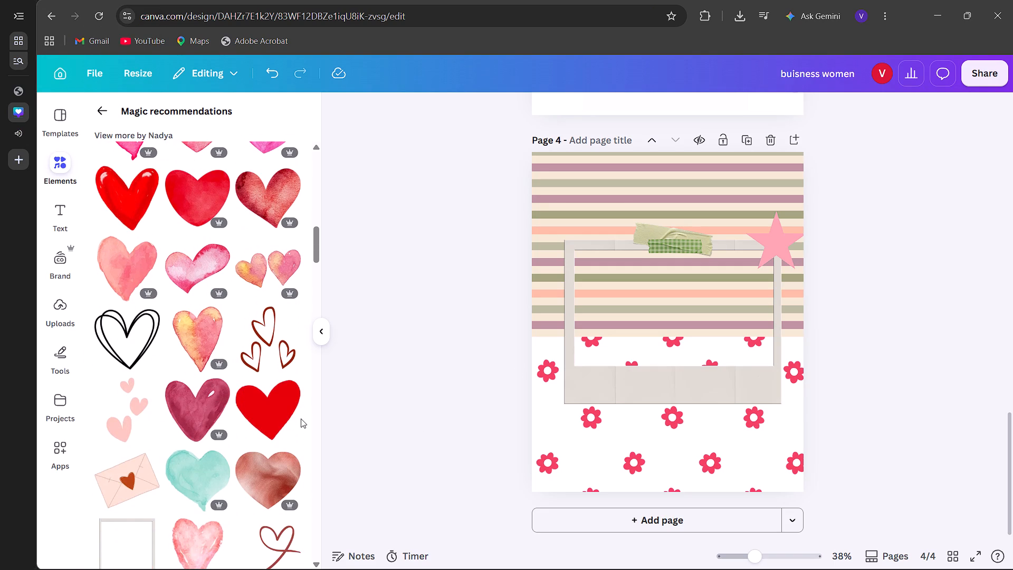
Recolour the flower pattern in the lower half of page 4, trying dark blue and settling on the light purple default solid colour.
{"action": "left_click", "coordinate": [703, 444]}
{"action": "left_click", "coordinate": [625, 109]}
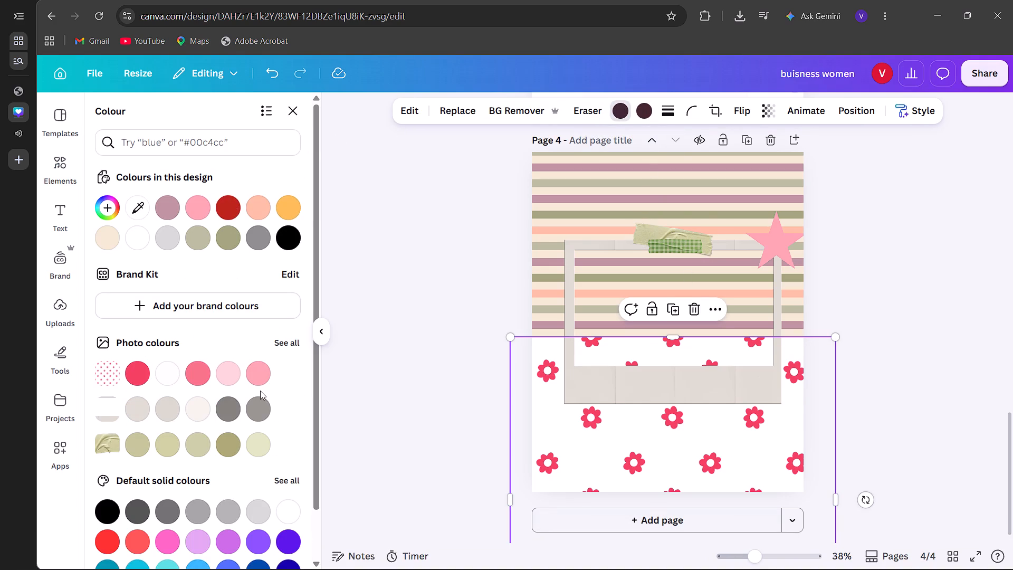
{"action": "left_click", "coordinate": [284, 333]}
{"action": "scroll", "coordinate": [218, 344], "scroll_direction": "down", "scroll_amount": 5}
{"action": "scroll", "coordinate": [218, 344], "scroll_direction": "up", "scroll_amount": 7}
{"action": "left_click", "coordinate": [102, 107]}
{"action": "scroll", "coordinate": [234, 305], "scroll_direction": "down", "scroll_amount": 3}
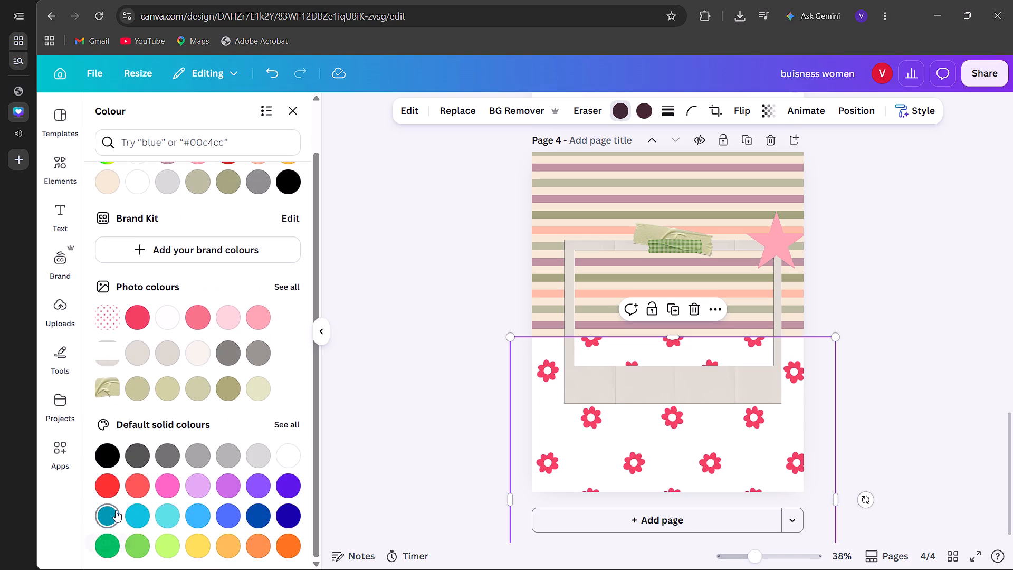
{"action": "left_click", "coordinate": [260, 513]}
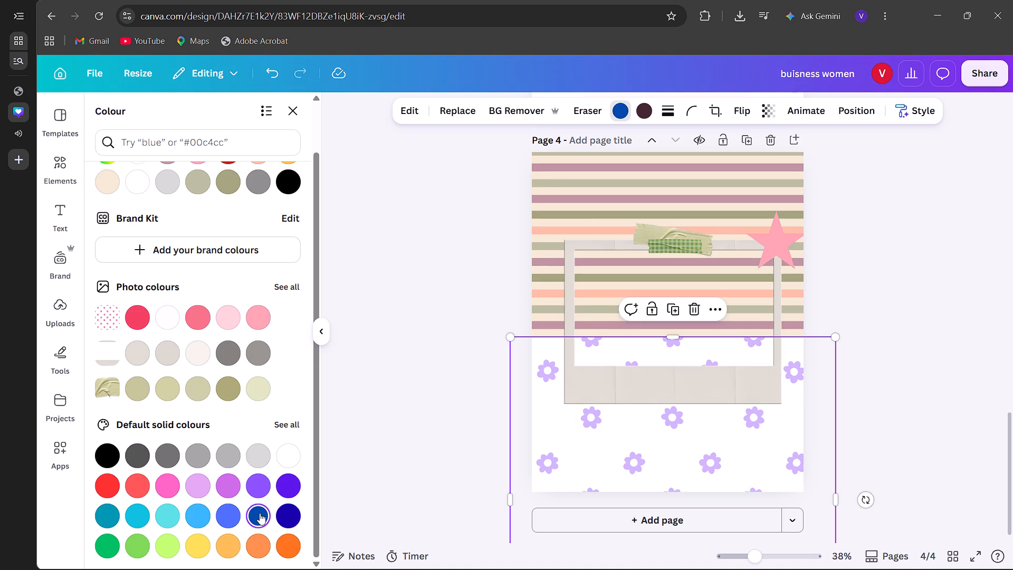
{"action": "left_click", "coordinate": [231, 481]}
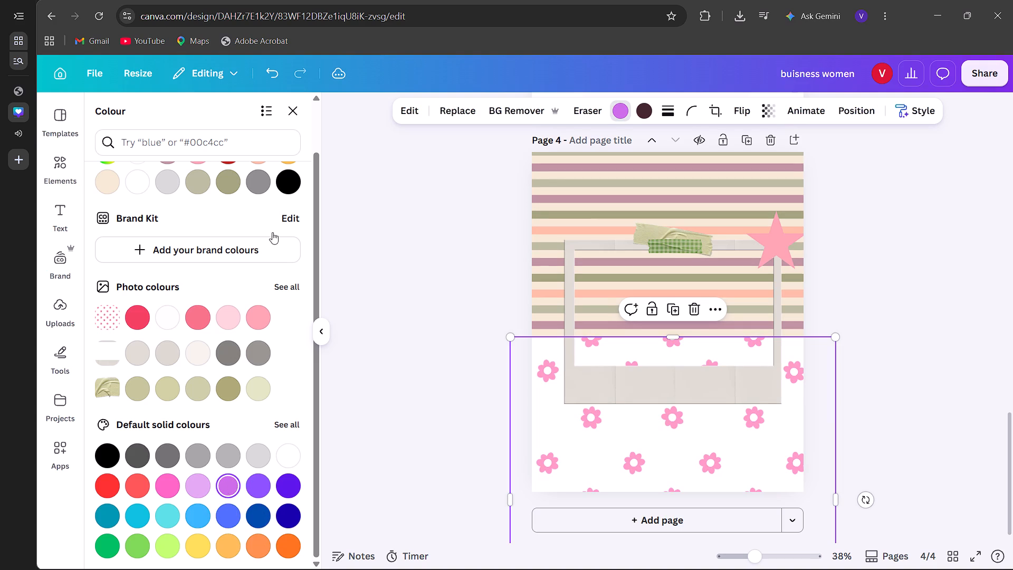
{"action": "left_click", "coordinate": [300, 115]}
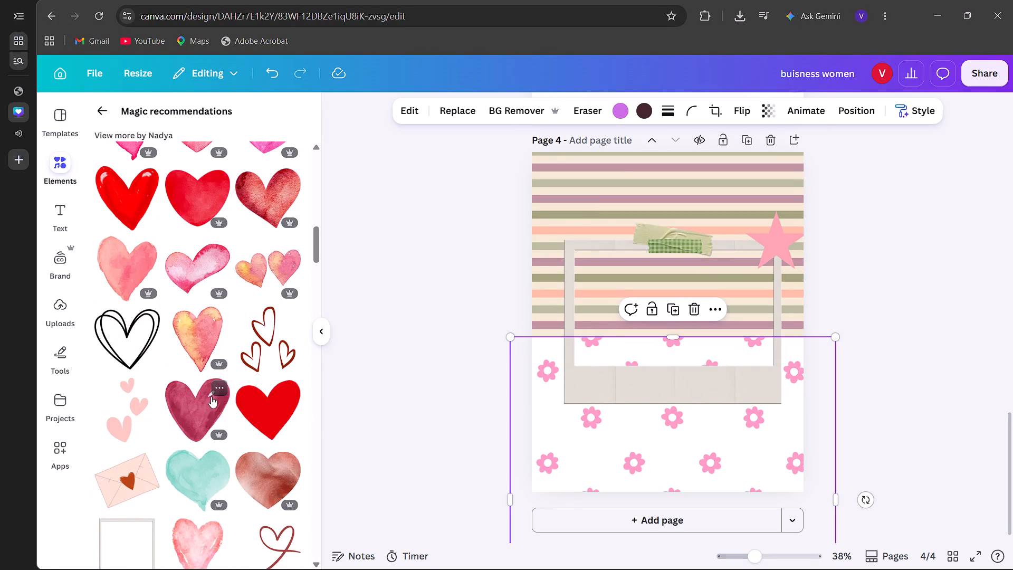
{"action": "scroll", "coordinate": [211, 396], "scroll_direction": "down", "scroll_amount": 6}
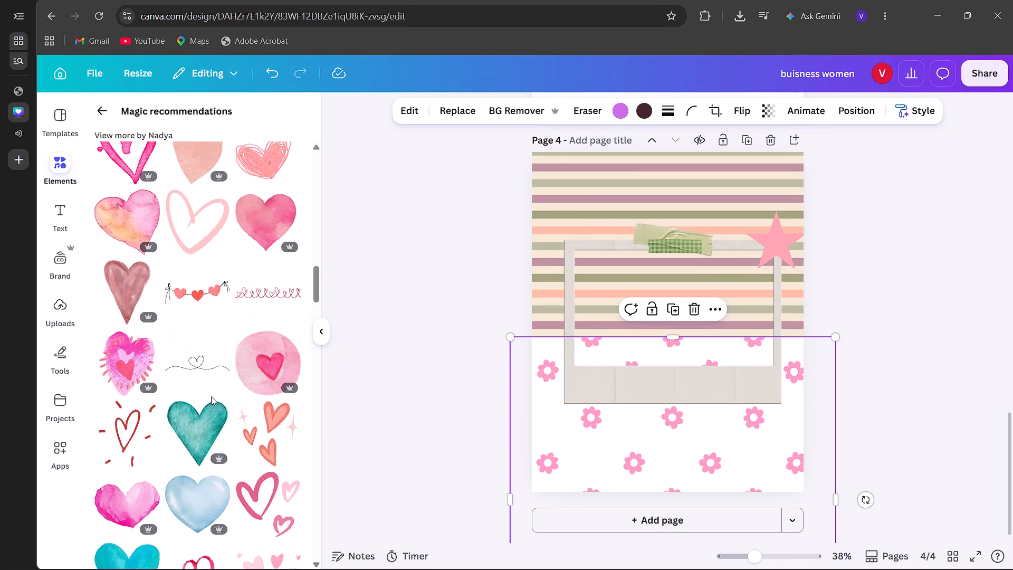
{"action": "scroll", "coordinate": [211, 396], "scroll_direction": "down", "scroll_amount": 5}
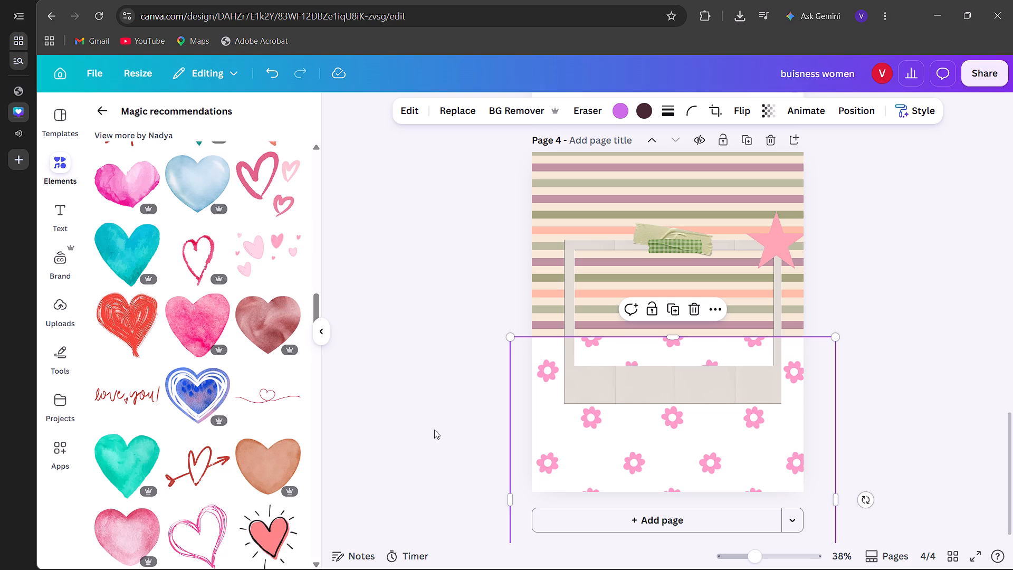
Add a blank page 5 after page 4.
{"action": "left_click", "coordinate": [579, 514]}
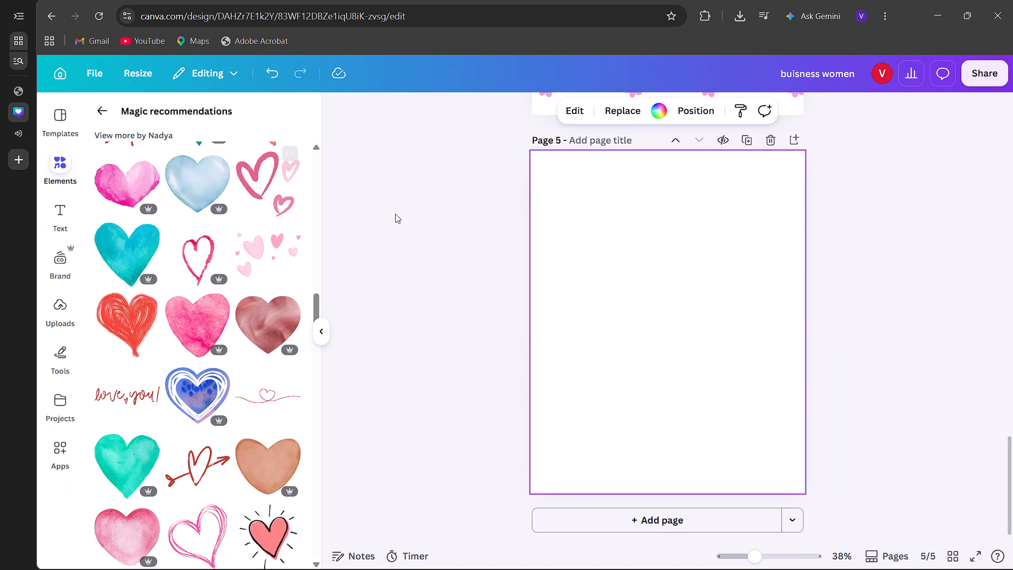
{"action": "left_click", "coordinate": [404, 232]}
{"action": "left_click", "coordinate": [706, 300]}
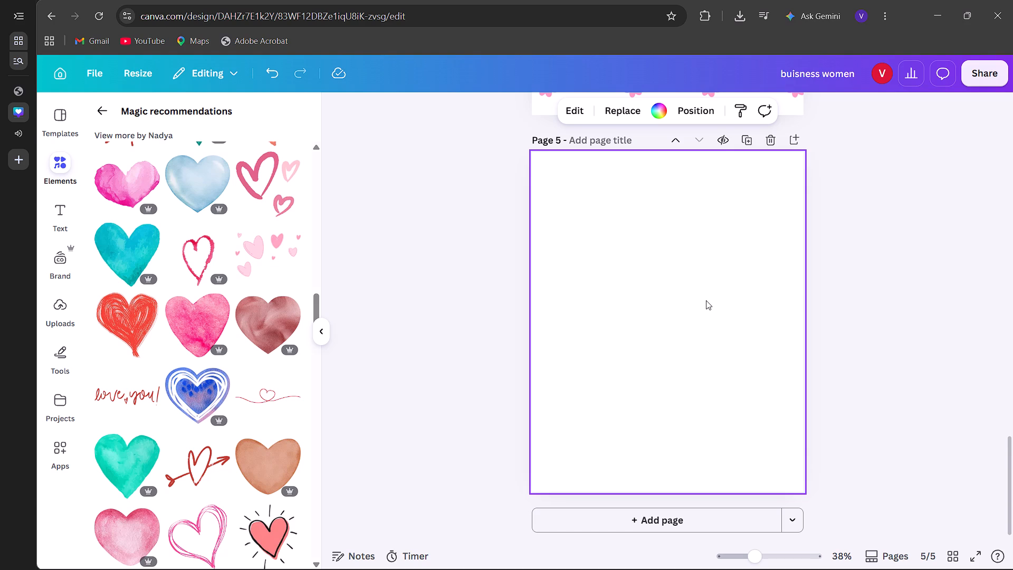
{"action": "left_click", "coordinate": [706, 300]}
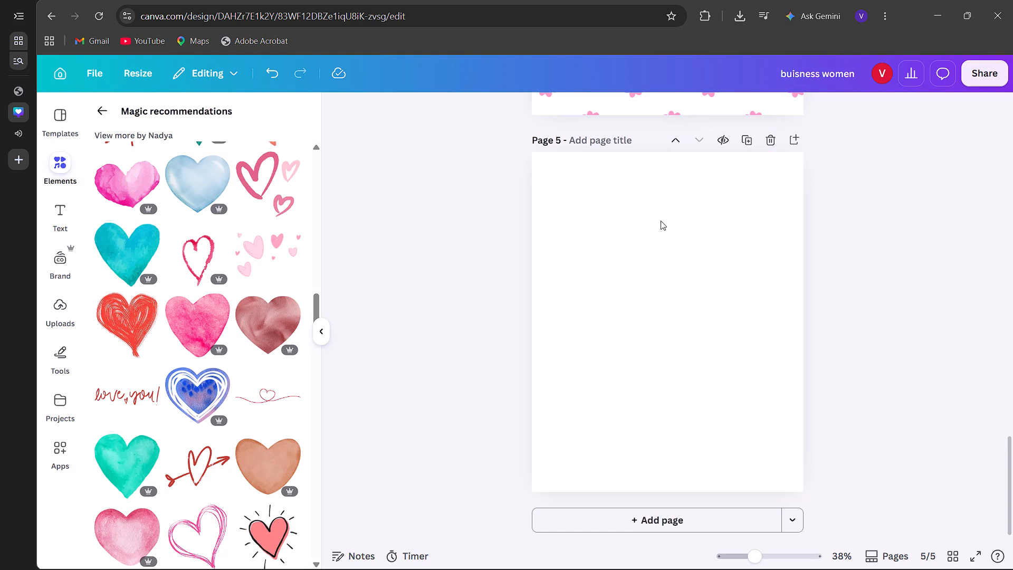
Set page 5's background to the dark navy photo colour after trying red, pink, peach and orange.
{"action": "left_click", "coordinate": [661, 221]}
{"action": "left_click", "coordinate": [666, 109]}
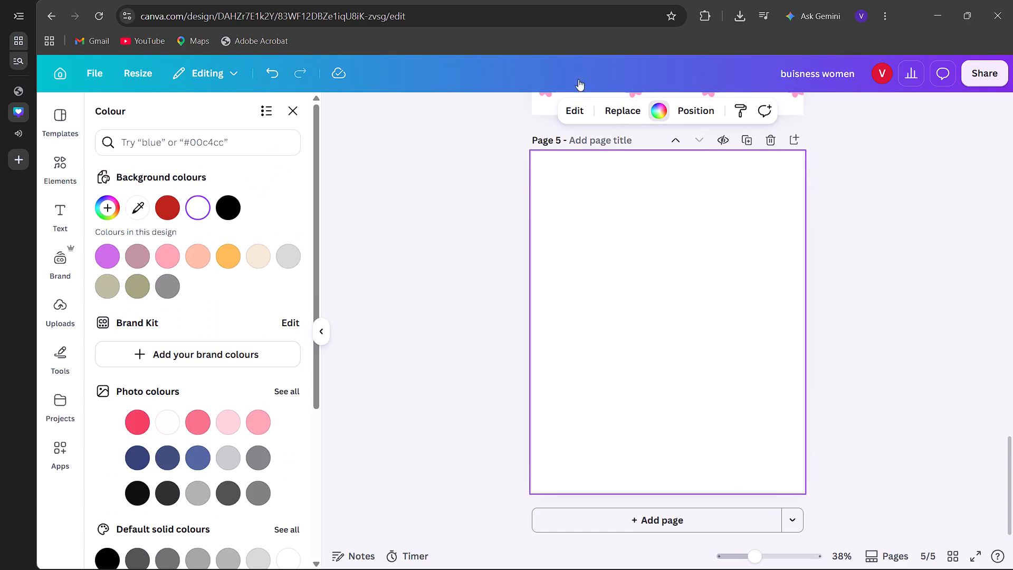
{"action": "left_click", "coordinate": [173, 201]}
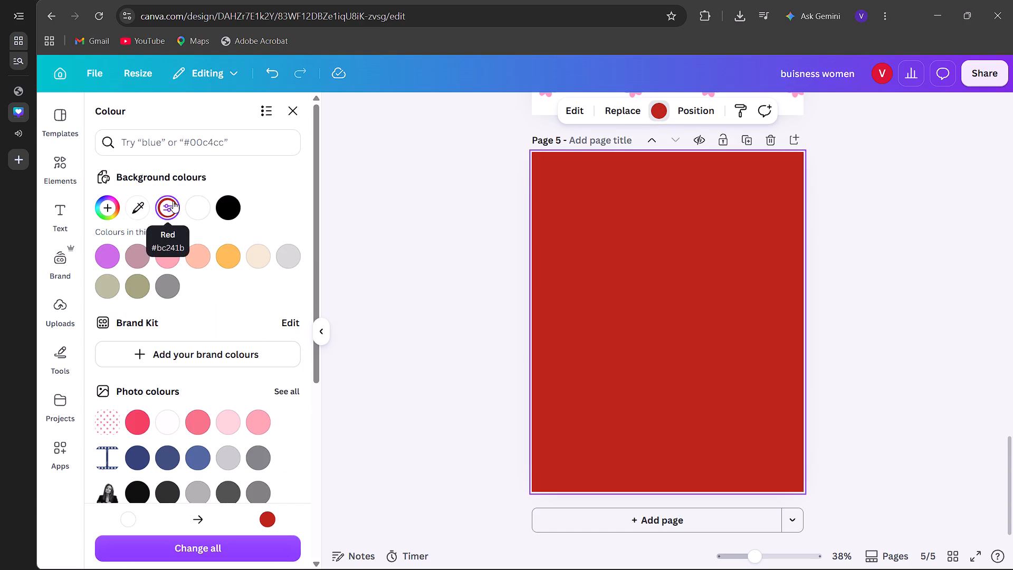
{"action": "left_click", "coordinate": [163, 265]}
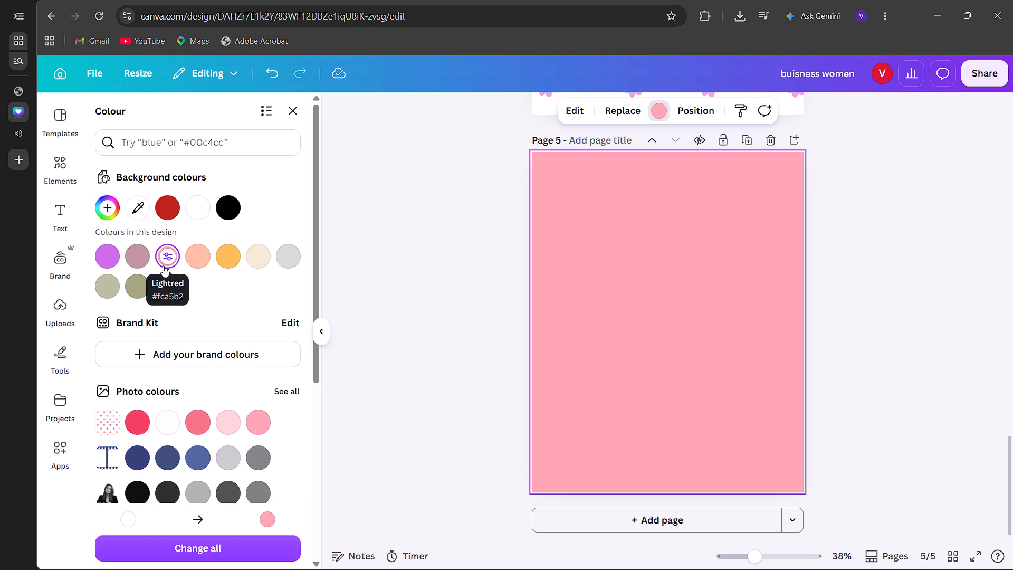
{"action": "left_click", "coordinate": [208, 255]}
{"action": "left_click", "coordinate": [231, 254]}
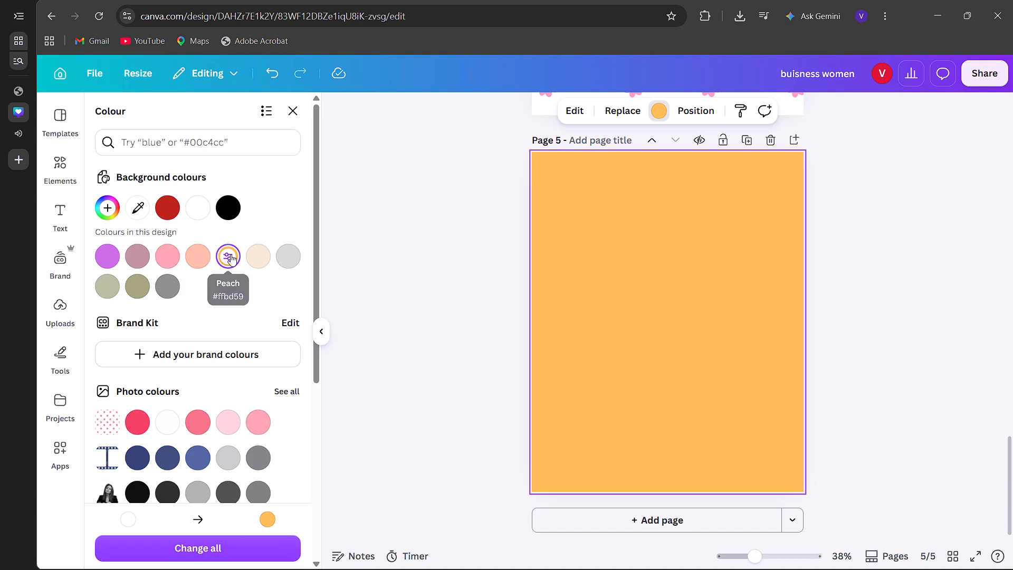
{"action": "left_click", "coordinate": [139, 449]}
{"action": "left_click", "coordinate": [301, 106]}
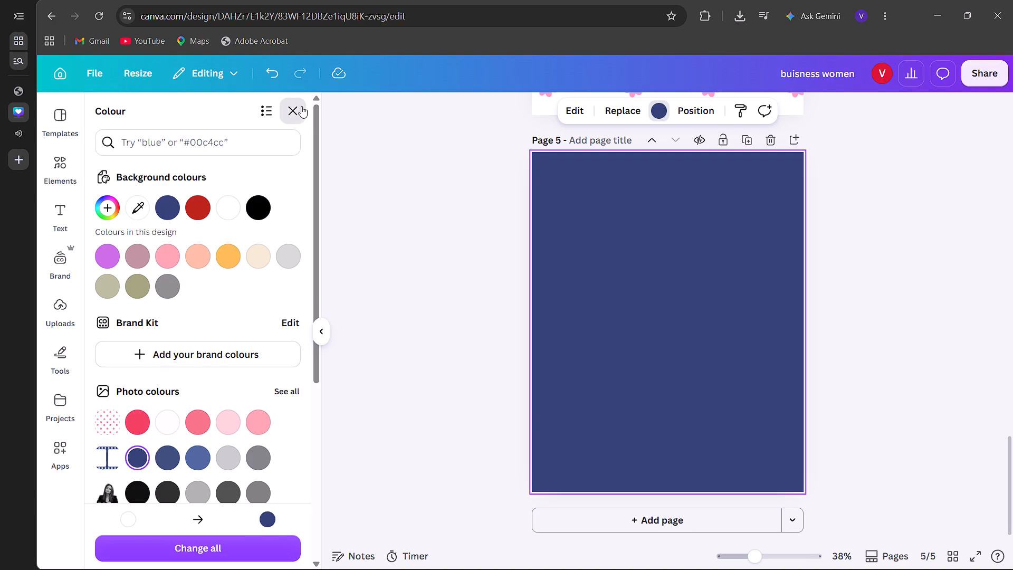
Search the element graphics for "SQAURE PAPER" and add the pale pinkish-grey folded paper to page 5.
{"action": "left_click", "coordinate": [68, 121]}
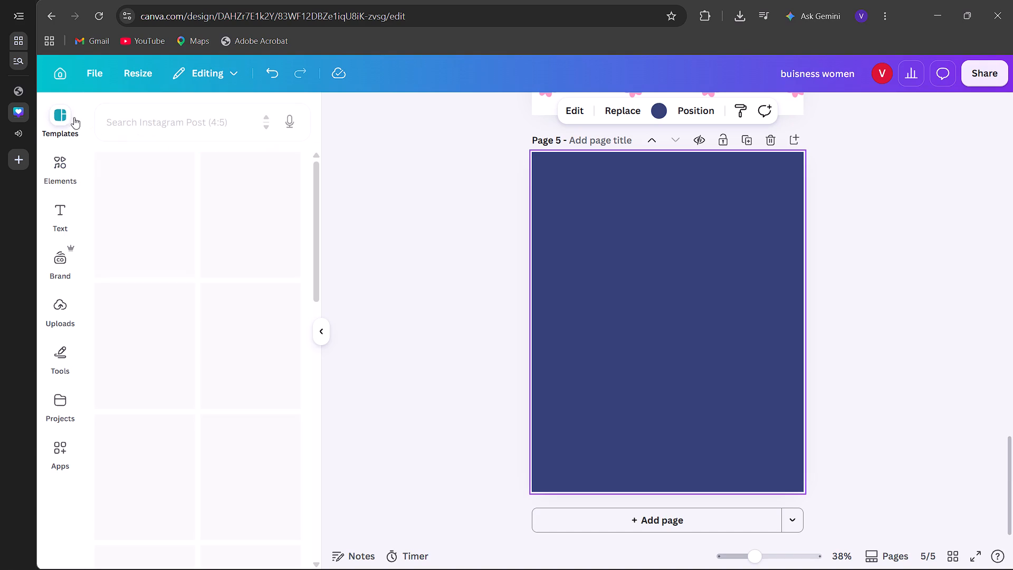
{"action": "left_click", "coordinate": [154, 116]}
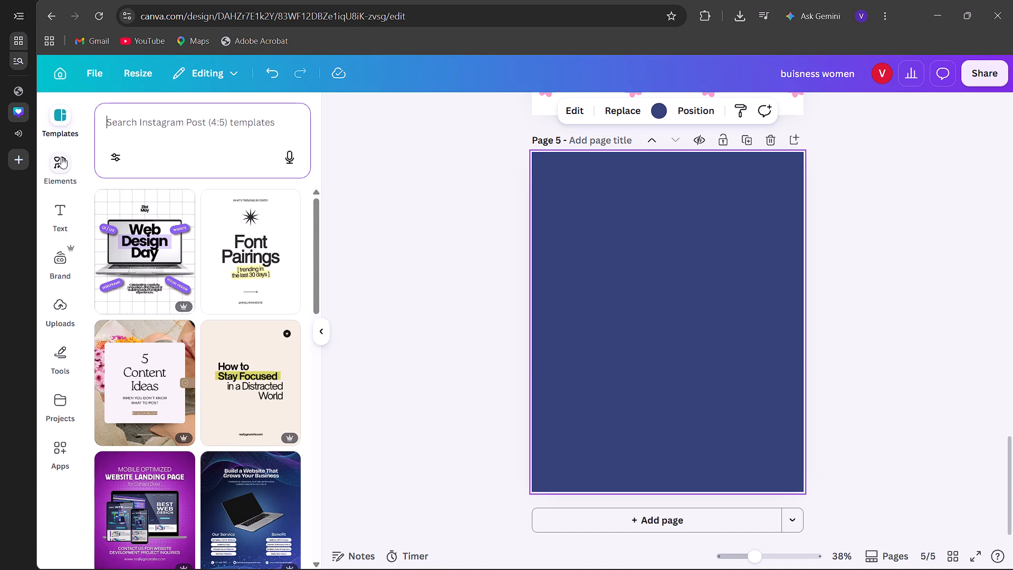
{"action": "left_click", "coordinate": [61, 157]}
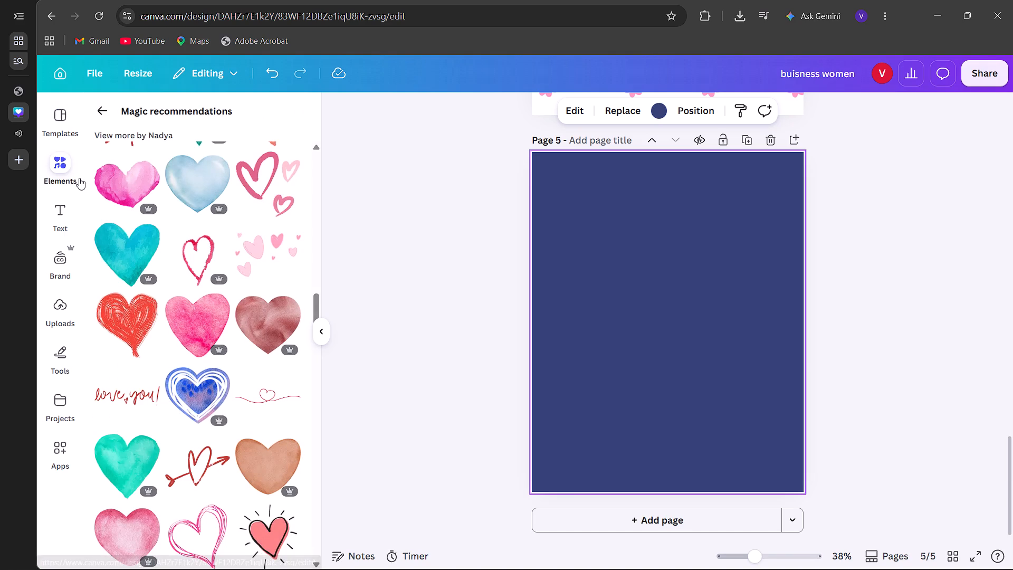
{"action": "left_click", "coordinate": [111, 106]}
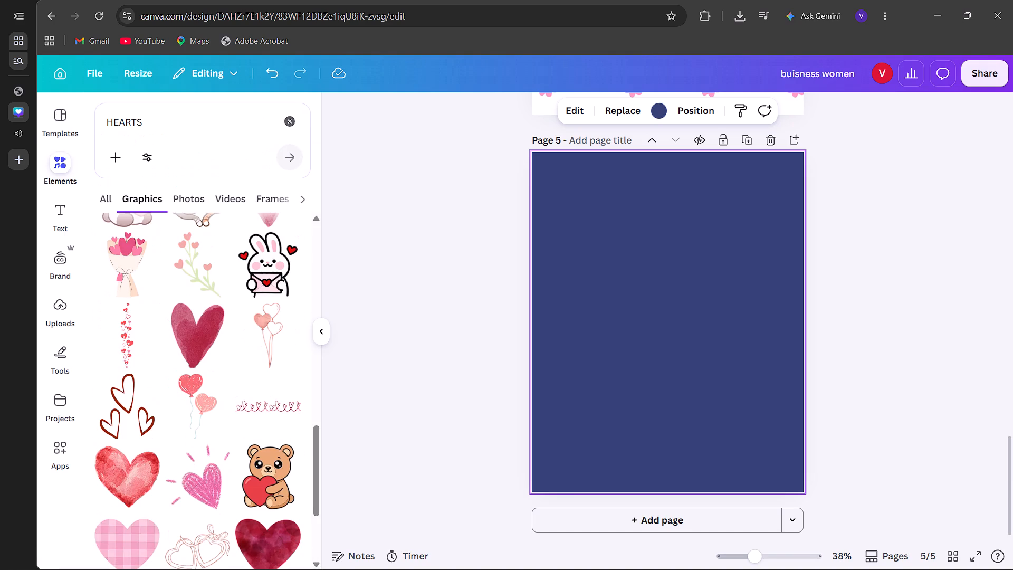
{"action": "left_click", "coordinate": [178, 111]}
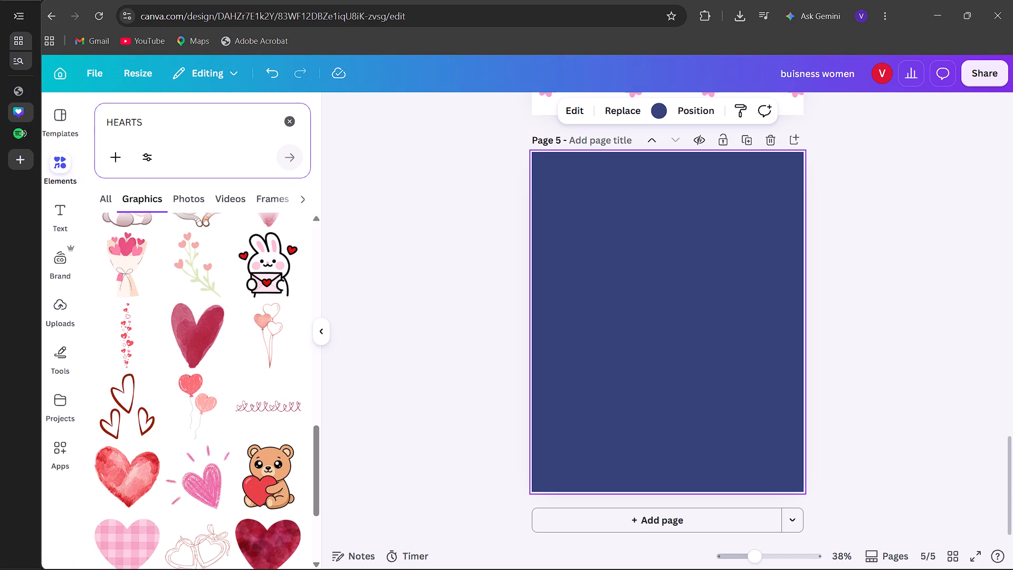
{"action": "left_click", "coordinate": [173, 118]}
{"action": "key", "text": "BackSpace"}
{"action": "key", "text": "BackSpace"}
{"action": "key", "text": "BackSpace"}
{"action": "key", "text": "BackSpace"}
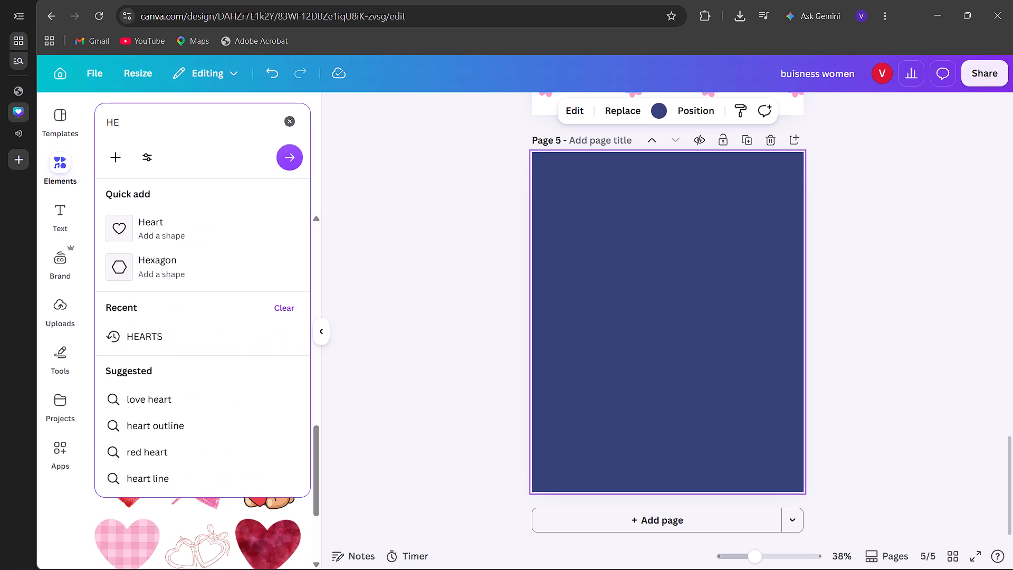
{"action": "key", "text": "BackSpace"}
{"action": "key", "text": "BackSpace"}
{"action": "key", "text": "BackSpace"}
{"action": "key", "text": "BackSpace"}
{"action": "type", "text": "SQAUA"}
{"action": "key", "text": "BackSpace"}
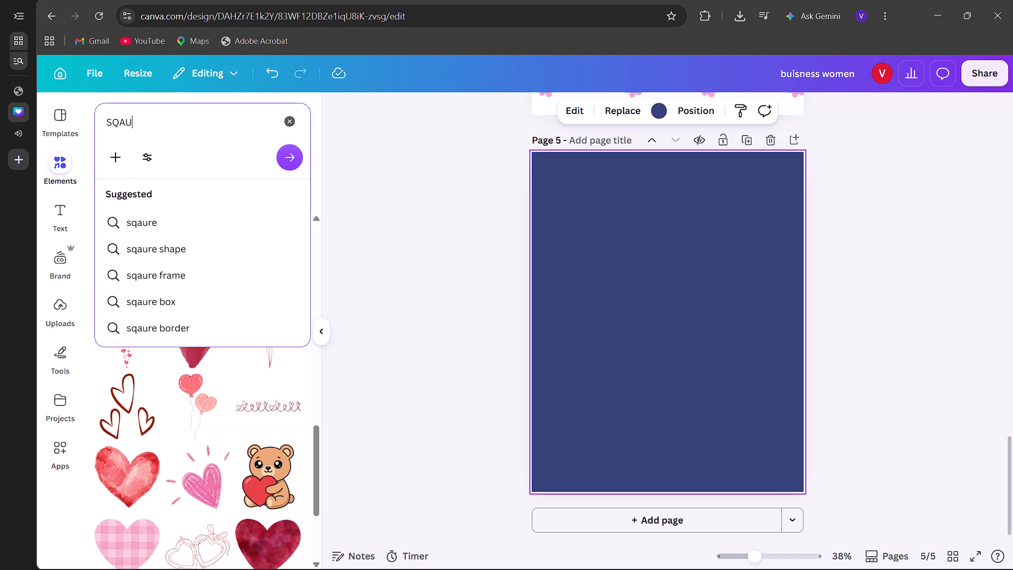
{"action": "type", "text": "RE"}
{"action": "key", "text": "space"}
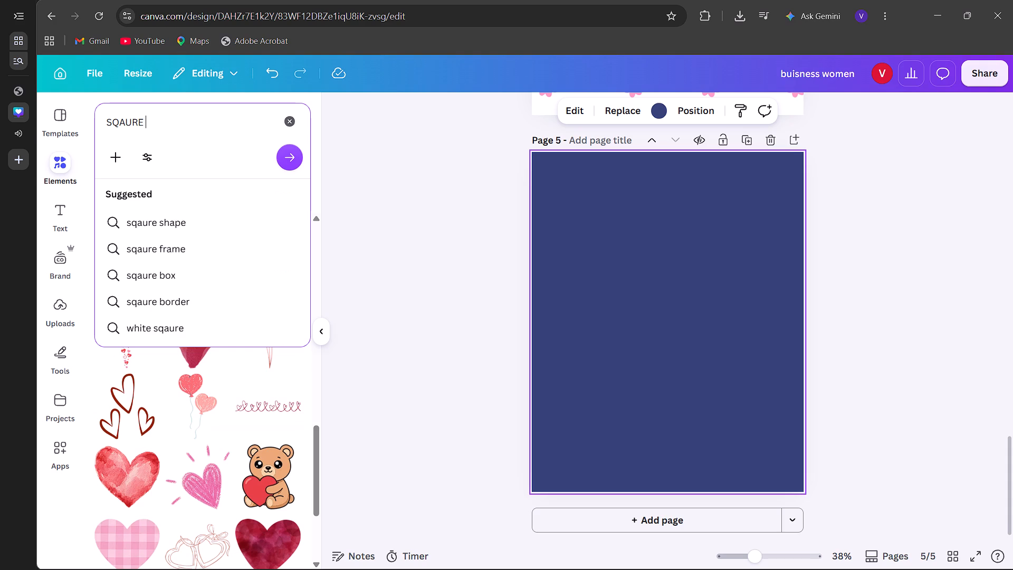
{"action": "type", "text": "PAPET"}
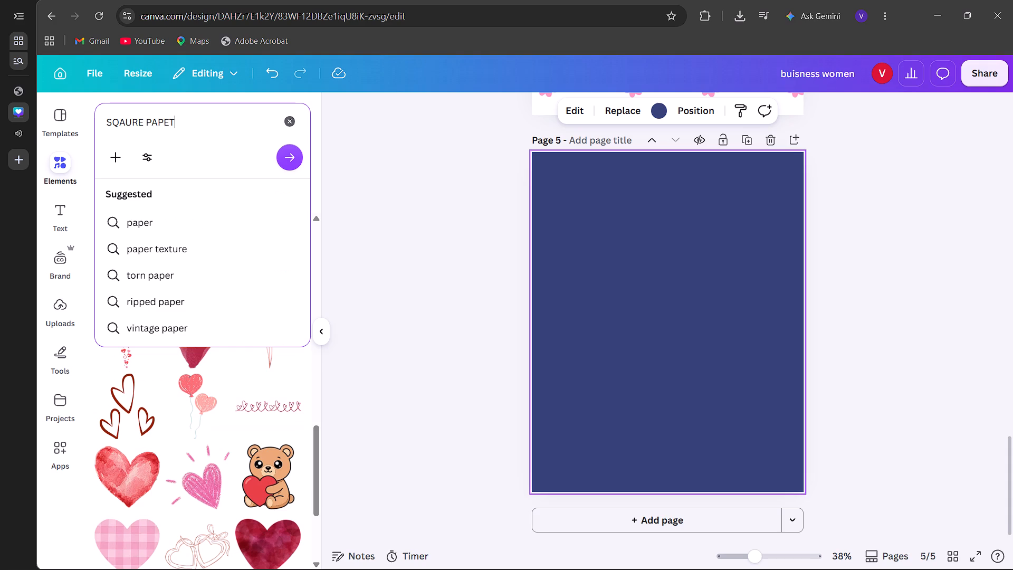
{"action": "key", "text": "BackSpace"}
{"action": "key", "text": "r"}
{"action": "key", "text": "Return"}
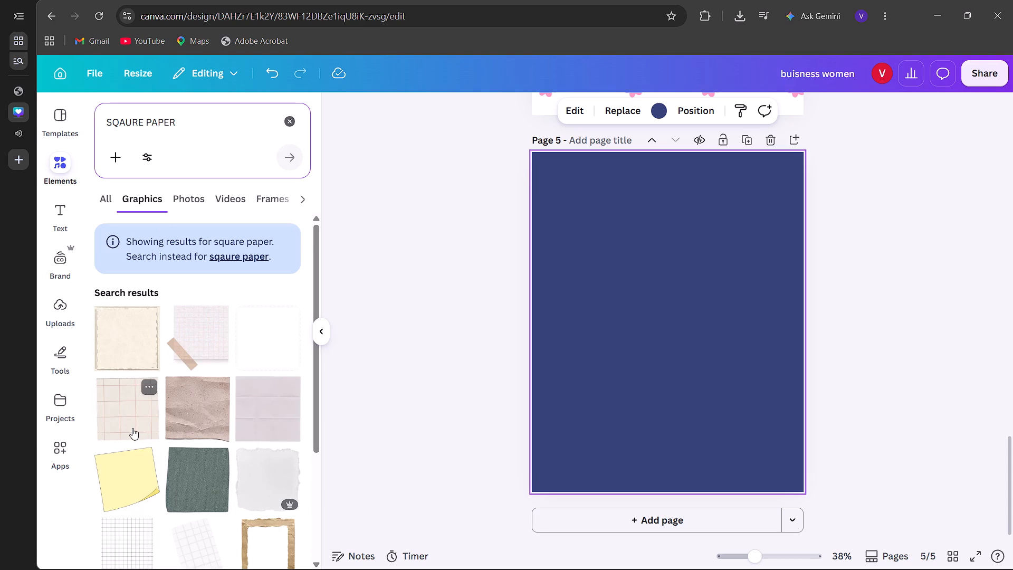
{"action": "left_click", "coordinate": [260, 406]}
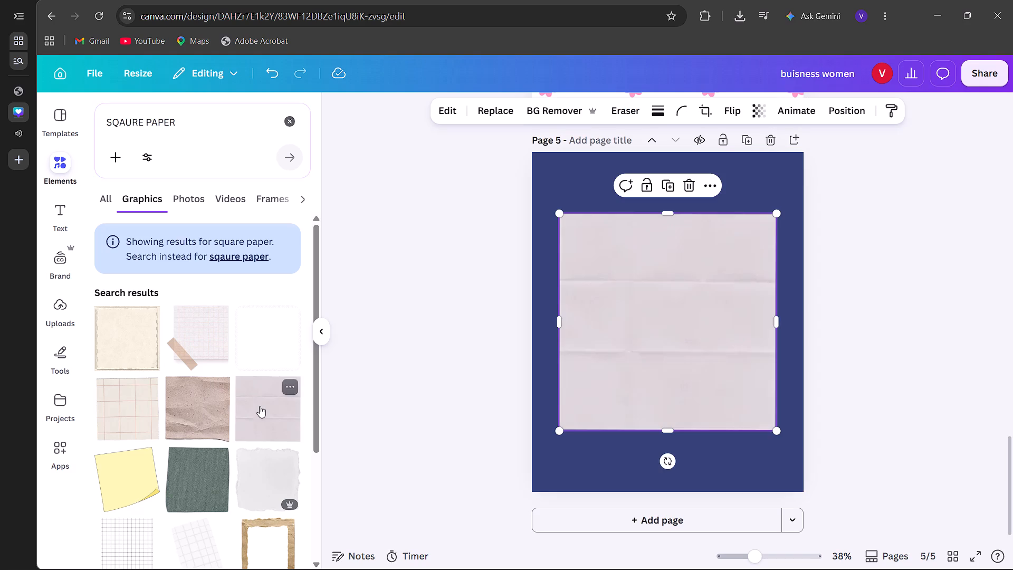
Stretch the folded paper to about 864 wide by 1,134 high, centred on page 5 with an even navy border around it.
{"action": "left_click_drag", "start_coordinate": [561, 432], "coordinate": [562, 449]}
{"action": "left_click_drag", "start_coordinate": [671, 347], "coordinate": [685, 335]}
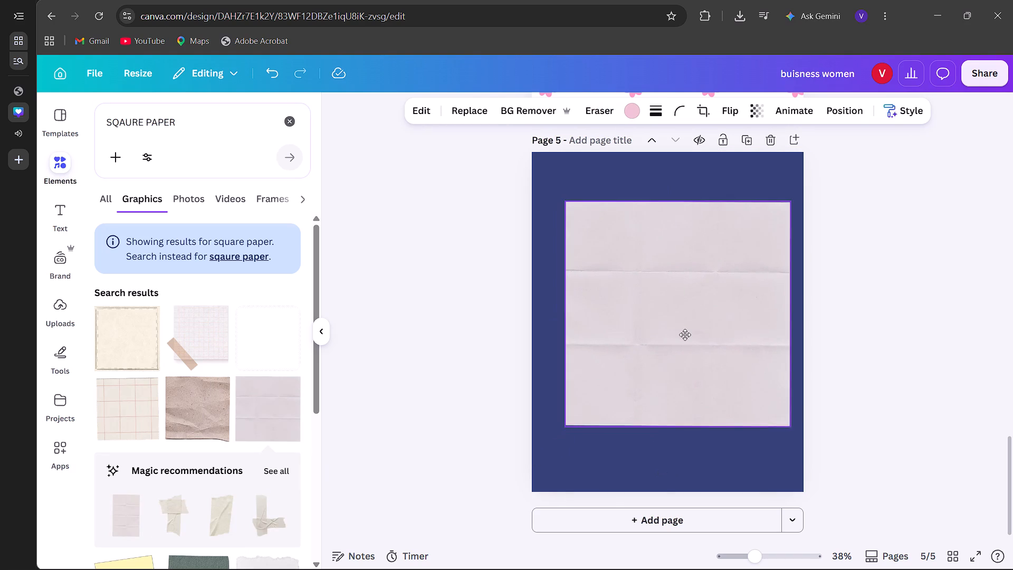
{"action": "left_click_drag", "start_coordinate": [685, 335], "coordinate": [680, 338]}
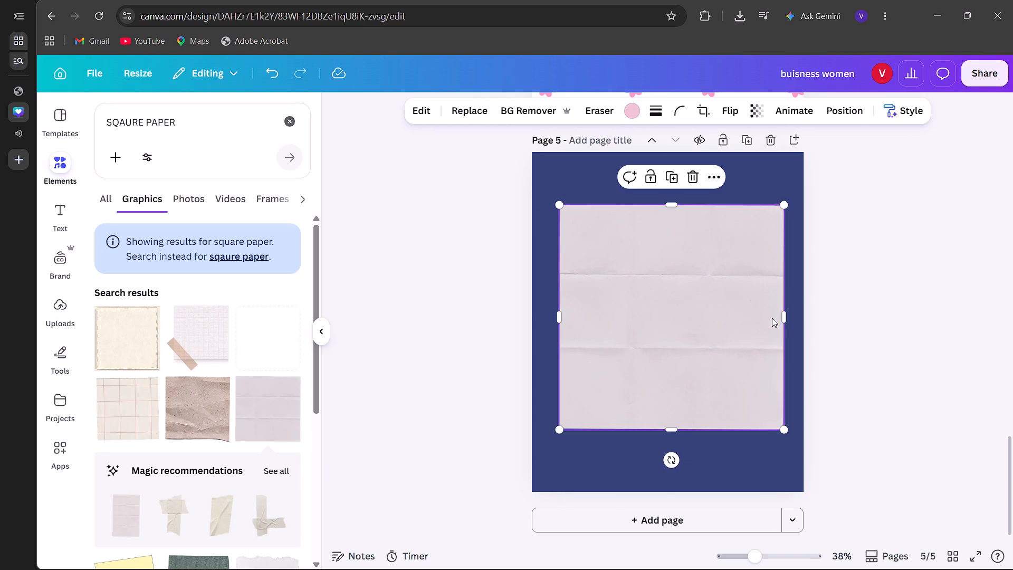
{"action": "left_click_drag", "start_coordinate": [782, 319], "coordinate": [776, 320]}
{"action": "left_click_drag", "start_coordinate": [668, 204], "coordinate": [666, 180]}
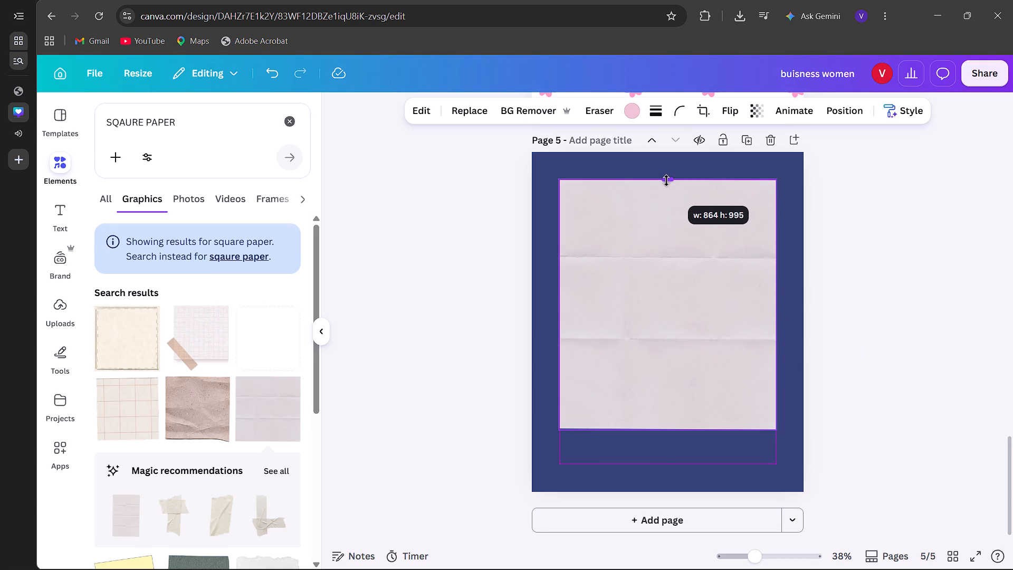
{"action": "left_click_drag", "start_coordinate": [666, 180], "coordinate": [666, 178]}
{"action": "left_click_drag", "start_coordinate": [672, 430], "coordinate": [683, 458]}
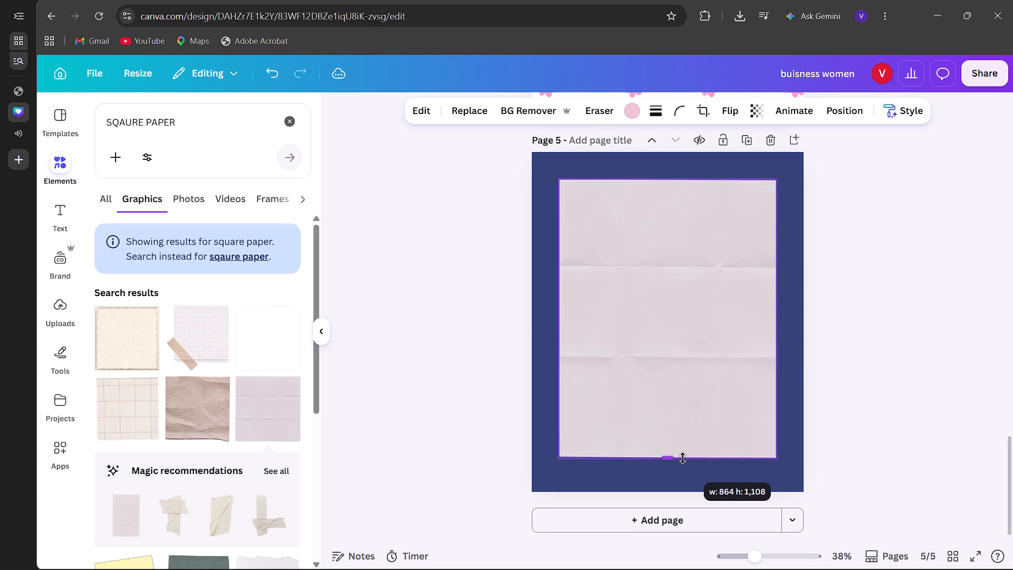
{"action": "left_click_drag", "start_coordinate": [683, 458], "coordinate": [686, 469]}
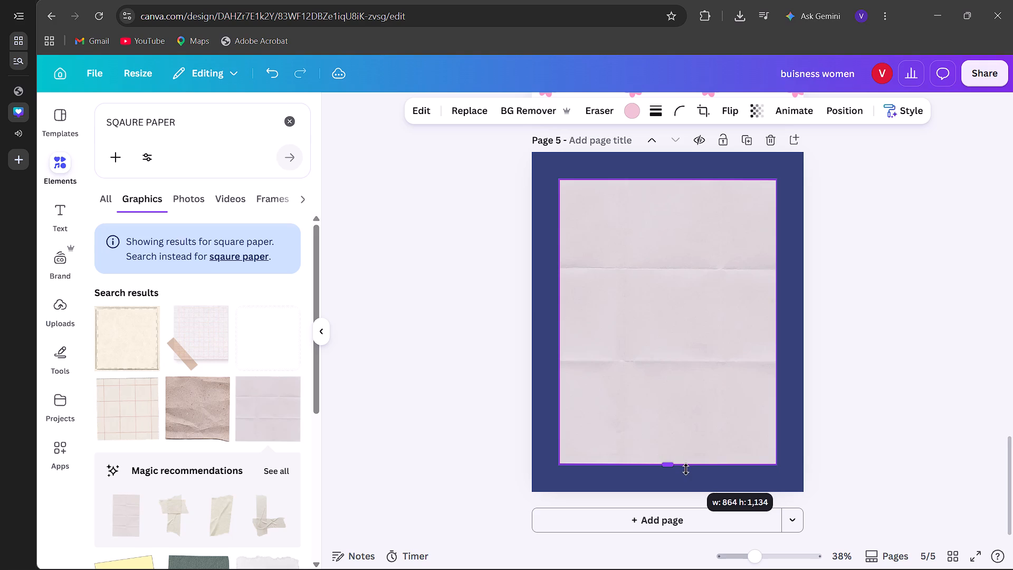
{"action": "left_click_drag", "start_coordinate": [686, 469], "coordinate": [686, 469]}
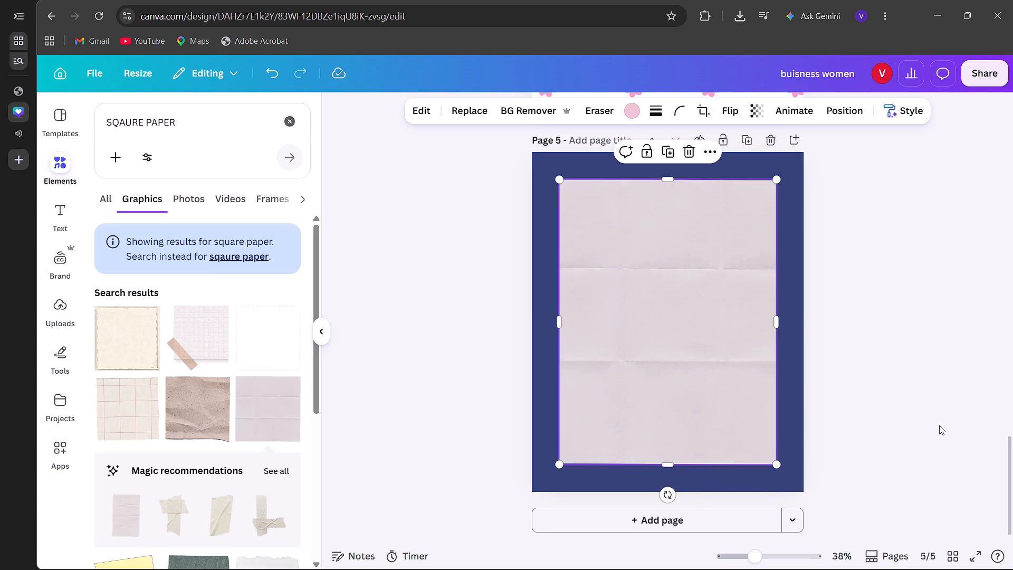
{"action": "left_click", "coordinate": [939, 425]}
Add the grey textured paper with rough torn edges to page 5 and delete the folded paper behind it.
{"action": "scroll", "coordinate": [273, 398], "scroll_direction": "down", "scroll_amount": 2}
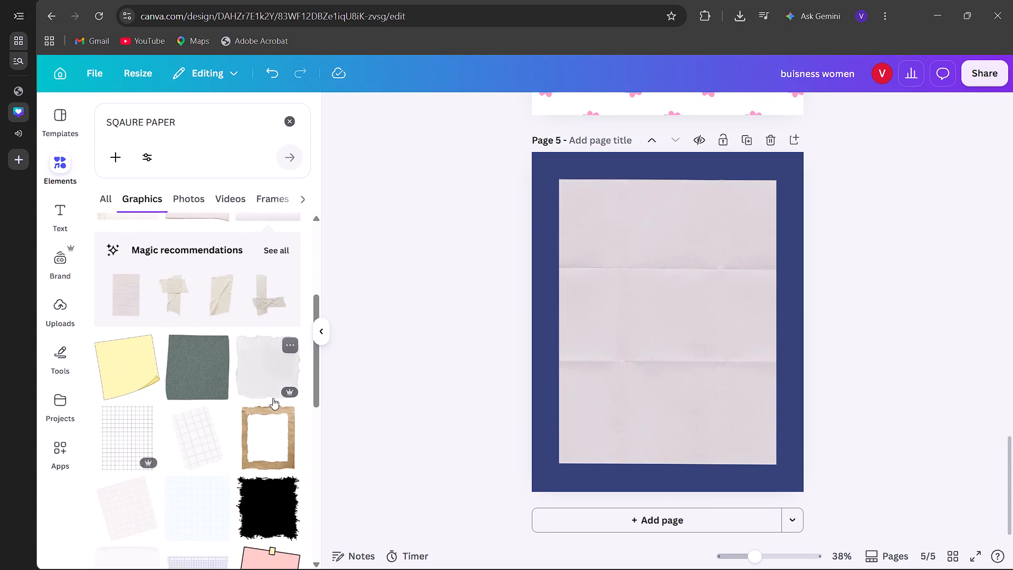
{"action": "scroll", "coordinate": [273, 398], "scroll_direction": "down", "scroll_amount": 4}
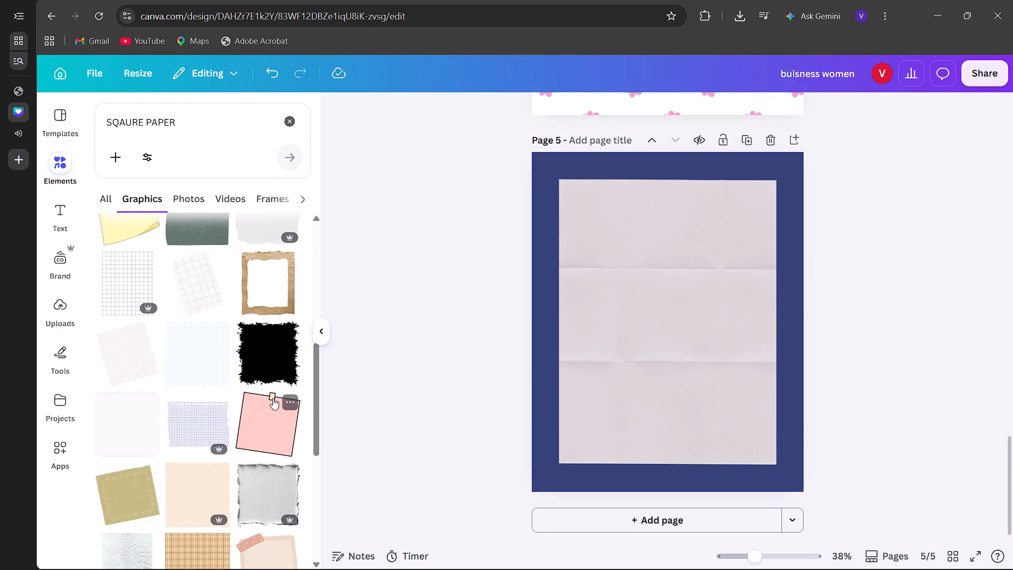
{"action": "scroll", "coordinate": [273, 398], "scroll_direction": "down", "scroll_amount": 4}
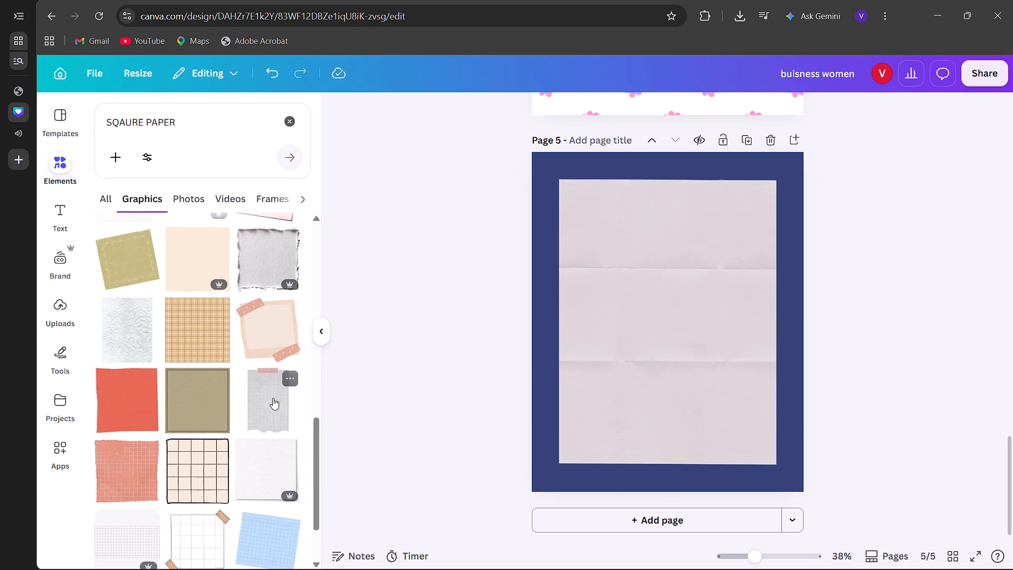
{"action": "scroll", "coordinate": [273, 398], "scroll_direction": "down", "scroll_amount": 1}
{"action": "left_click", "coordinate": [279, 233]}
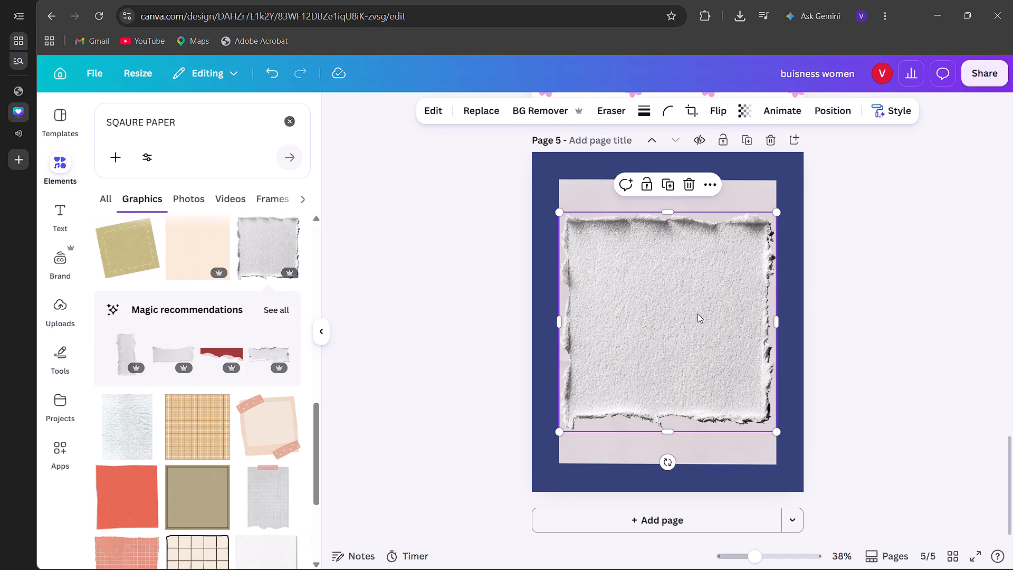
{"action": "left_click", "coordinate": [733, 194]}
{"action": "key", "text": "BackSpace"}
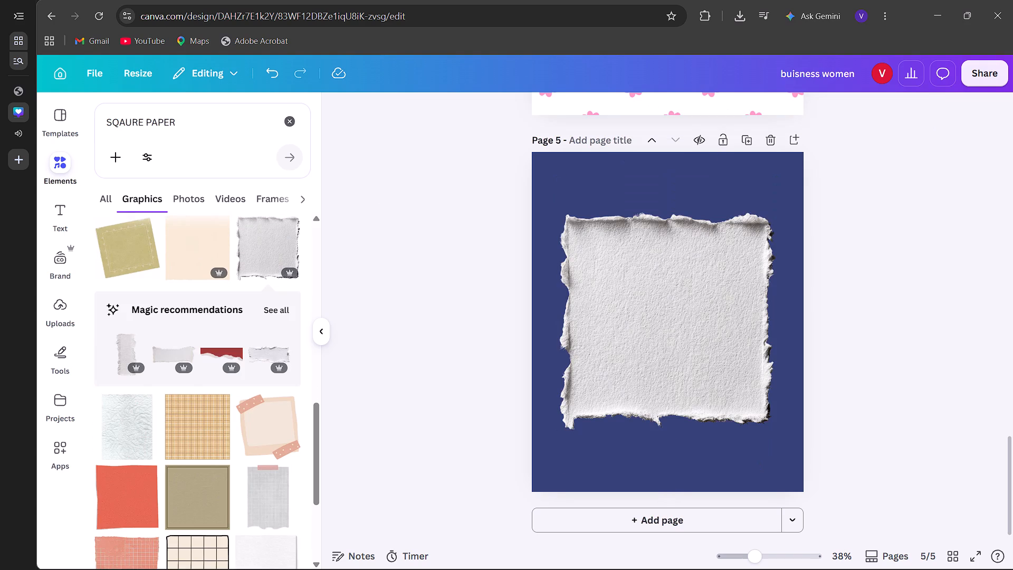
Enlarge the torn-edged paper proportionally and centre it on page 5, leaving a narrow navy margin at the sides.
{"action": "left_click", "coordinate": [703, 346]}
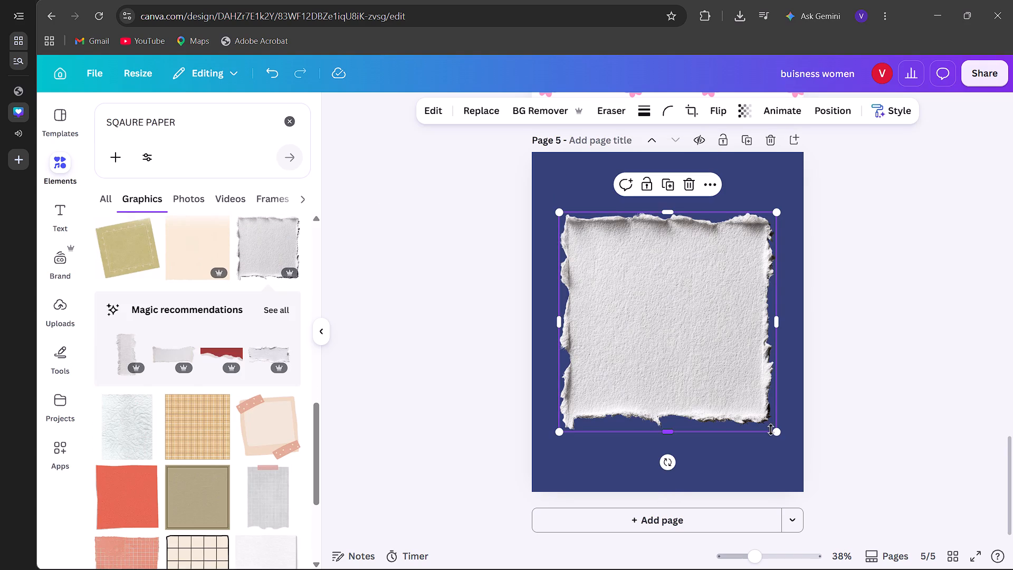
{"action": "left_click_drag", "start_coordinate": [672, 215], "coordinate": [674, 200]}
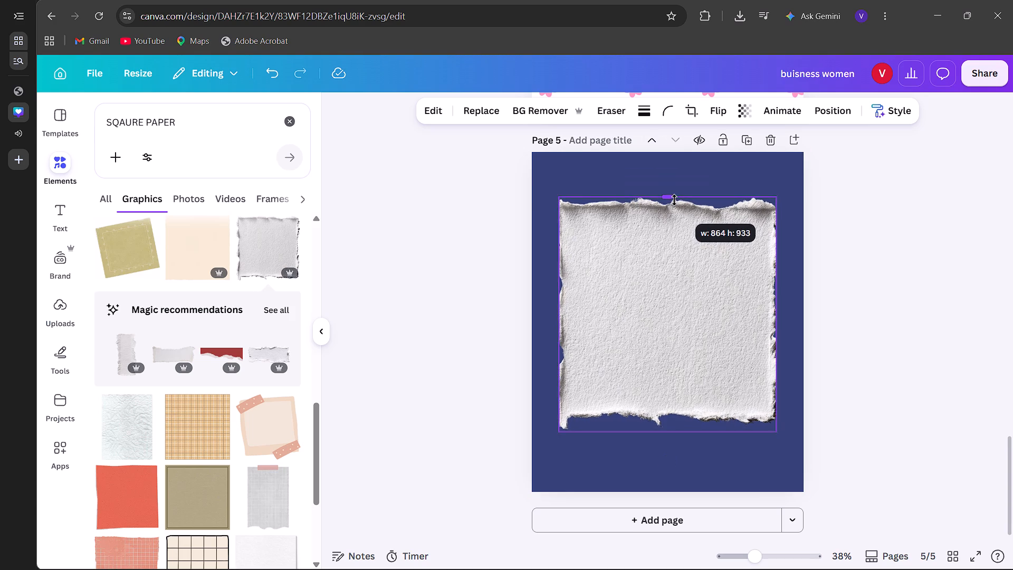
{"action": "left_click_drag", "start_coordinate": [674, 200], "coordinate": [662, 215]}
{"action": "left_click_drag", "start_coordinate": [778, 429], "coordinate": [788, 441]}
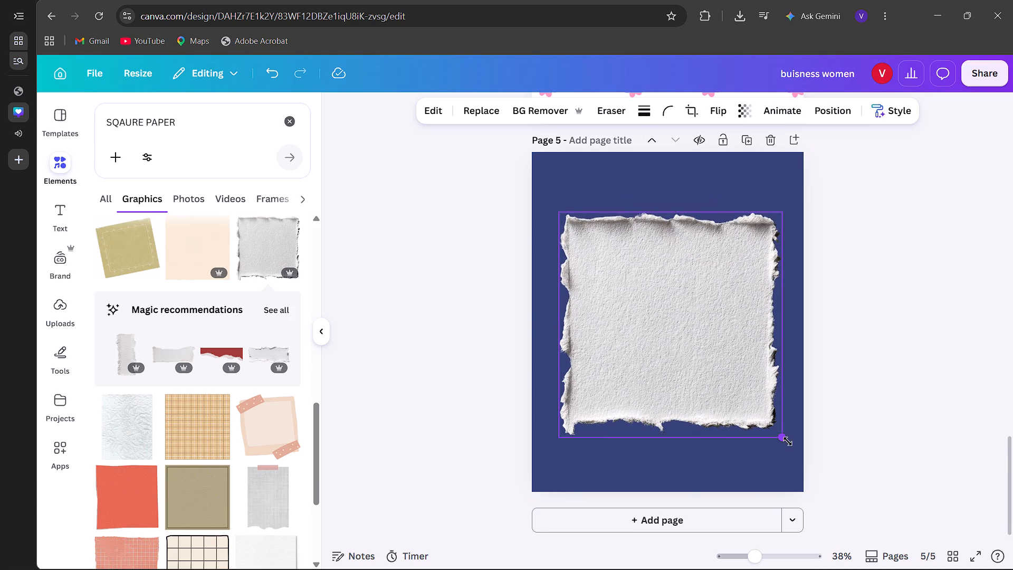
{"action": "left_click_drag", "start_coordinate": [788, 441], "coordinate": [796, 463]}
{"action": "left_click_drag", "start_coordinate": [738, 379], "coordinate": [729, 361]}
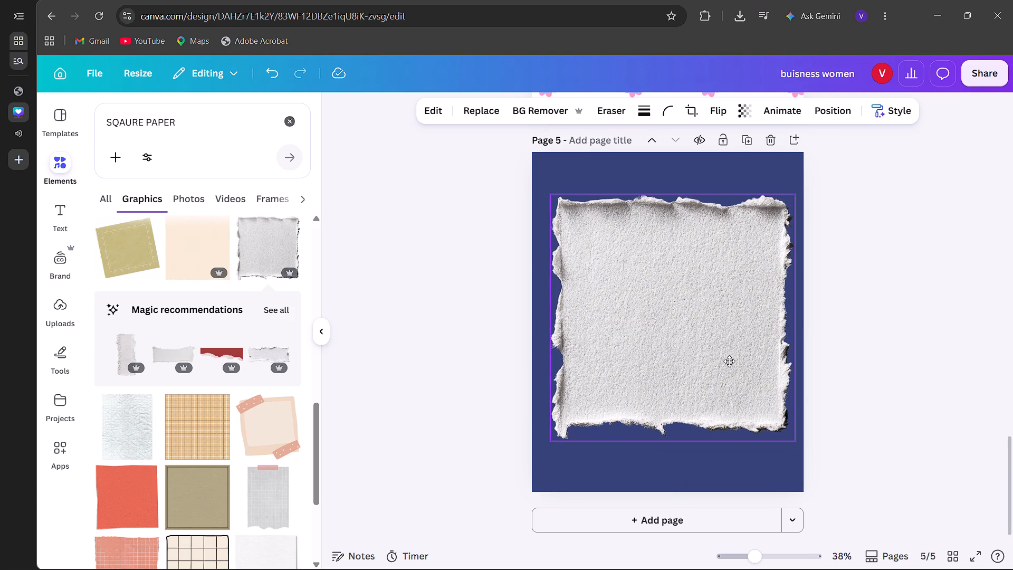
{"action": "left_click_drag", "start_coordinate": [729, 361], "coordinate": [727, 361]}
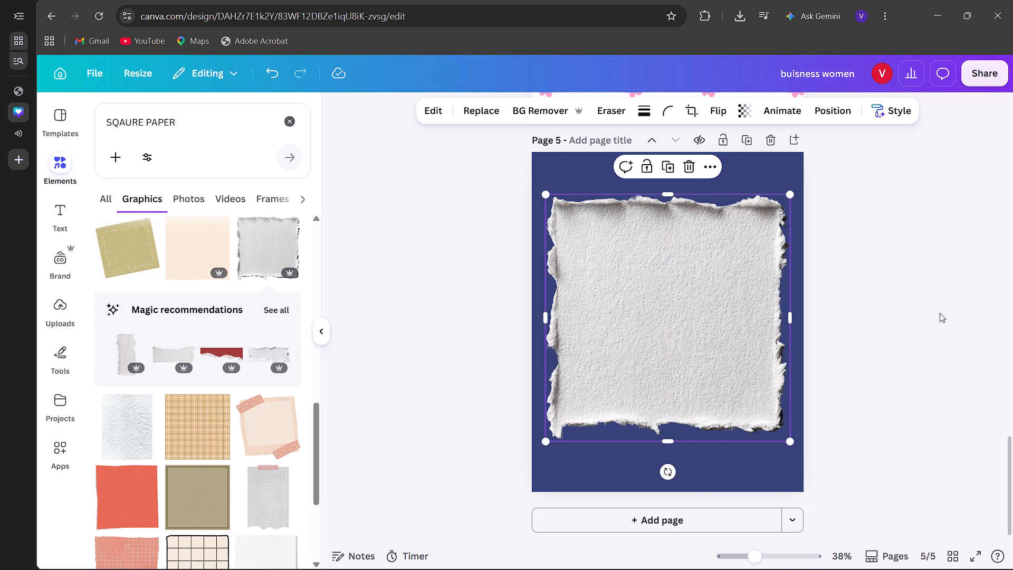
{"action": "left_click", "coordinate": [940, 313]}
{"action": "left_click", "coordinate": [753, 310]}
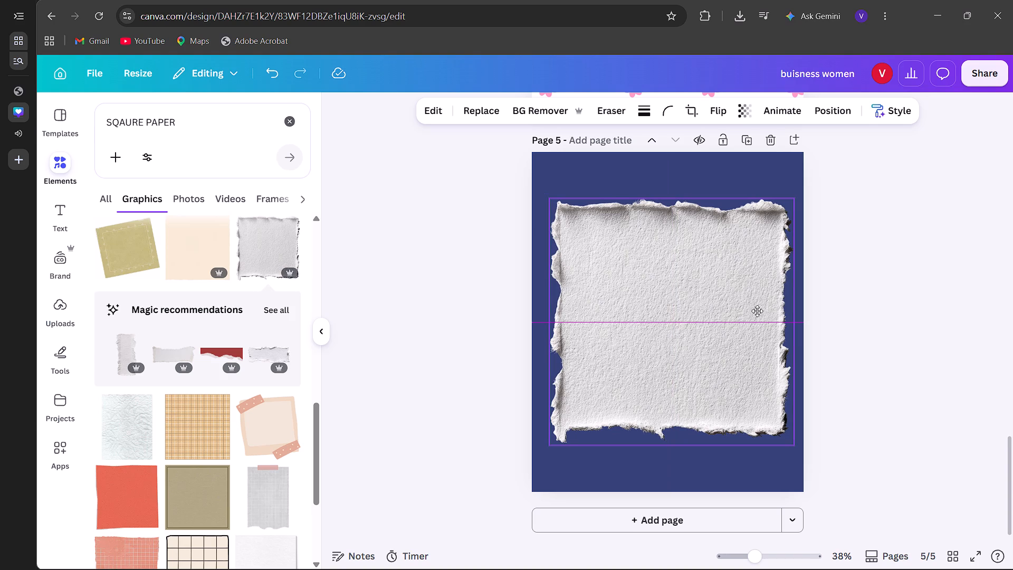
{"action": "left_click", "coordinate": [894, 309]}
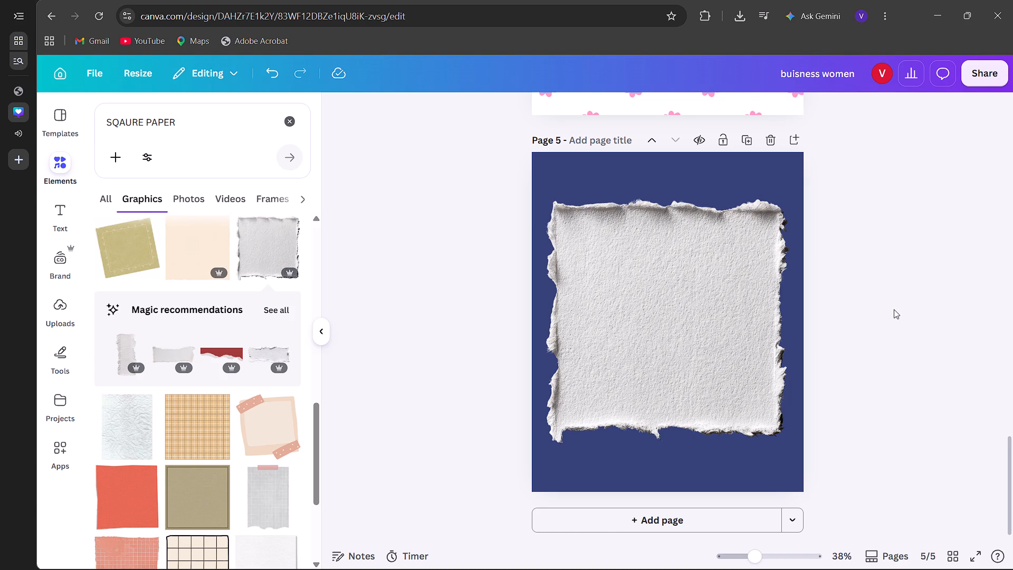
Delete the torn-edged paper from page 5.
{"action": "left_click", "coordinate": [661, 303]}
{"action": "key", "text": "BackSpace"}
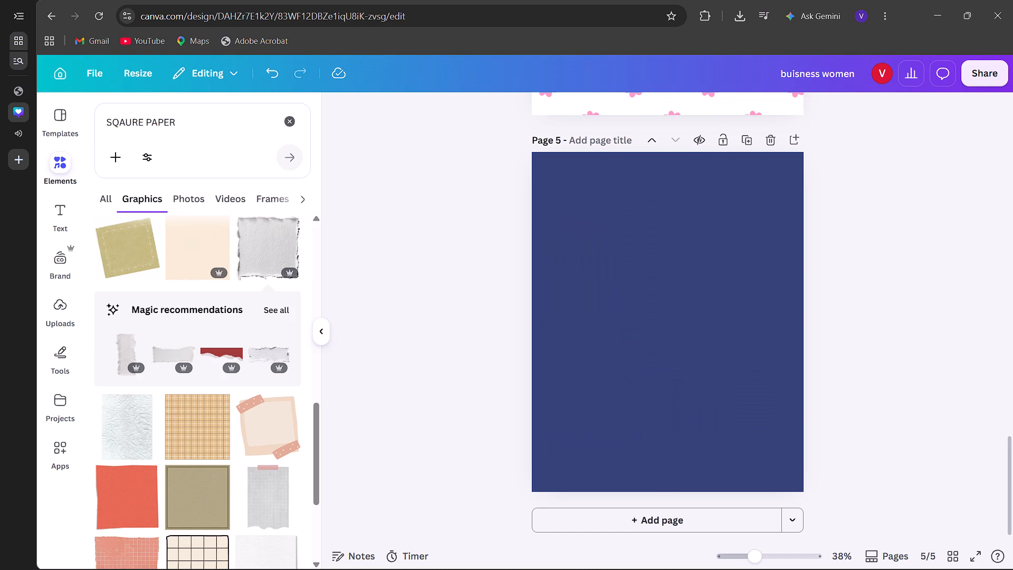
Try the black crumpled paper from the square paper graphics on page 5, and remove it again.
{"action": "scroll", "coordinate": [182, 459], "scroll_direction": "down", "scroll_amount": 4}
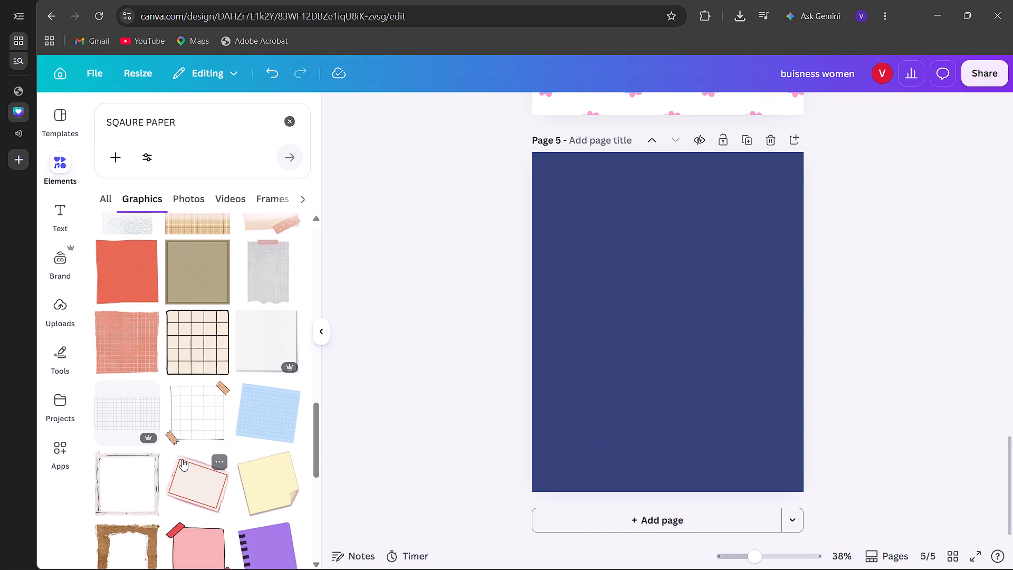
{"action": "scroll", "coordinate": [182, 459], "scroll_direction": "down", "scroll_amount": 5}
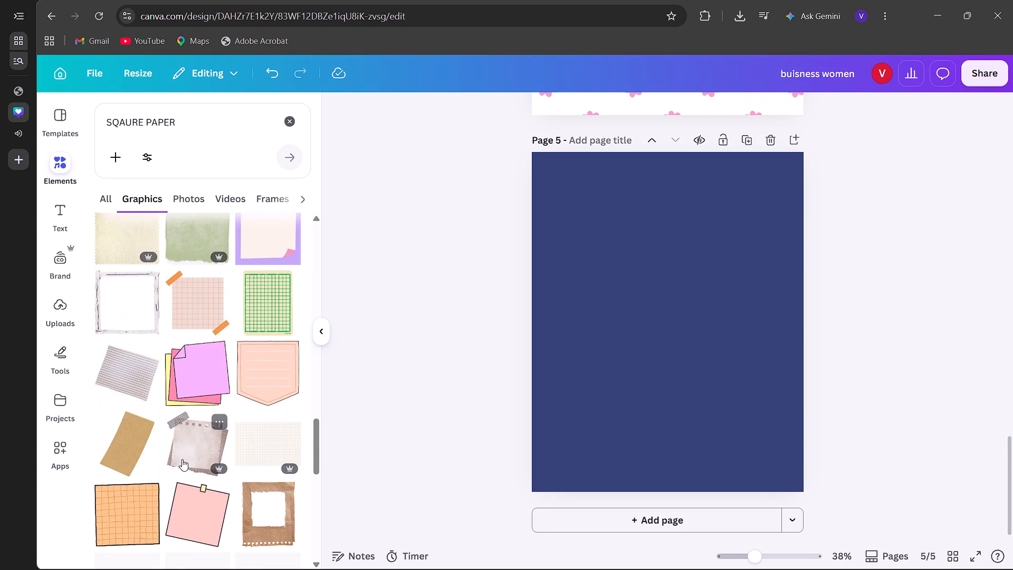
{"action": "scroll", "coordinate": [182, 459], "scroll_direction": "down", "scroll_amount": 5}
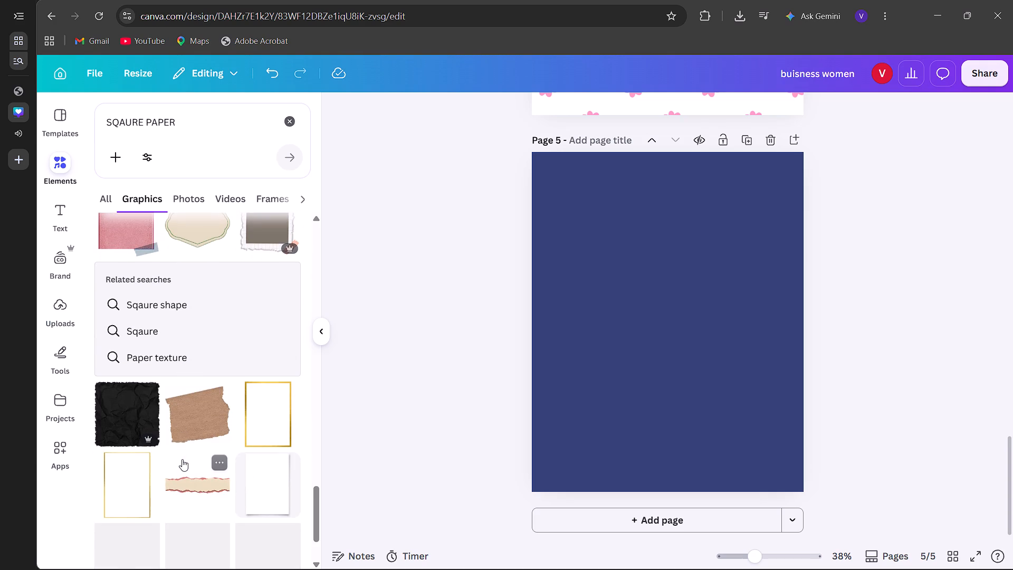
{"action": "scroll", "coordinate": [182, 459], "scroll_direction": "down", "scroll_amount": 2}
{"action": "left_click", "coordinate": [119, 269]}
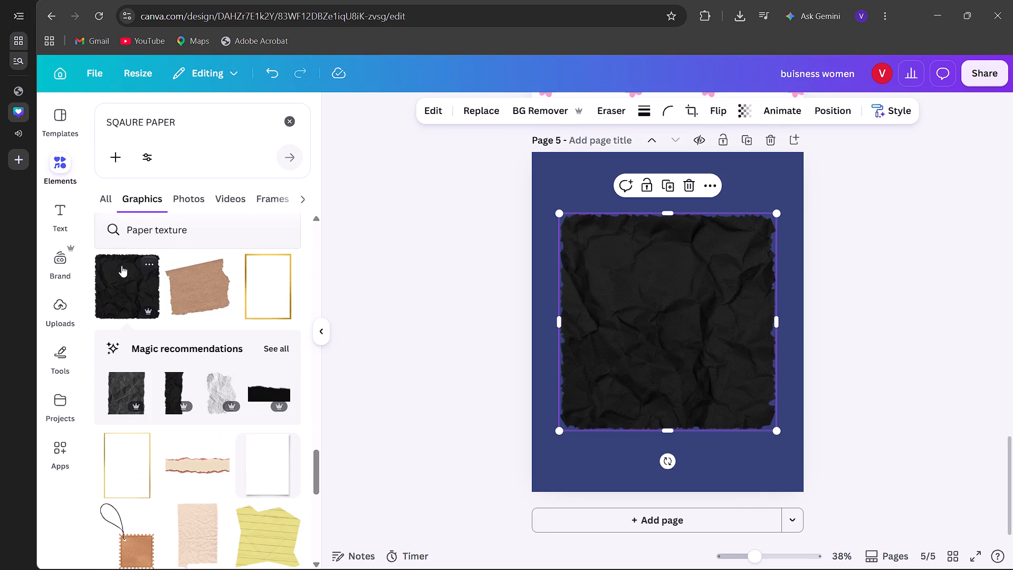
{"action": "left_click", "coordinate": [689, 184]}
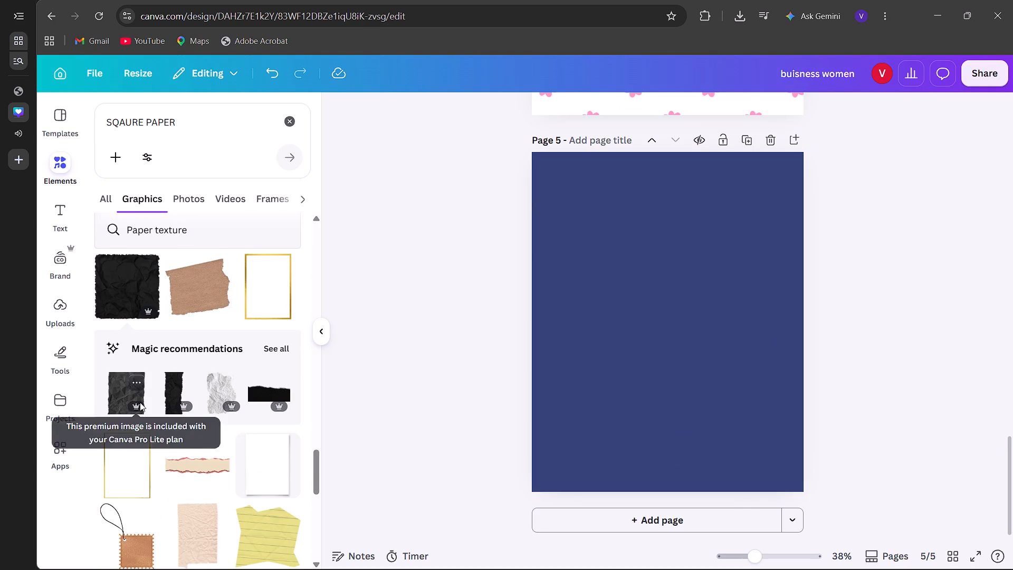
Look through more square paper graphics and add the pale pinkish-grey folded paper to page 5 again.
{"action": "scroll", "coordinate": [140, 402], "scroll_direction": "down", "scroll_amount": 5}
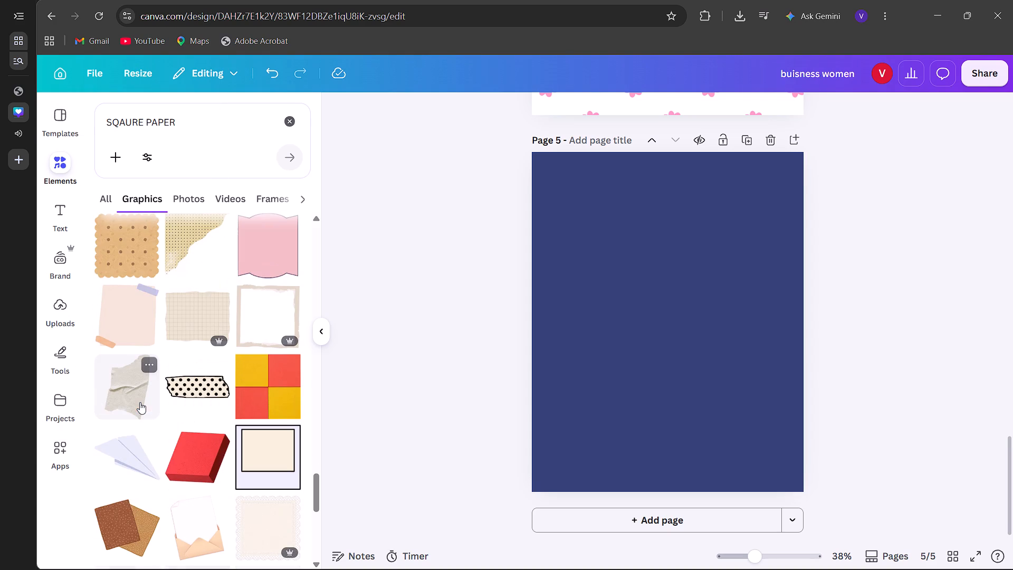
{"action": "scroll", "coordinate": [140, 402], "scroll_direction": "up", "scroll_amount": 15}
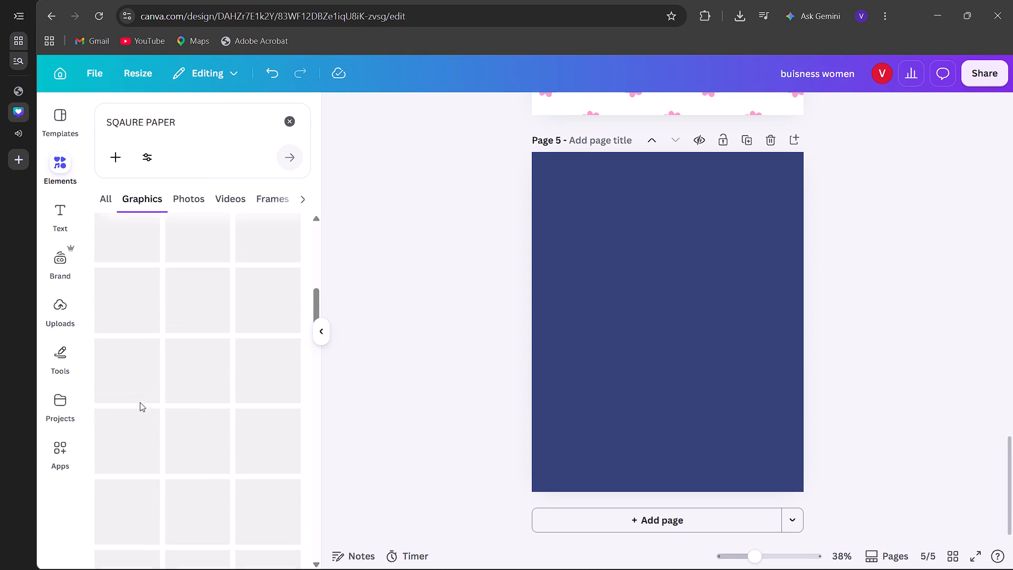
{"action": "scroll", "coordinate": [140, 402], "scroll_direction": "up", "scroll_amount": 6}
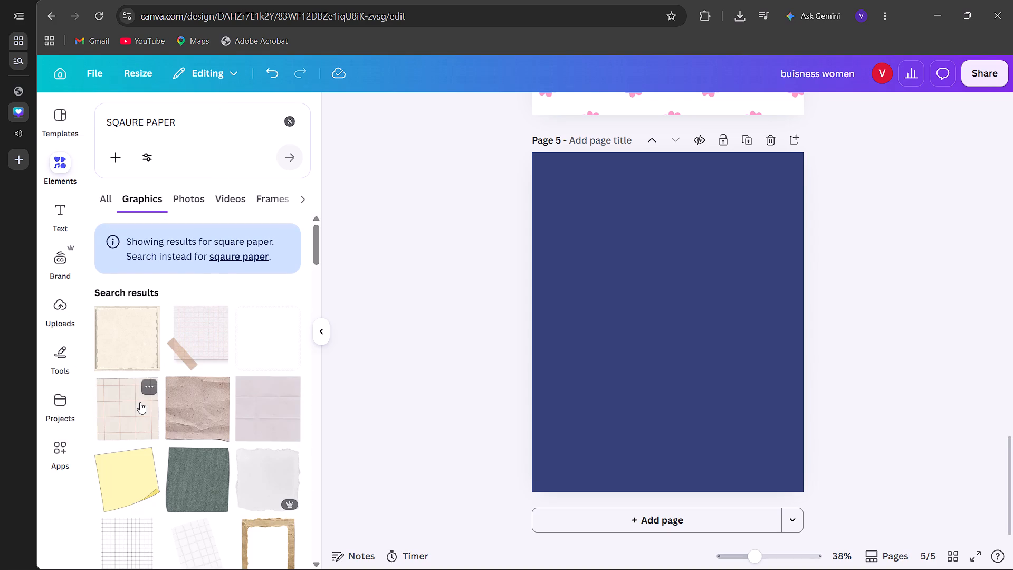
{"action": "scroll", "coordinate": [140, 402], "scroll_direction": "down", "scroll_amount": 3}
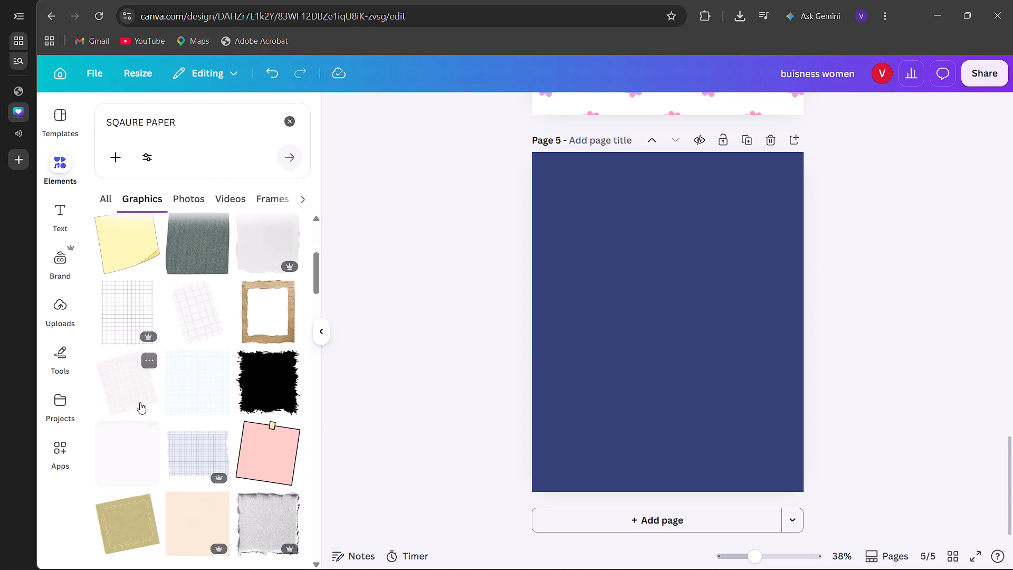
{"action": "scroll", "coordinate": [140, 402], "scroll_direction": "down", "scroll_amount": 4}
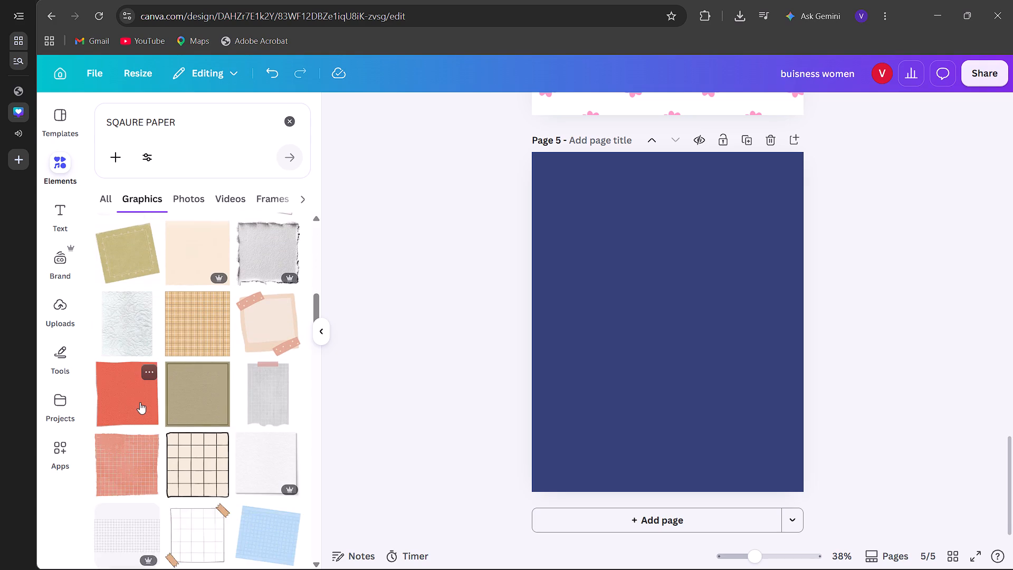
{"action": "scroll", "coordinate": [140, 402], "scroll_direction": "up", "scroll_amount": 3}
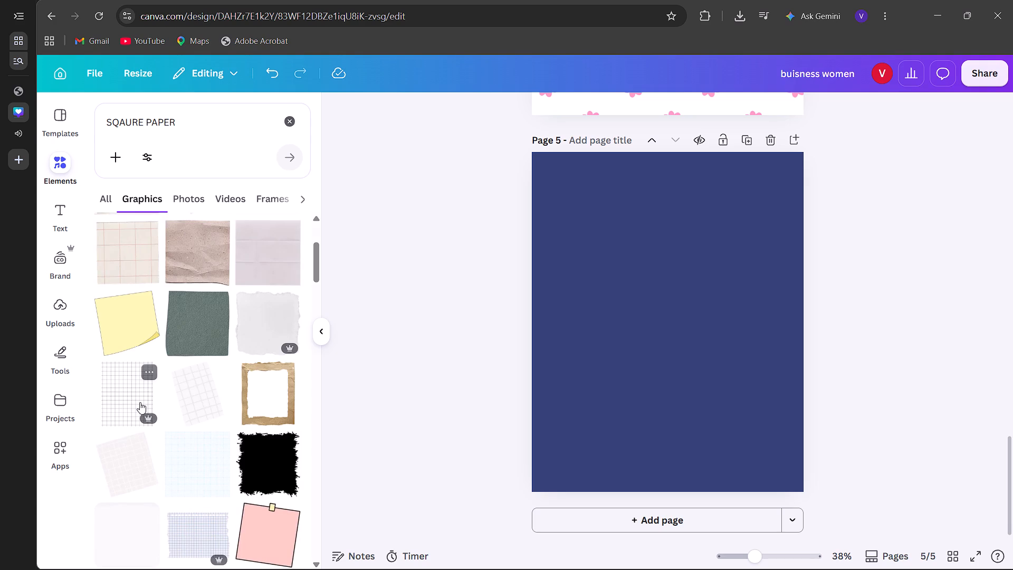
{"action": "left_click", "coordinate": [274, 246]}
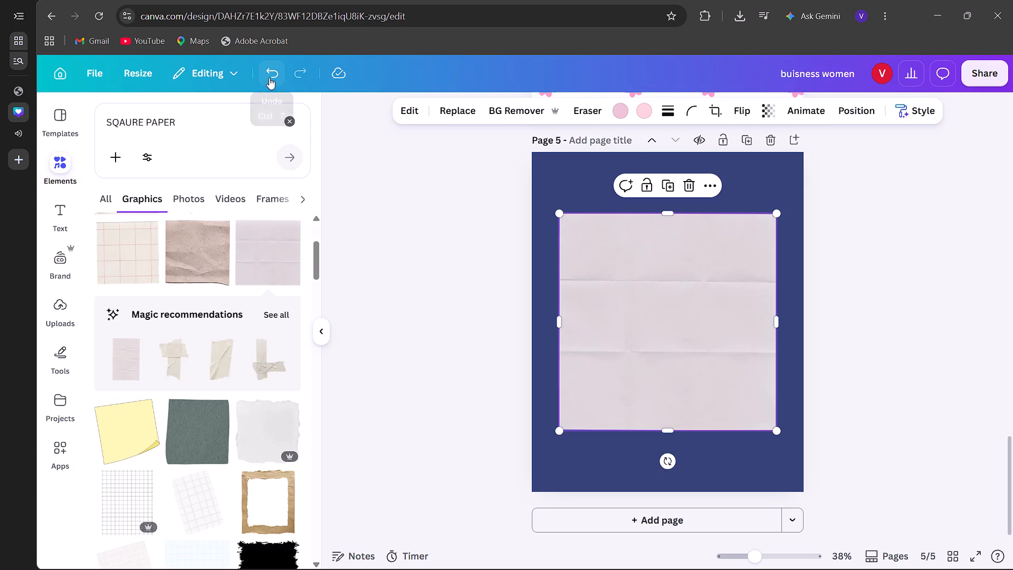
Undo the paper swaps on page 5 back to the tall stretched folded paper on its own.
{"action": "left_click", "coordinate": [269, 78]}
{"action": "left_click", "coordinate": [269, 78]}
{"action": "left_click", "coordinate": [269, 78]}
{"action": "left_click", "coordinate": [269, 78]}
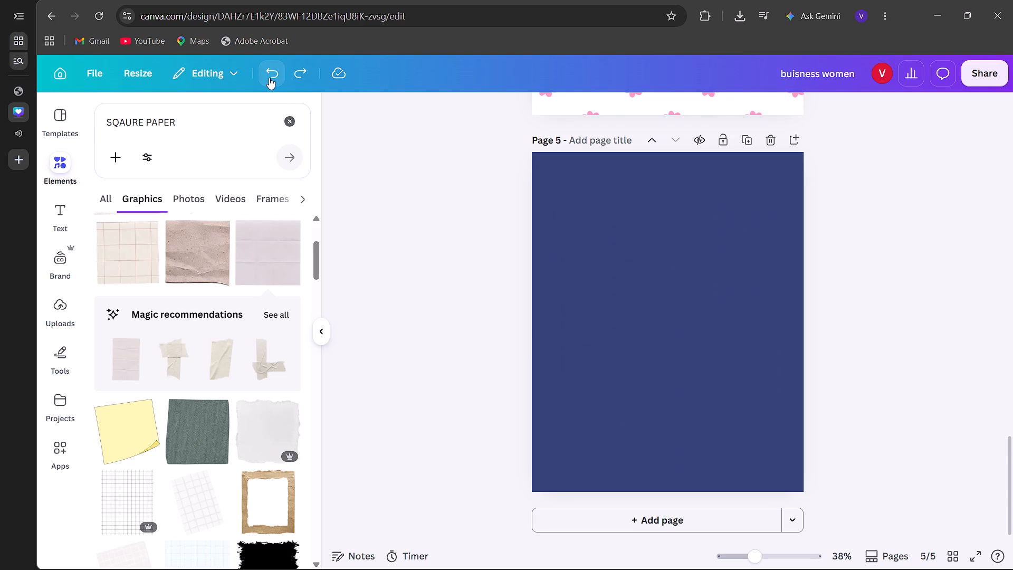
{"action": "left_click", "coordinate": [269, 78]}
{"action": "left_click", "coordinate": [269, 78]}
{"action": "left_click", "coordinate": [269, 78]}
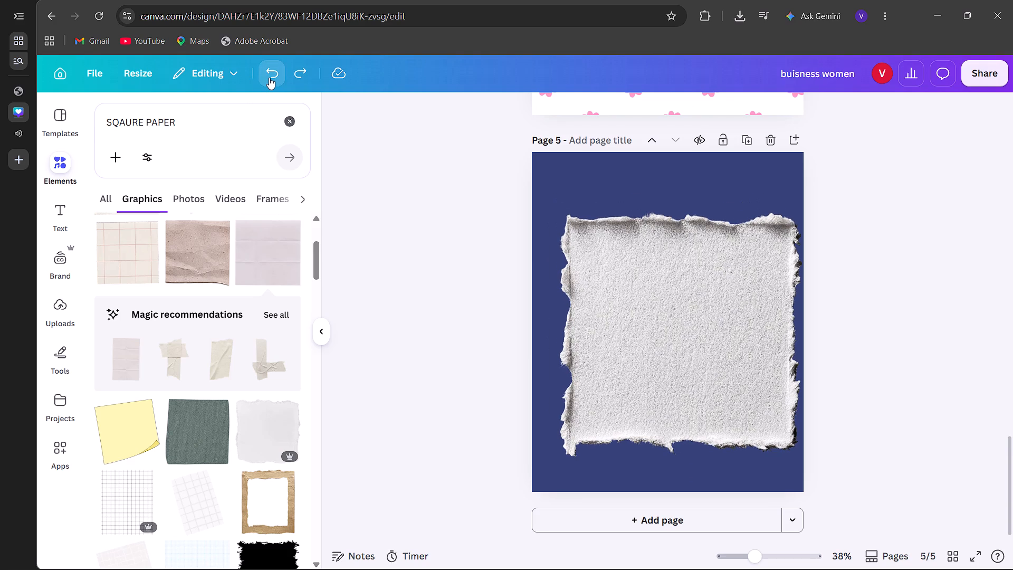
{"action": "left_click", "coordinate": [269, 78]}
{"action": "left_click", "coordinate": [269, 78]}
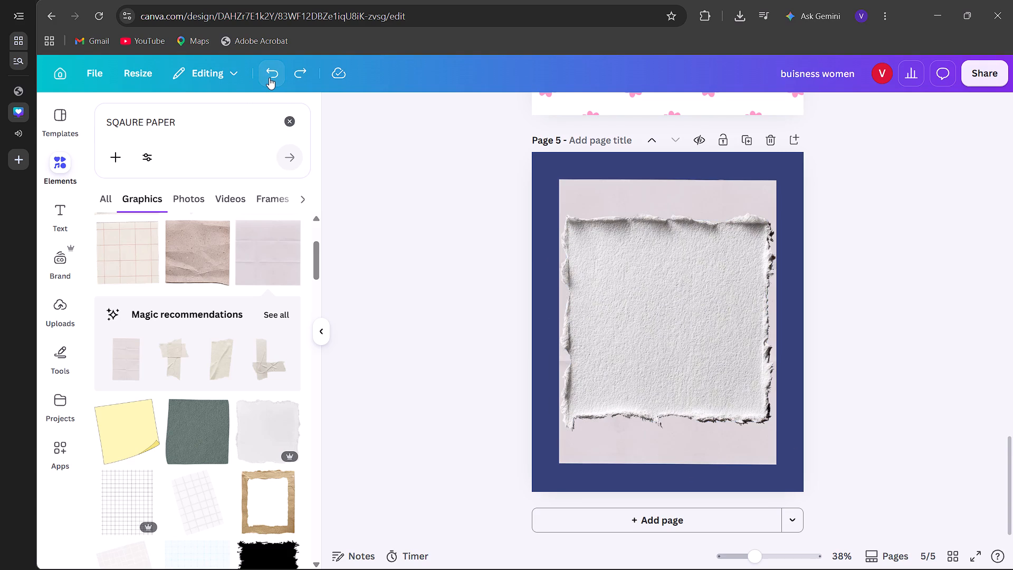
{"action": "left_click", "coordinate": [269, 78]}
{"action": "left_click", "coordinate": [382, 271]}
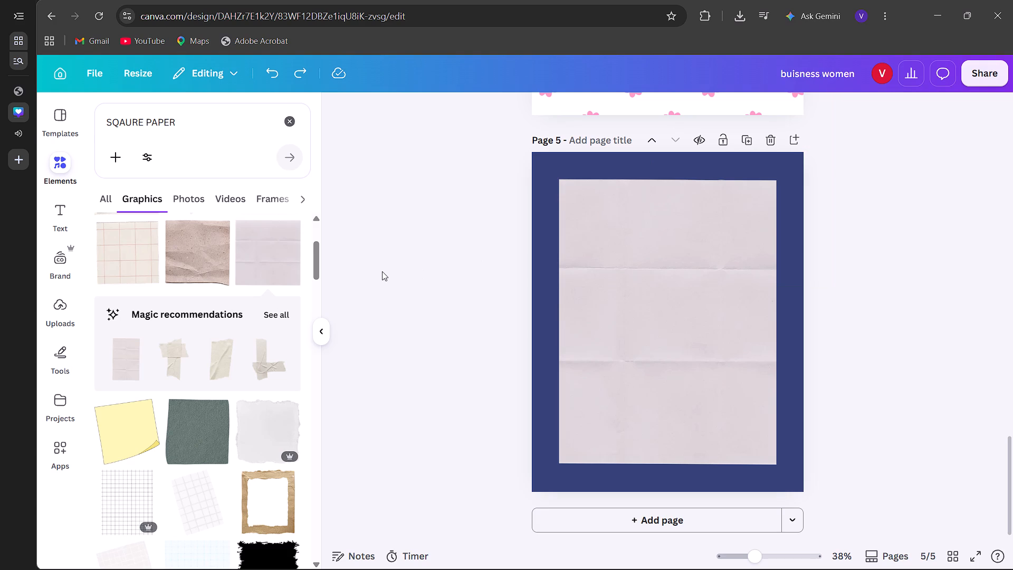
Search the graphics for BORDER and look through the results for a decoration suited to page 5's folded paper.
{"action": "left_click", "coordinate": [290, 123]}
{"action": "left_click", "coordinate": [234, 122]}
{"action": "key", "text": "b"}
{"action": "type", "text": "ORDER"}
{"action": "key", "text": "Return"}
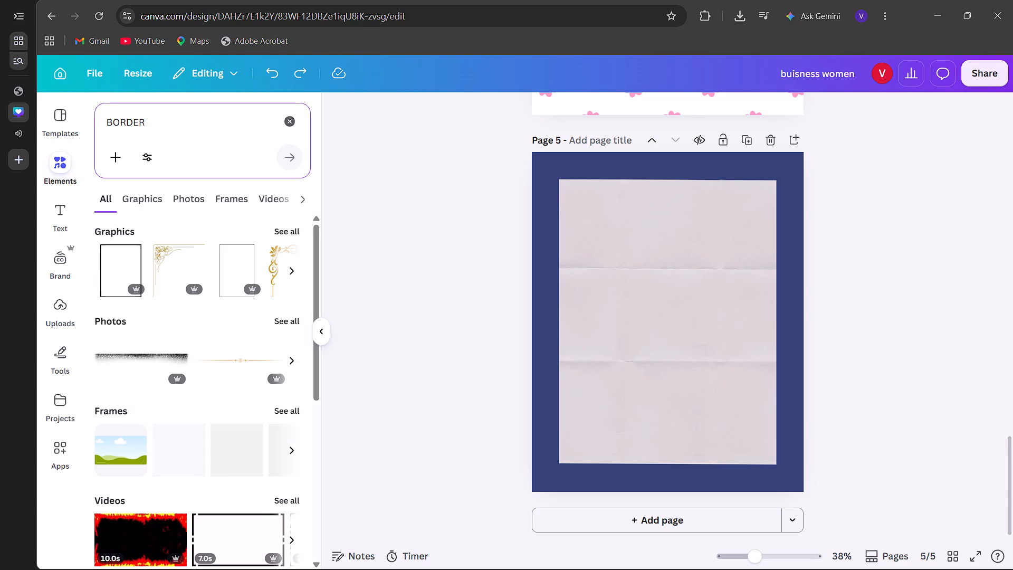
{"action": "left_click", "coordinate": [276, 227]}
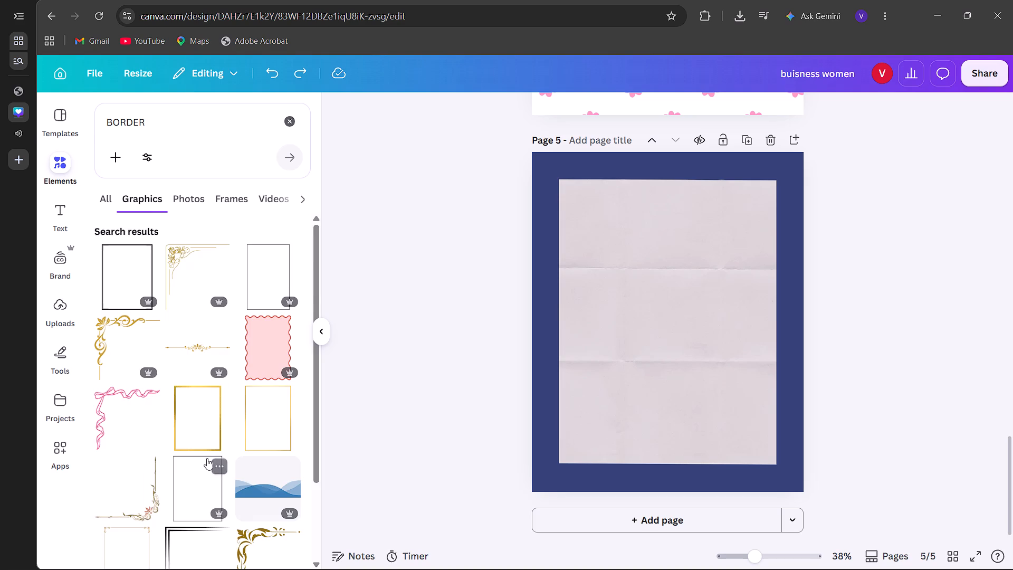
{"action": "scroll", "coordinate": [207, 458], "scroll_direction": "down", "scroll_amount": 3}
{"action": "scroll", "coordinate": [178, 375], "scroll_direction": "down", "scroll_amount": 3}
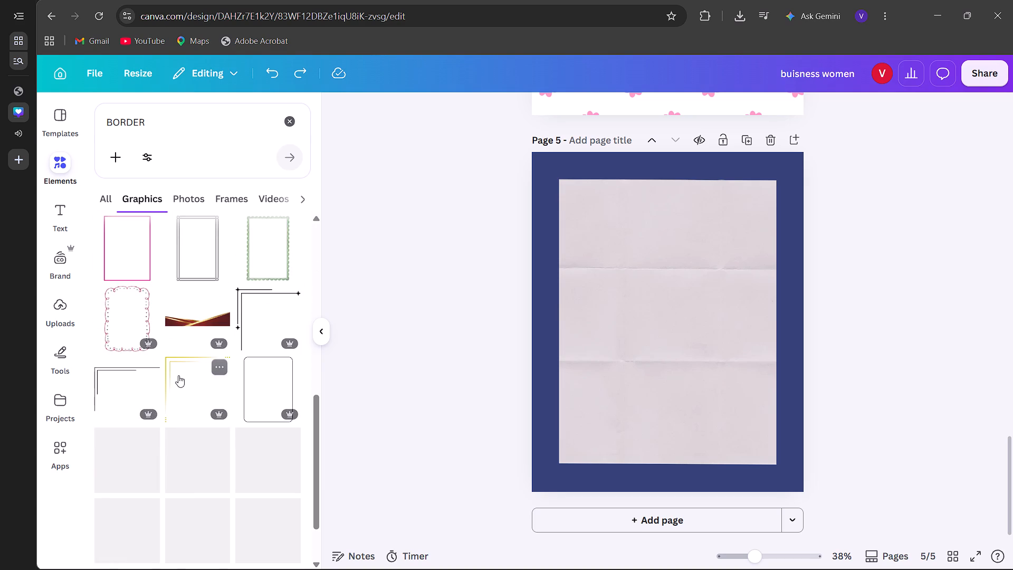
{"action": "scroll", "coordinate": [178, 375], "scroll_direction": "down", "scroll_amount": 5}
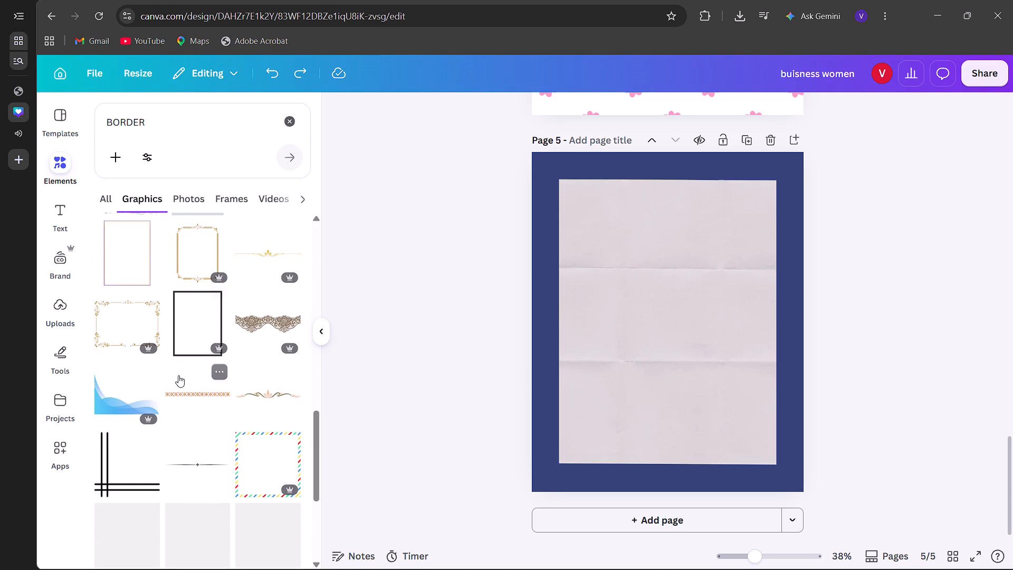
{"action": "scroll", "coordinate": [178, 375], "scroll_direction": "down", "scroll_amount": 2}
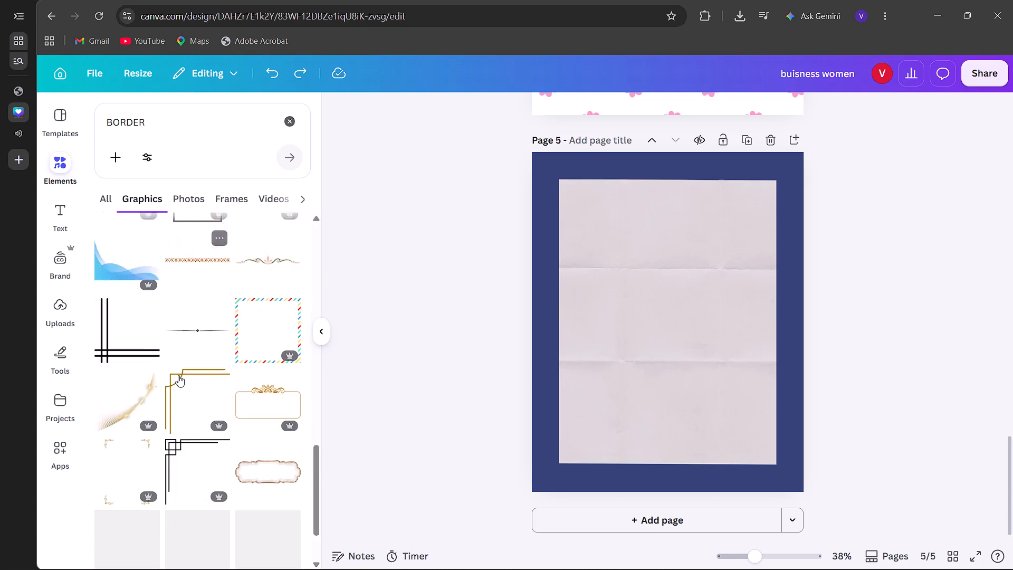
{"action": "scroll", "coordinate": [178, 375], "scroll_direction": "down", "scroll_amount": 3}
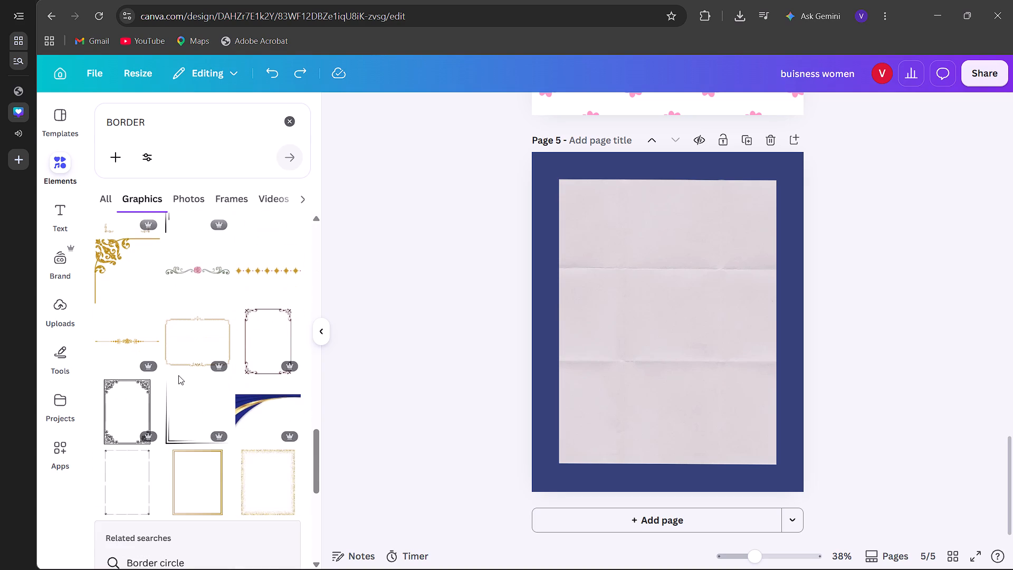
Add the green scroll divider with the pink rose to page 5, enlarge it and centre it along the paper's top edge.
{"action": "left_click", "coordinate": [197, 264]}
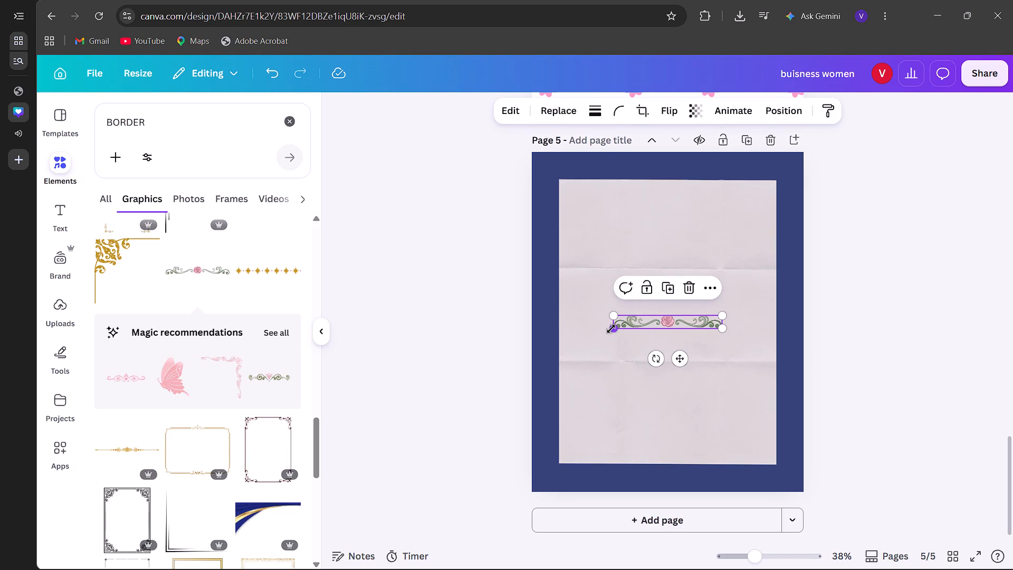
{"action": "left_click_drag", "start_coordinate": [611, 329], "coordinate": [558, 364]}
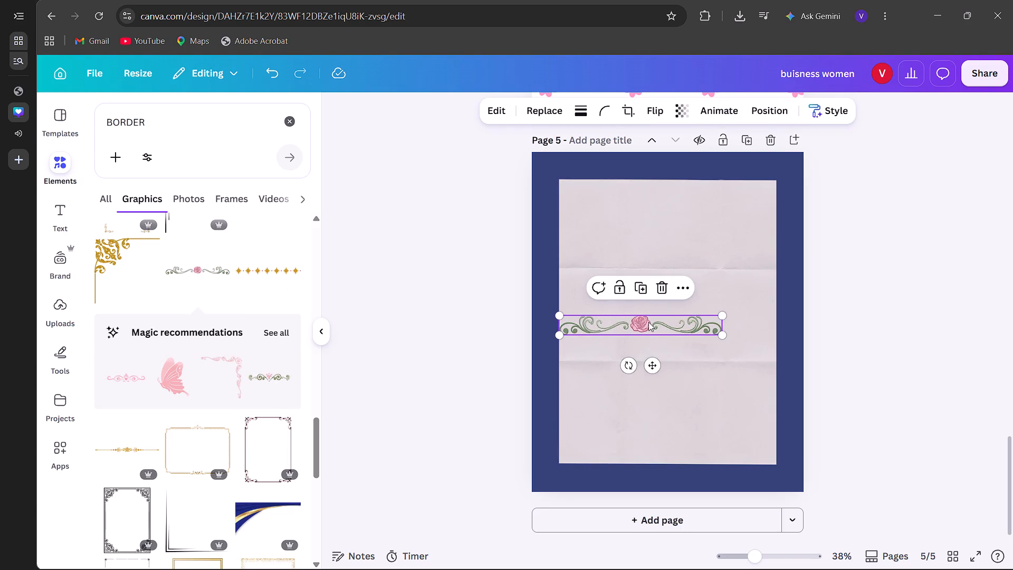
{"action": "left_click_drag", "start_coordinate": [648, 322], "coordinate": [679, 191]}
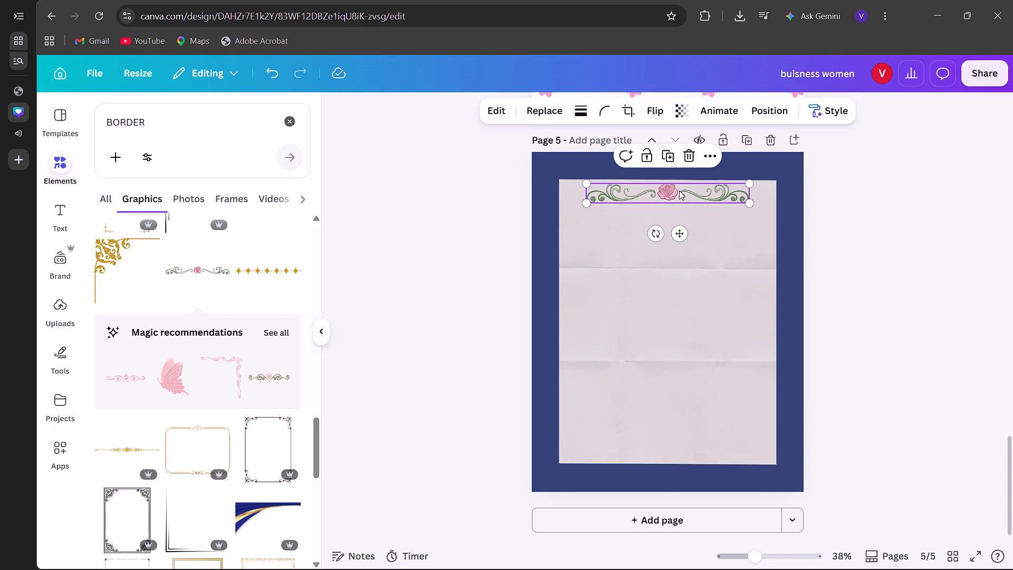
Add the pink rose corner ornament from the divider's recommended graphics and place it on the paper's top-right corner.
{"action": "left_click", "coordinate": [276, 326]}
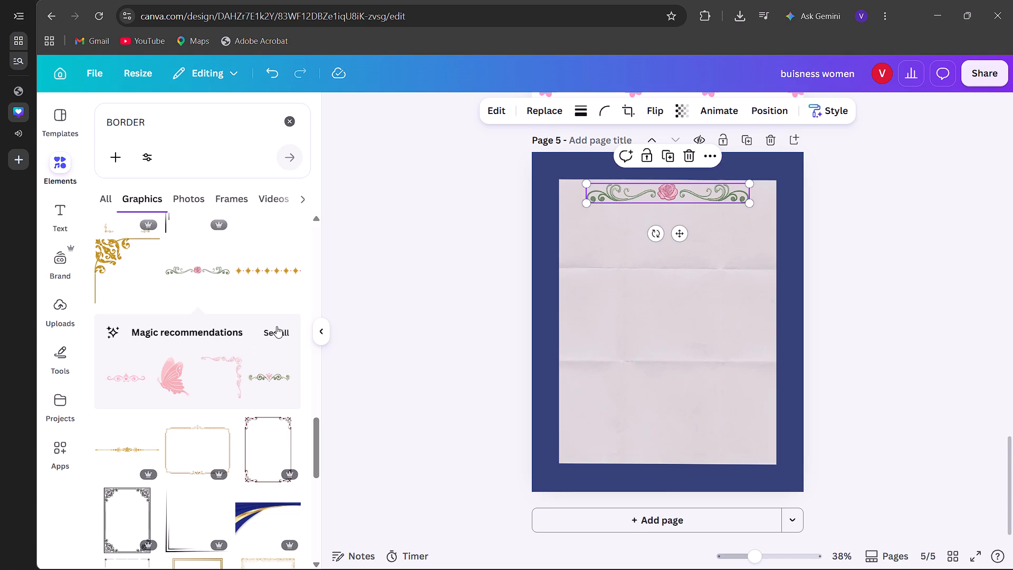
{"action": "left_click", "coordinate": [287, 179]}
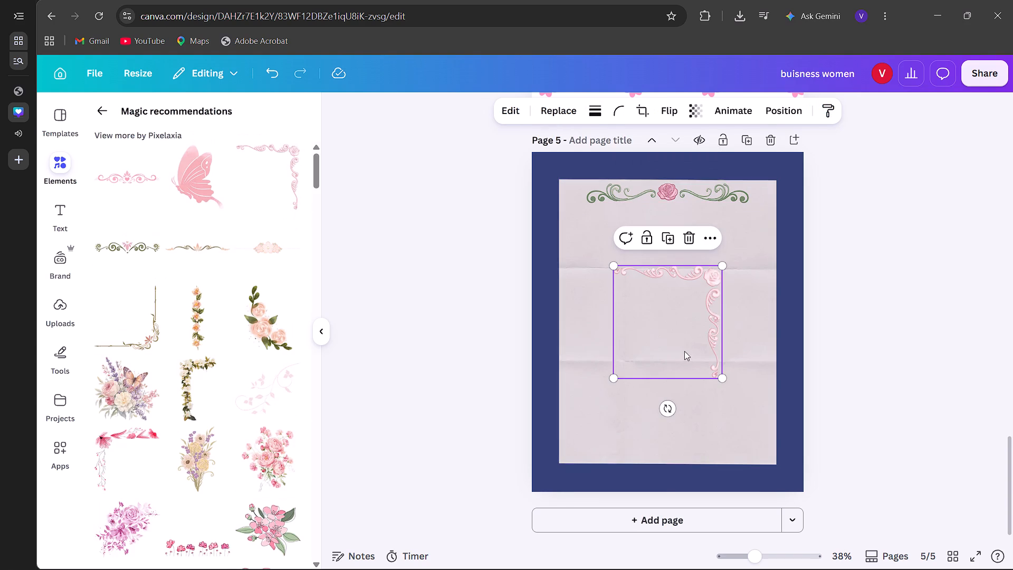
{"action": "left_click_drag", "start_coordinate": [667, 354], "coordinate": [719, 269]}
Delete the green scroll divider with the rose from page 5.
{"action": "left_click", "coordinate": [609, 199]}
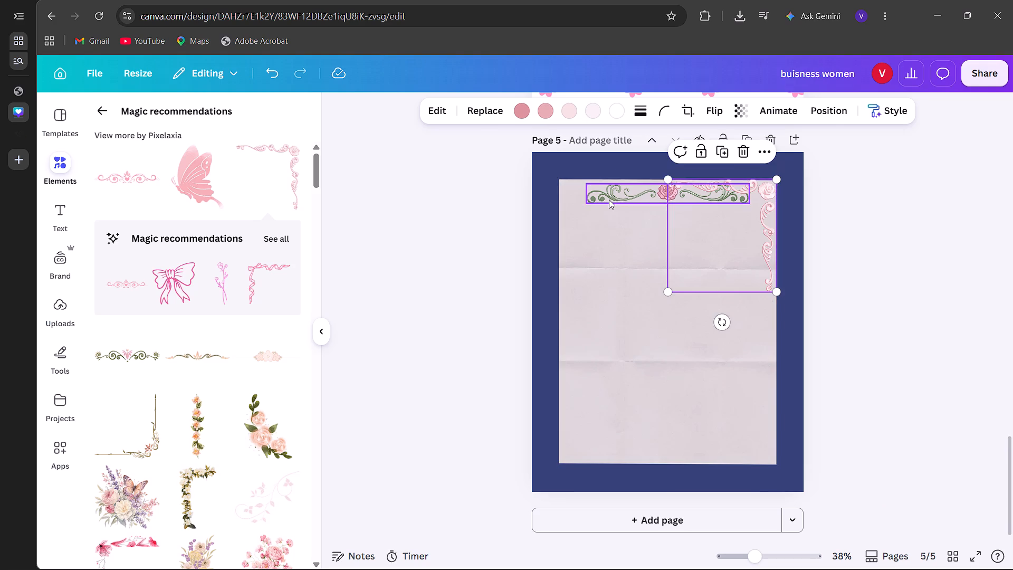
{"action": "key", "text": "BackSpace"}
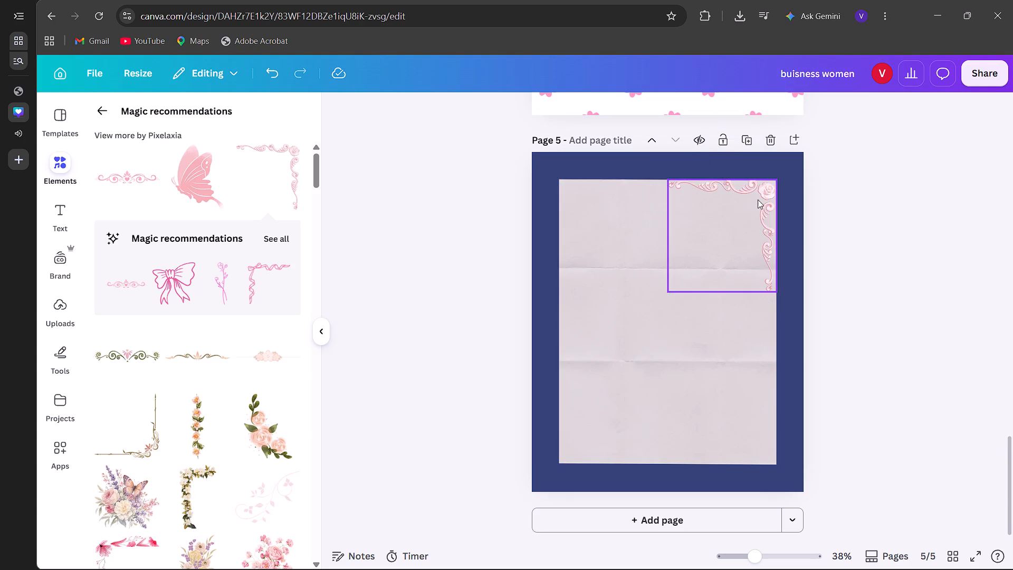
Shift the pink corner ornament slightly outward so it overlaps the paper's top-right corner.
{"action": "left_click_drag", "start_coordinate": [758, 199], "coordinate": [765, 192]}
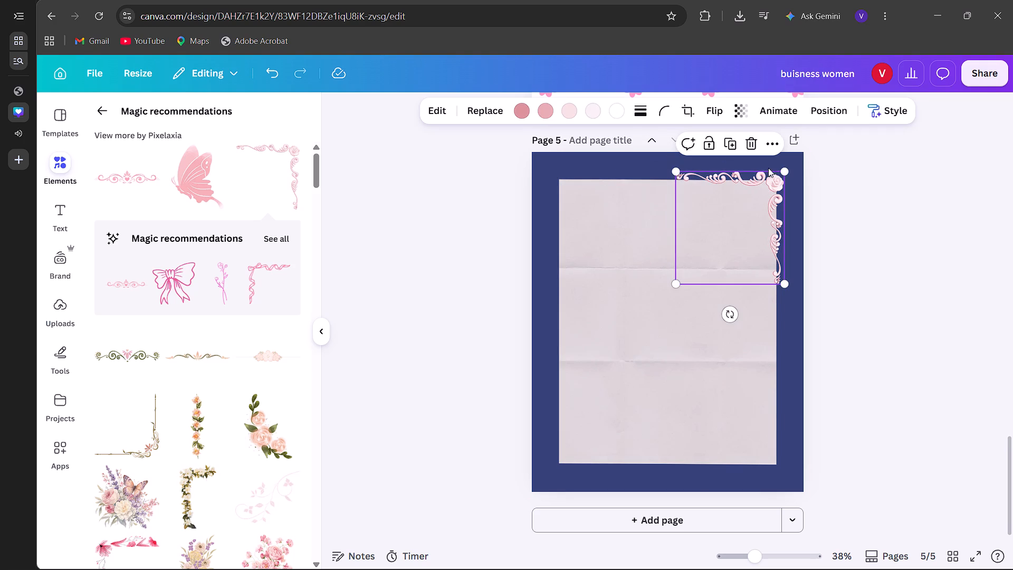
Duplicate the pink corner ornament, flip the copy horizontally and place it on the paper's top-left corner.
{"action": "left_click", "coordinate": [733, 143]}
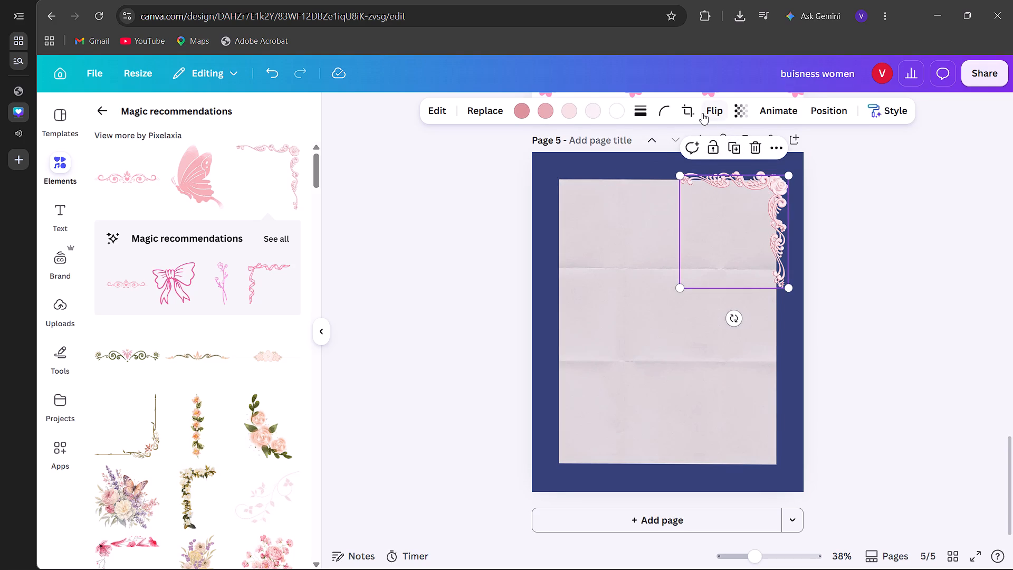
{"action": "left_click", "coordinate": [702, 113]}
{"action": "left_click", "coordinate": [701, 150]}
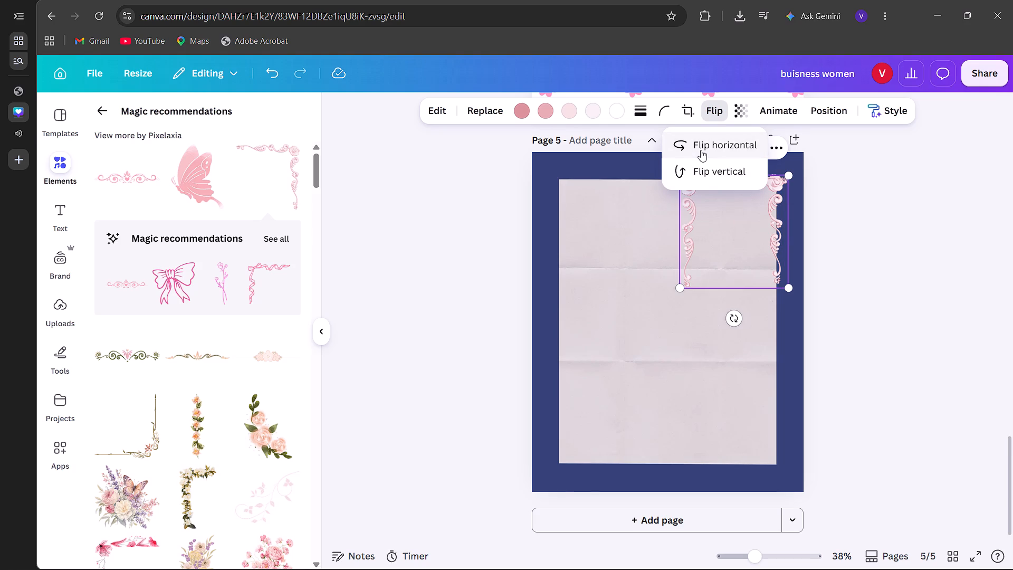
{"action": "left_click_drag", "start_coordinate": [729, 271], "coordinate": [613, 270]}
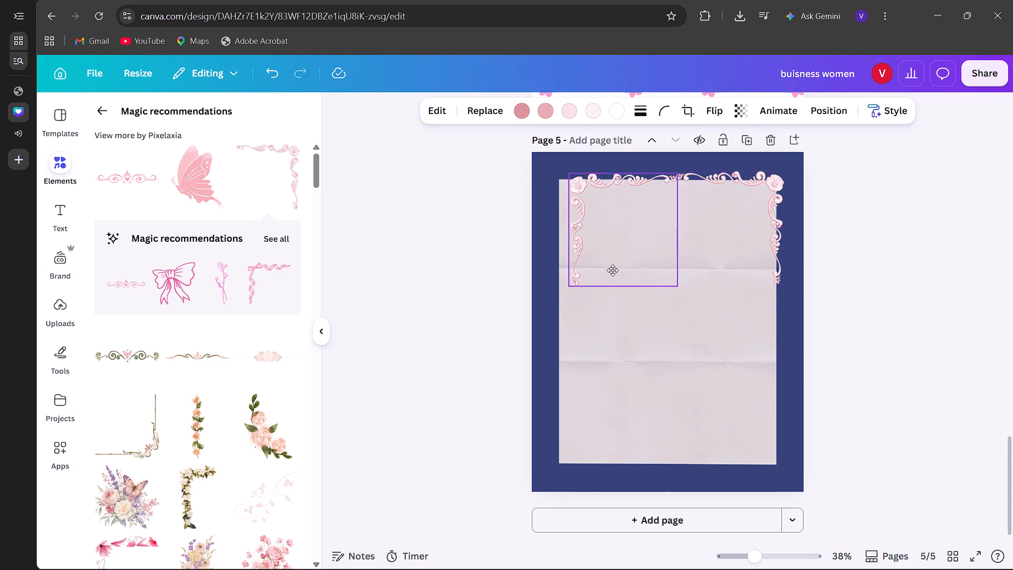
{"action": "left_click_drag", "start_coordinate": [613, 270], "coordinate": [600, 271]}
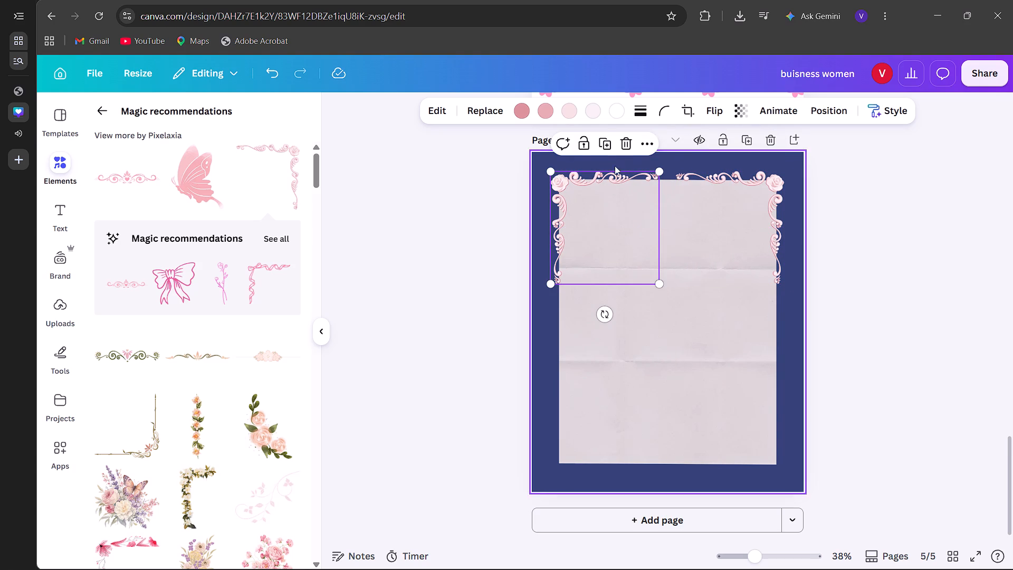
Duplicate the pink ornament on the paper's top-left corner.
{"action": "left_click", "coordinate": [610, 150]}
Switch to Spotify and play Breakin' Dishes by Rihanna from the Top Viral Throwbacks playlist.
{"action": "left_click", "coordinate": [21, 130]}
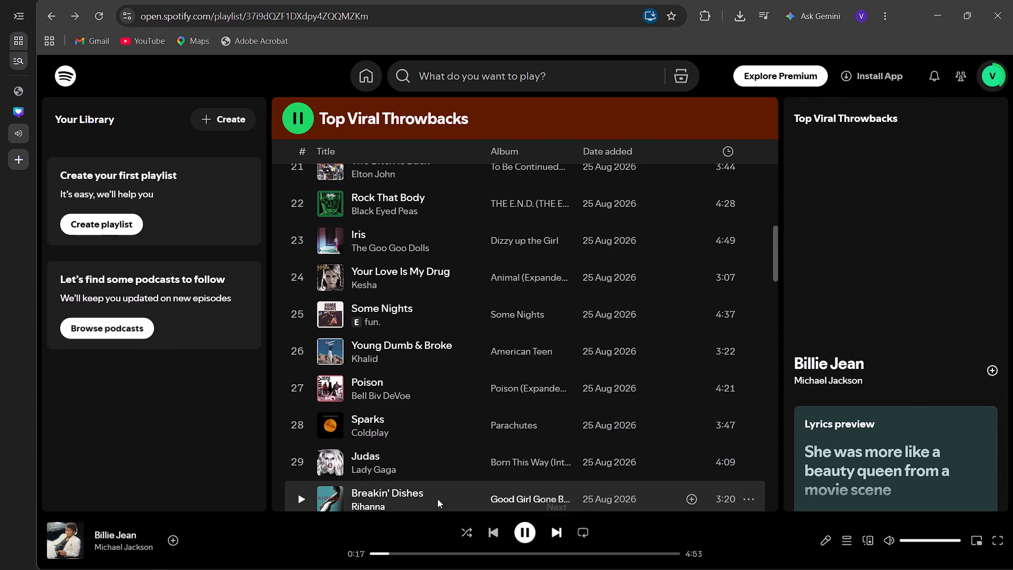
{"action": "left_click", "coordinate": [434, 499]}
{"action": "scroll", "coordinate": [434, 499], "scroll_direction": "down", "scroll_amount": 3}
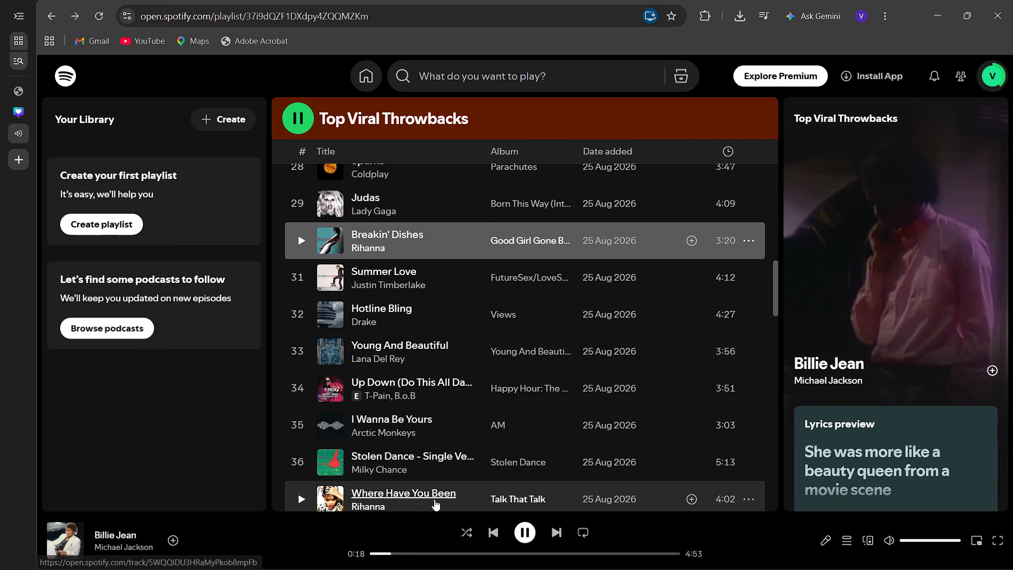
{"action": "left_click", "coordinate": [302, 235]}
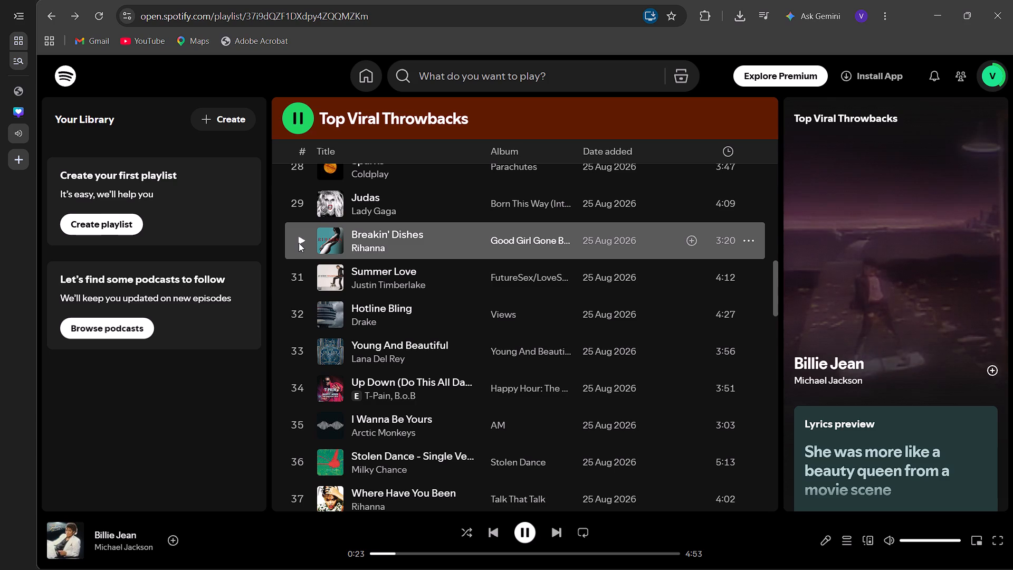
{"action": "left_click", "coordinate": [299, 243]}
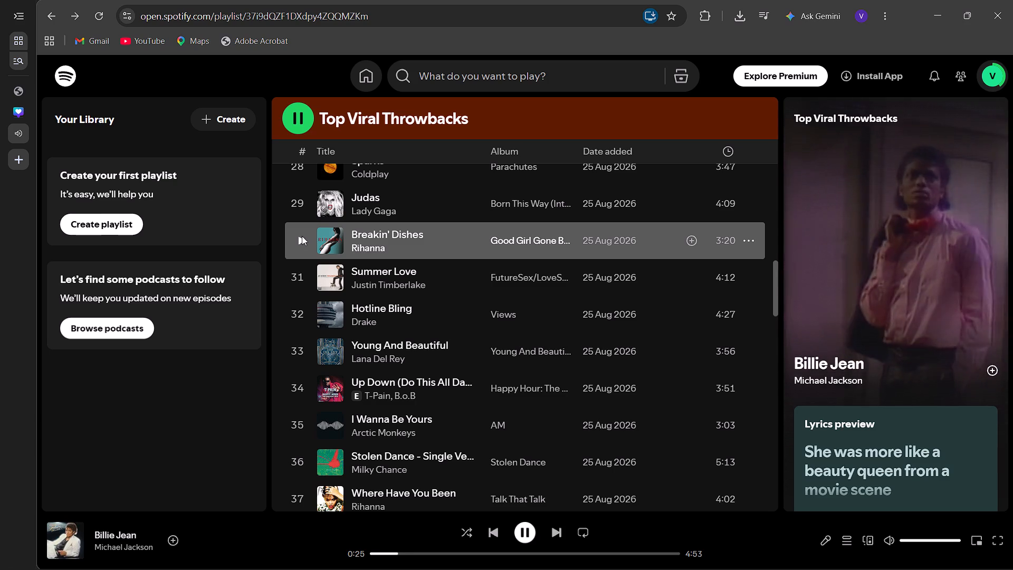
{"action": "double_click", "coordinate": [300, 237]}
{"action": "double_click", "coordinate": [426, 243]}
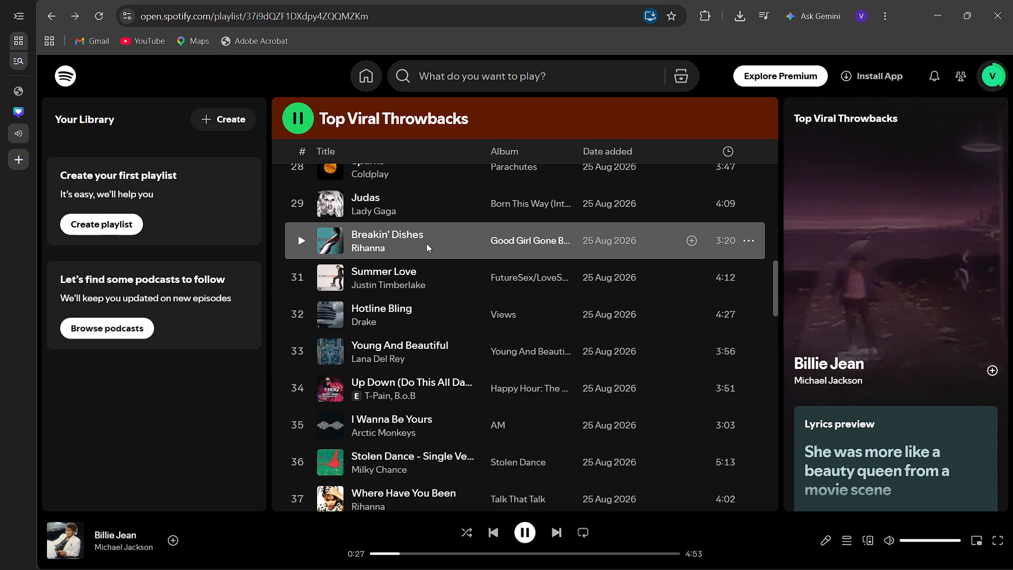
Look through the remaining songs of Top Viral Throwbacks and the related playlists suggested below them.
{"action": "scroll", "coordinate": [446, 305], "scroll_direction": "down", "scroll_amount": 1}
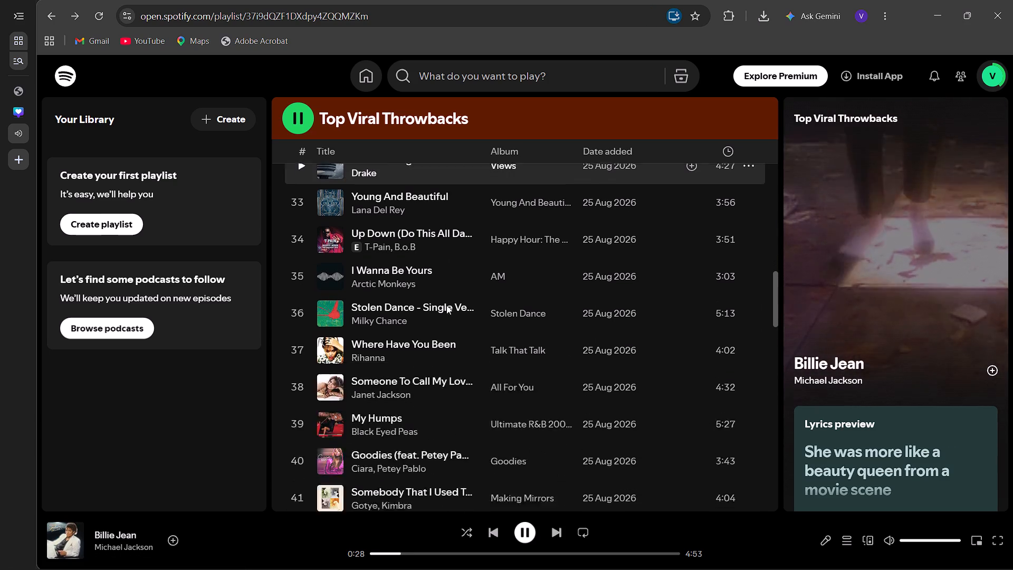
{"action": "scroll", "coordinate": [446, 305], "scroll_direction": "down", "scroll_amount": 3}
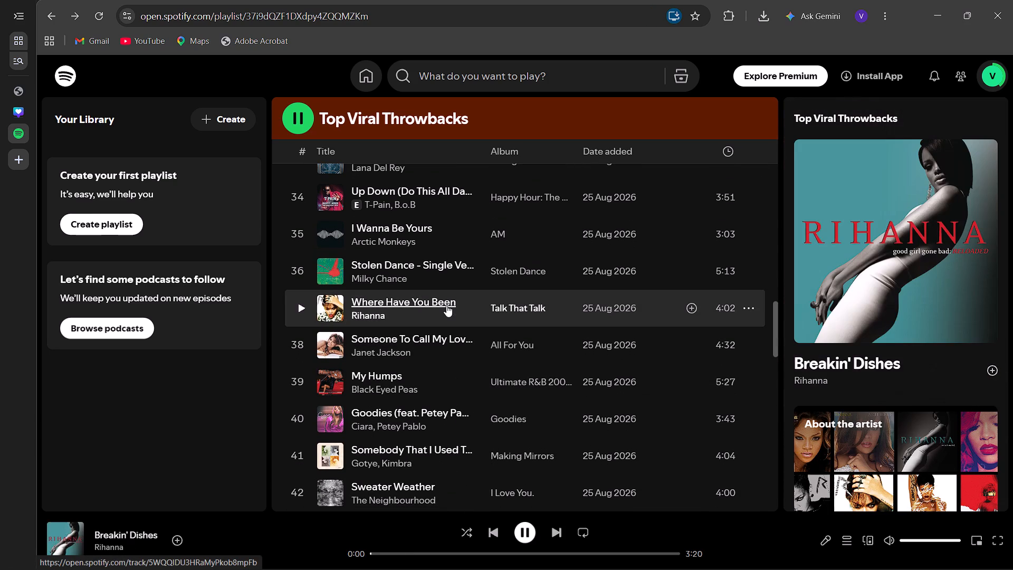
{"action": "scroll", "coordinate": [446, 305], "scroll_direction": "down", "scroll_amount": 3}
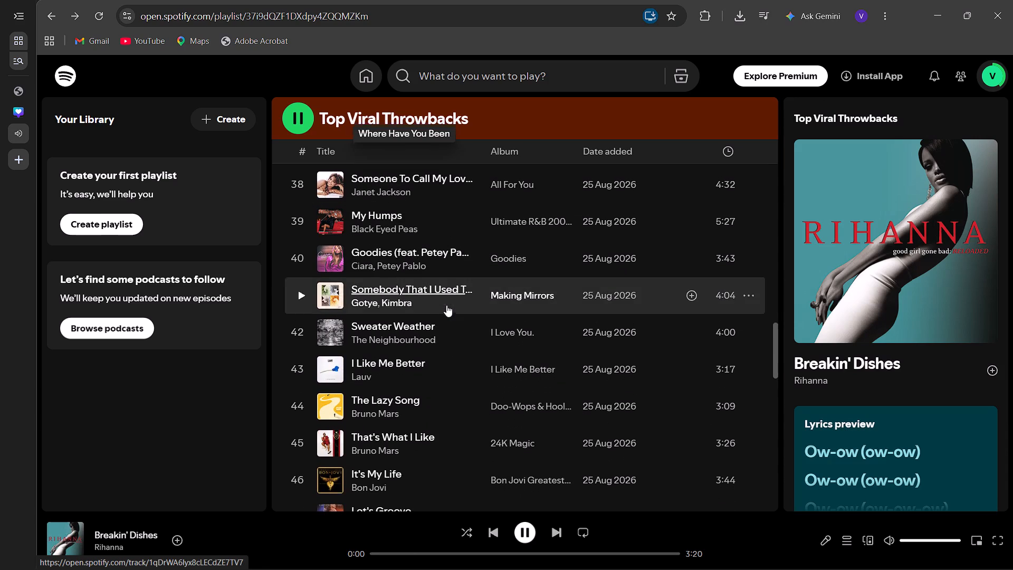
{"action": "scroll", "coordinate": [446, 305], "scroll_direction": "down", "scroll_amount": 4}
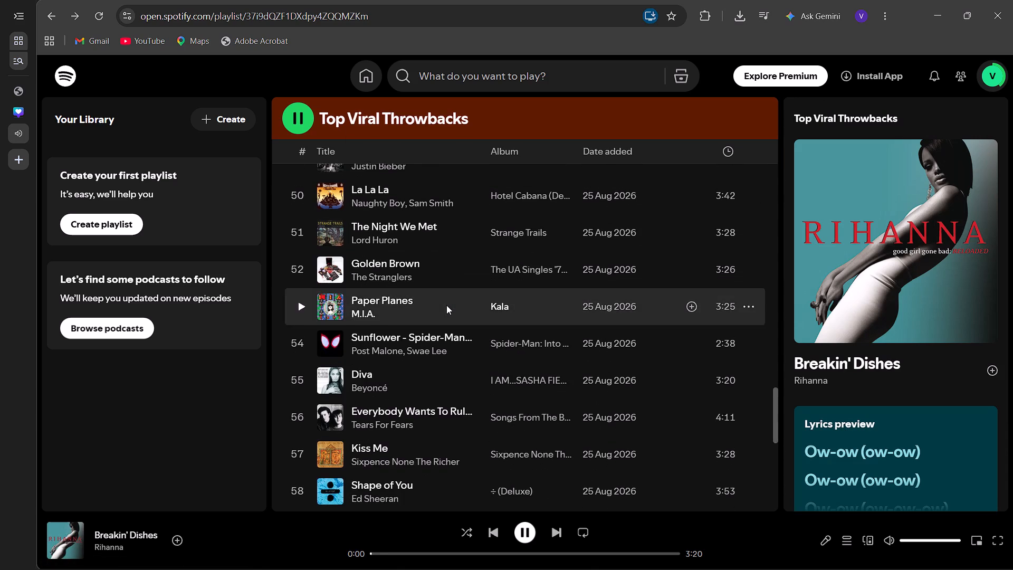
{"action": "scroll", "coordinate": [446, 305], "scroll_direction": "down", "scroll_amount": 2}
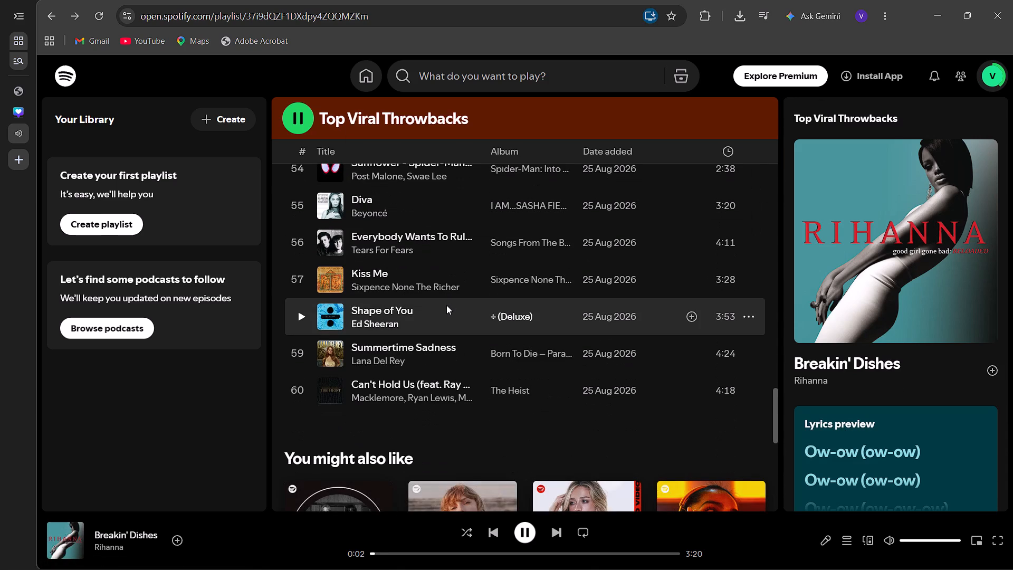
{"action": "scroll", "coordinate": [446, 305], "scroll_direction": "down", "scroll_amount": 1}
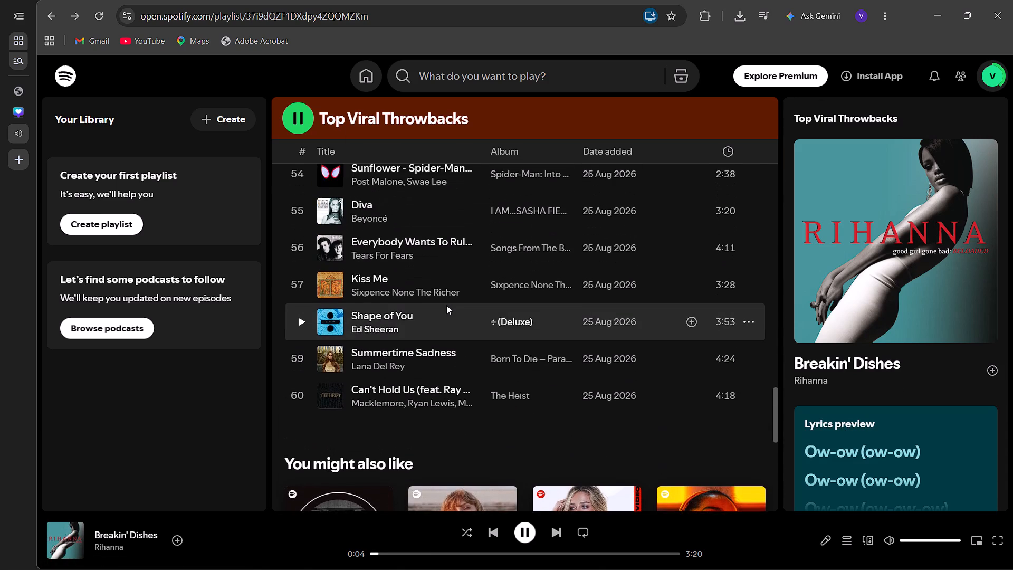
{"action": "scroll", "coordinate": [446, 305], "scroll_direction": "down", "scroll_amount": 2}
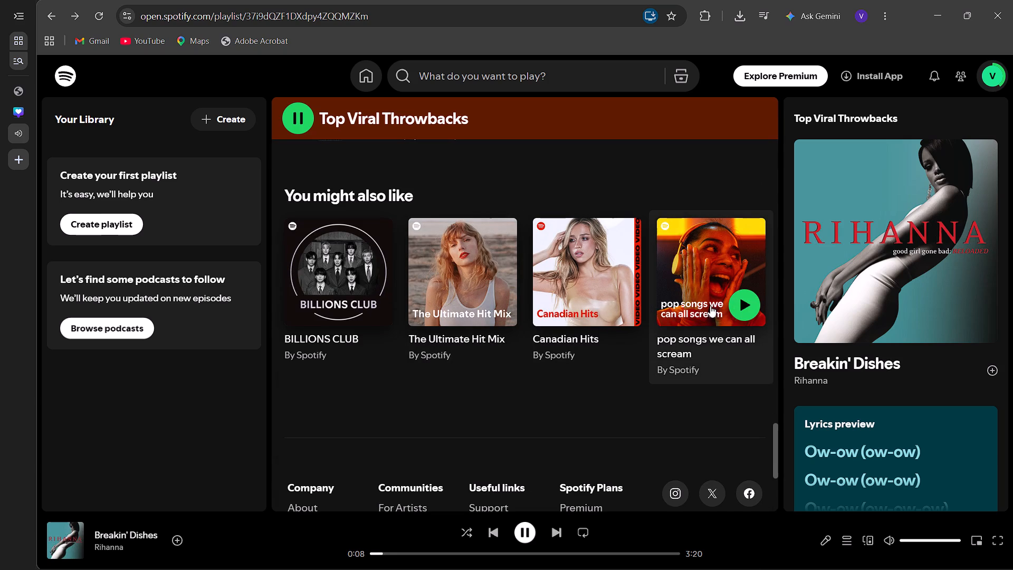
Open the playlist pop songs we can all scream and look through its songs, skipping ahead a little in Breakin' Dishes.
{"action": "left_click", "coordinate": [684, 303]}
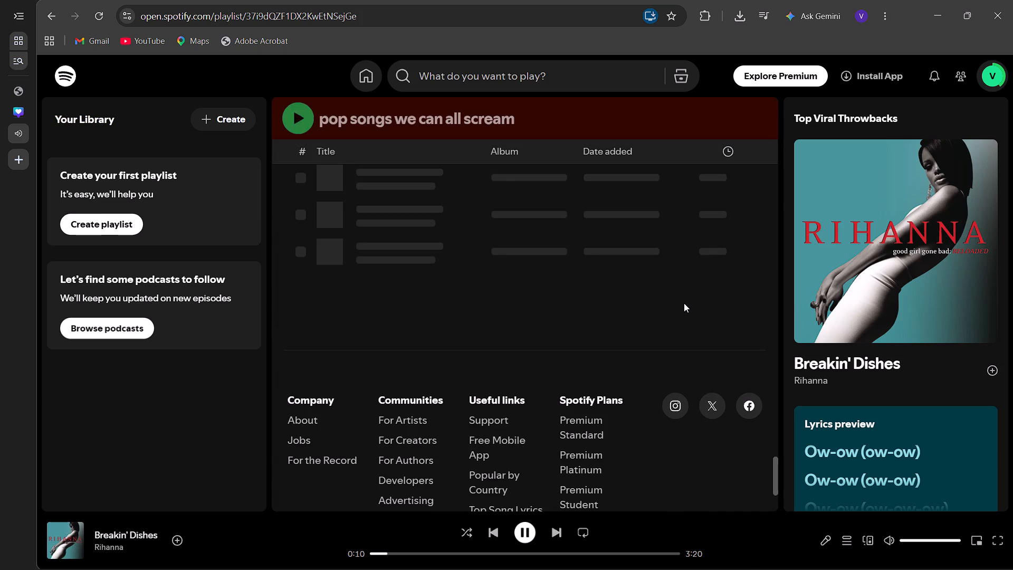
{"action": "scroll", "coordinate": [684, 303], "scroll_direction": "up", "scroll_amount": 4}
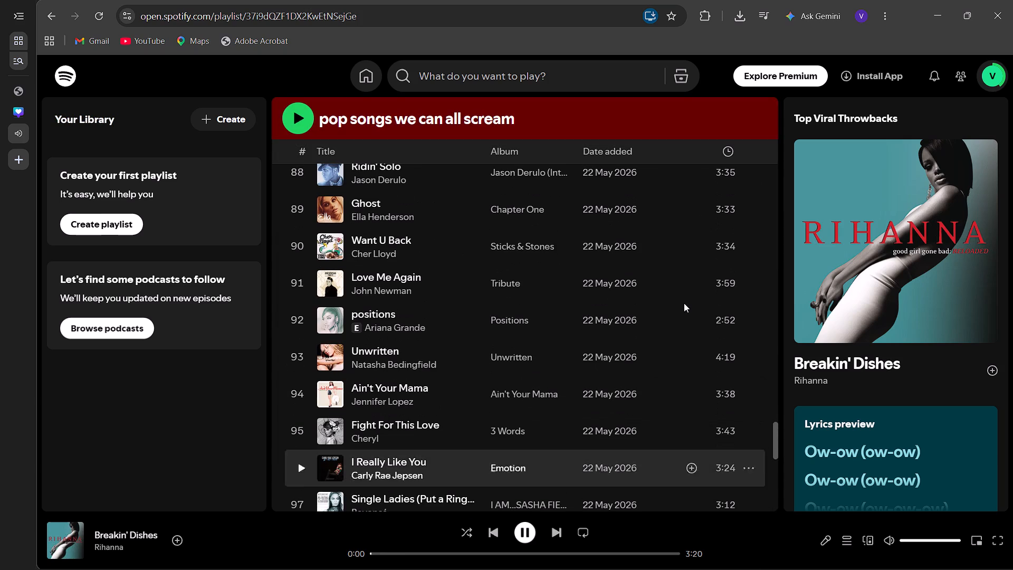
{"action": "scroll", "coordinate": [684, 303], "scroll_direction": "up", "scroll_amount": 4}
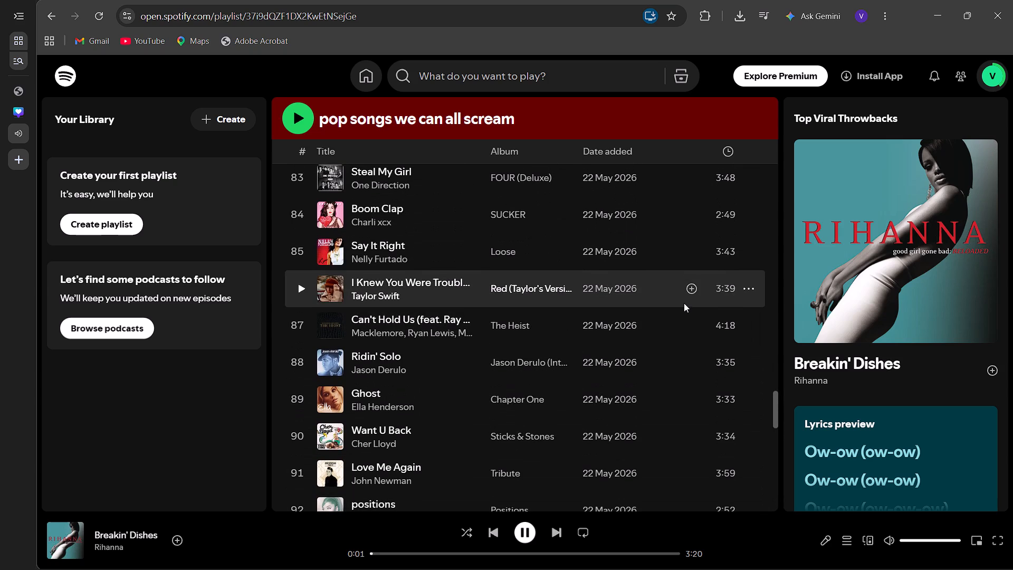
{"action": "scroll", "coordinate": [684, 303], "scroll_direction": "up", "scroll_amount": 6}
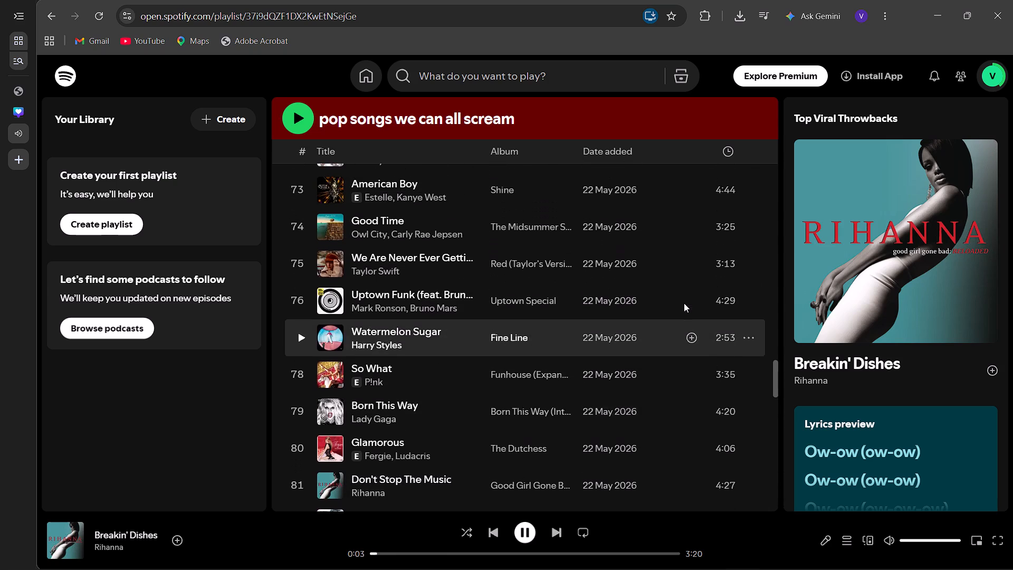
{"action": "scroll", "coordinate": [684, 303], "scroll_direction": "up", "scroll_amount": 5}
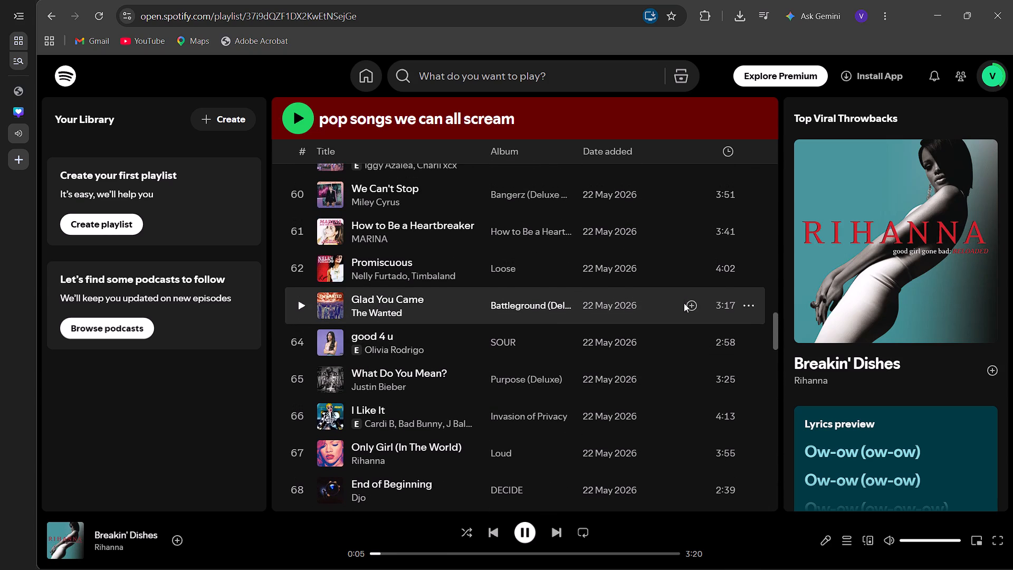
{"action": "scroll", "coordinate": [684, 303], "scroll_direction": "up", "scroll_amount": 4}
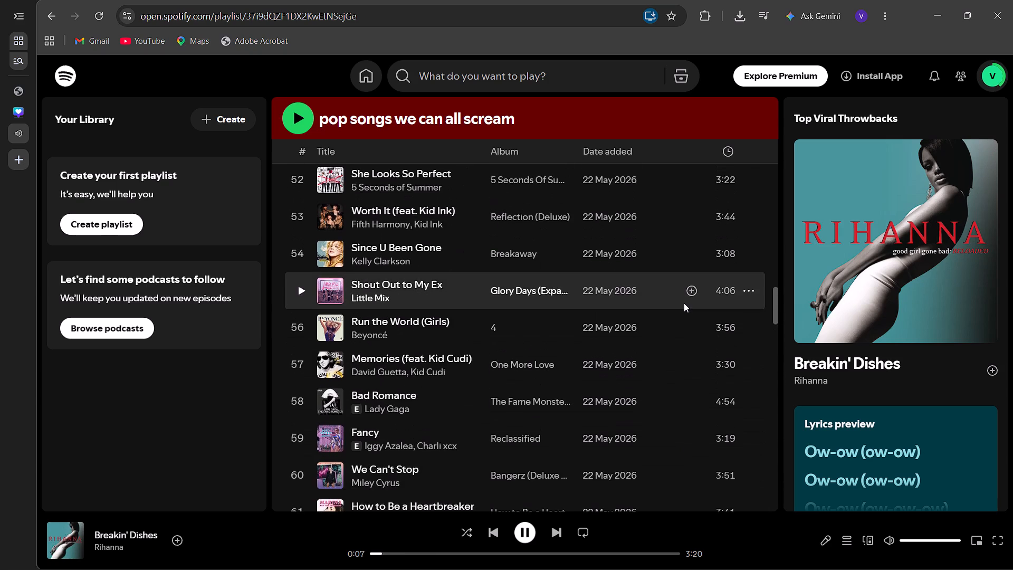
{"action": "scroll", "coordinate": [684, 303], "scroll_direction": "up", "scroll_amount": 4}
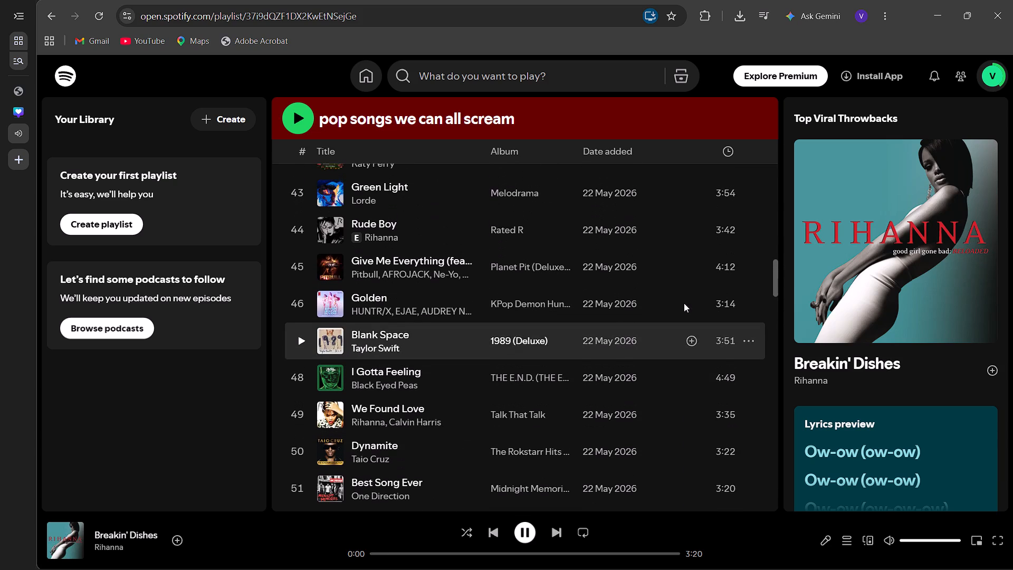
{"action": "scroll", "coordinate": [684, 303], "scroll_direction": "up", "scroll_amount": 2}
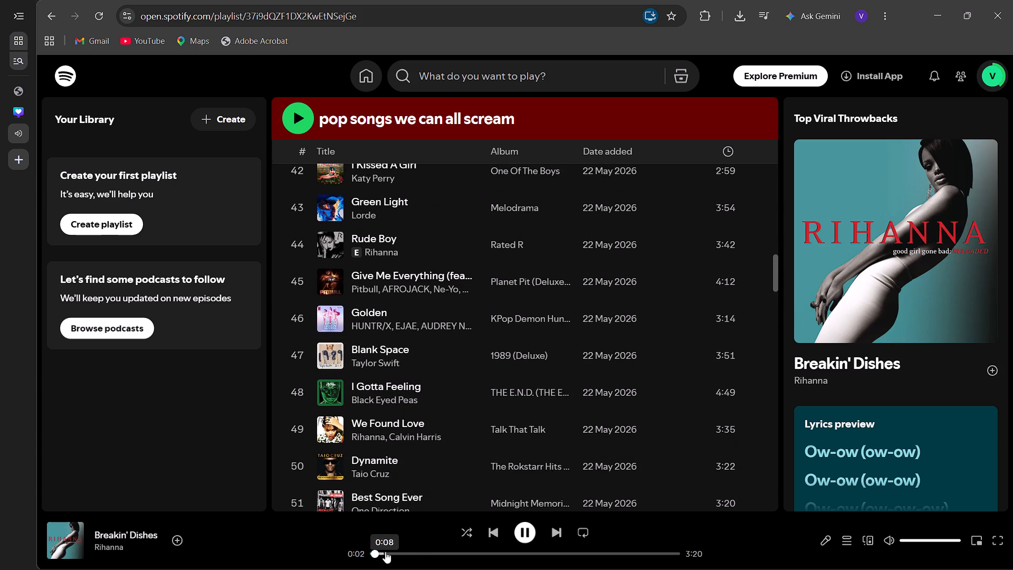
{"action": "left_click", "coordinate": [397, 553]}
{"action": "scroll", "coordinate": [476, 303], "scroll_direction": "up", "scroll_amount": 2}
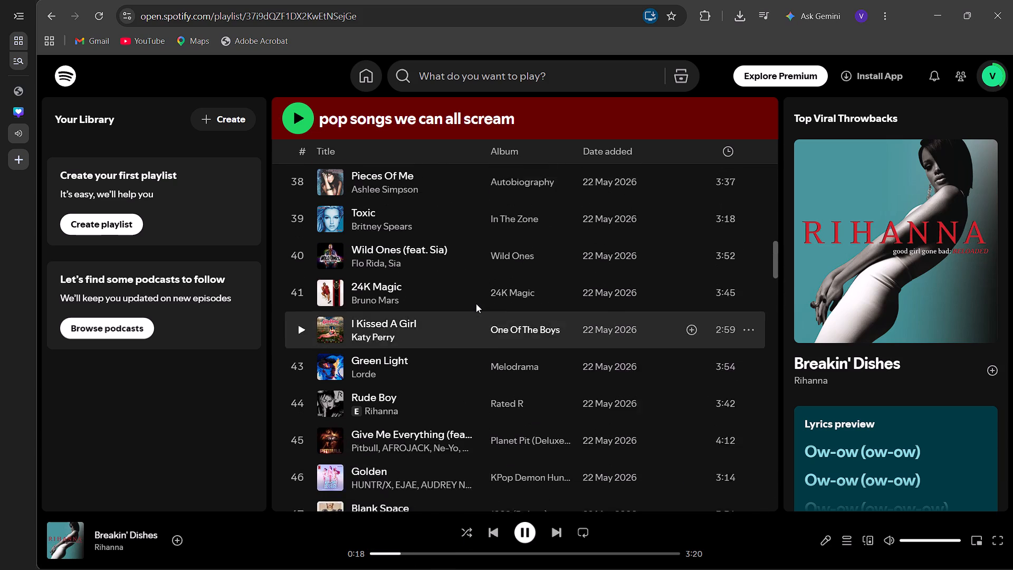
{"action": "scroll", "coordinate": [476, 303], "scroll_direction": "up", "scroll_amount": 4}
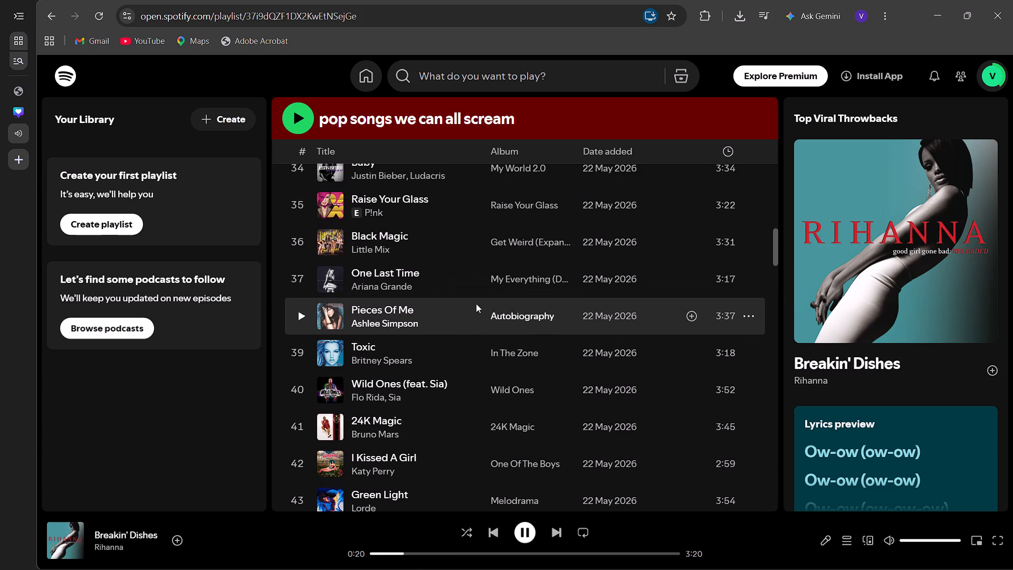
{"action": "scroll", "coordinate": [476, 303], "scroll_direction": "up", "scroll_amount": 3}
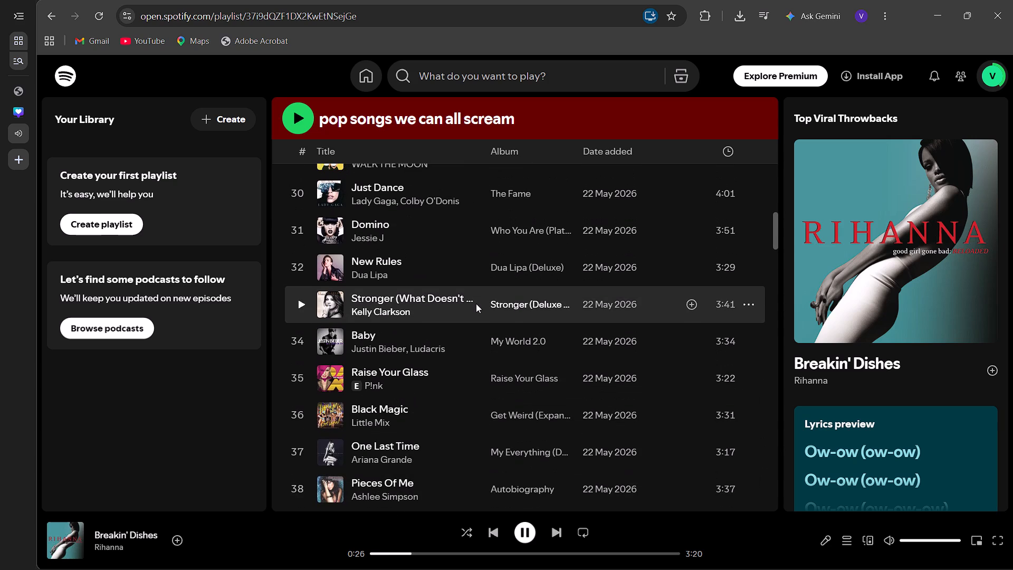
{"action": "scroll", "coordinate": [476, 303], "scroll_direction": "up", "scroll_amount": 3}
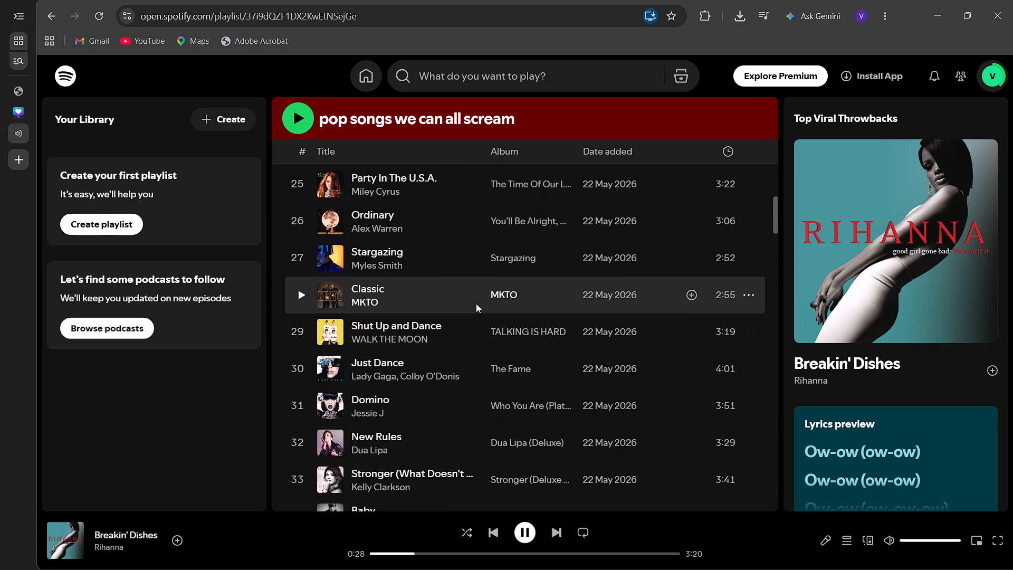
{"action": "scroll", "coordinate": [476, 303], "scroll_direction": "up", "scroll_amount": 3}
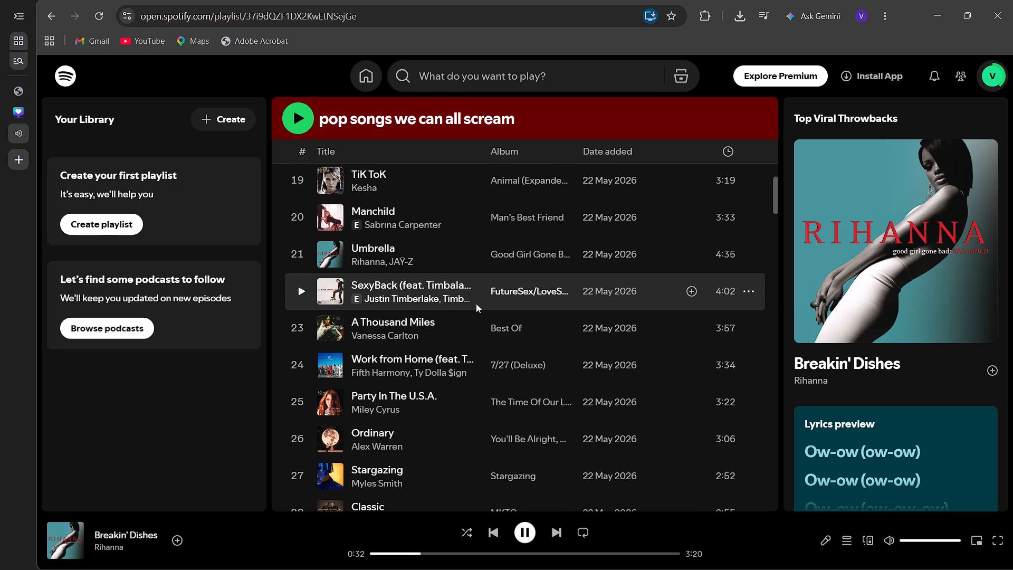
Switch back to the Canva design, duplicate the paper's top-left ornament, flip the copy vertically and place it on the bottom-left corner.
{"action": "left_click", "coordinate": [21, 109]}
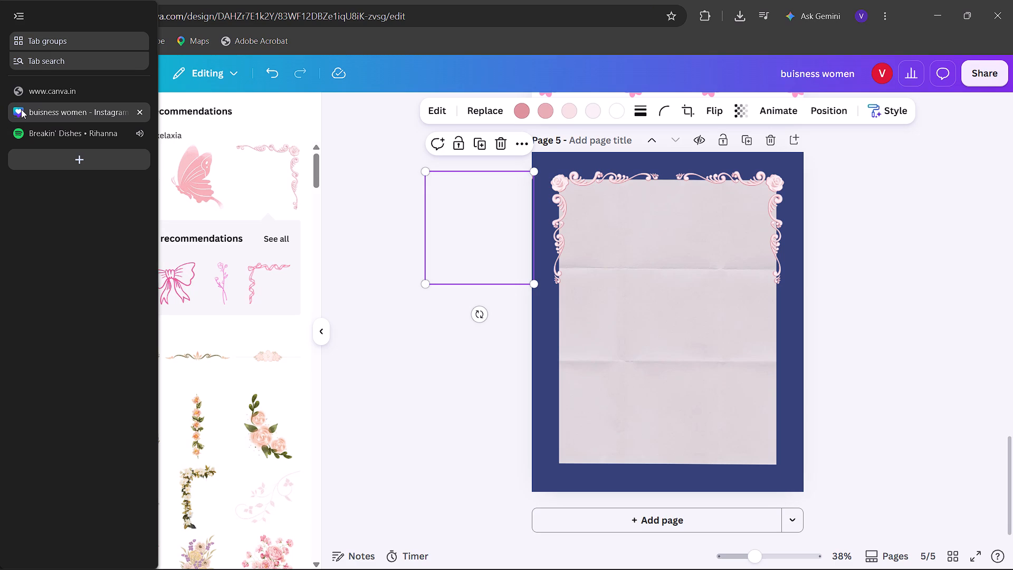
{"action": "left_click", "coordinate": [565, 219]}
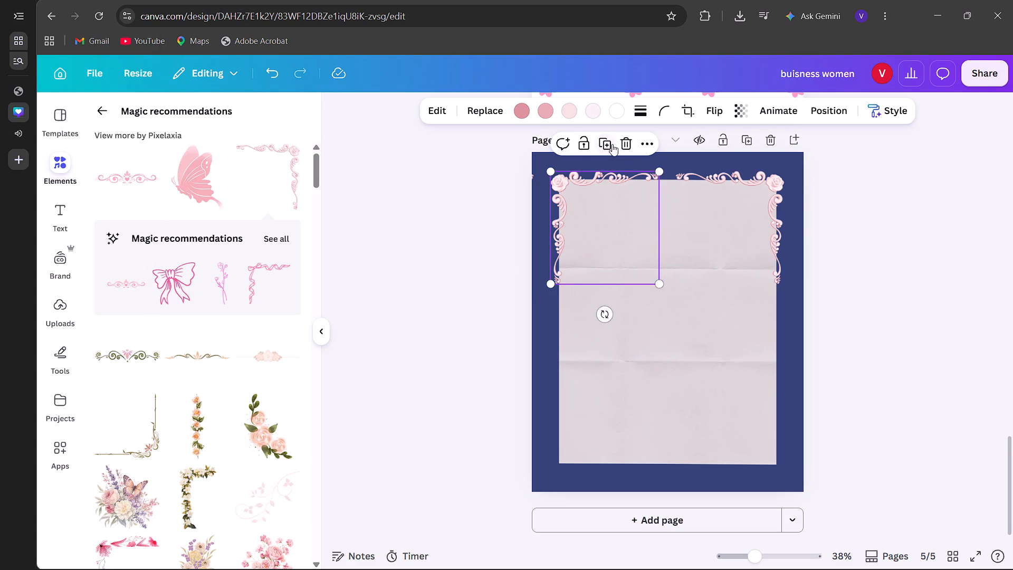
{"action": "left_click", "coordinate": [612, 144]}
{"action": "left_click", "coordinate": [717, 107]}
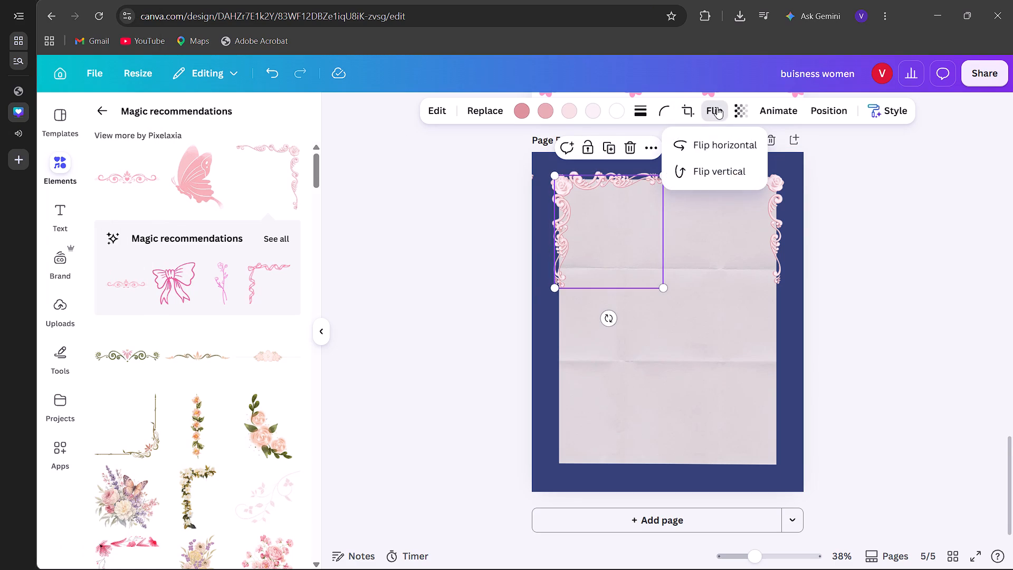
{"action": "left_click", "coordinate": [701, 182]}
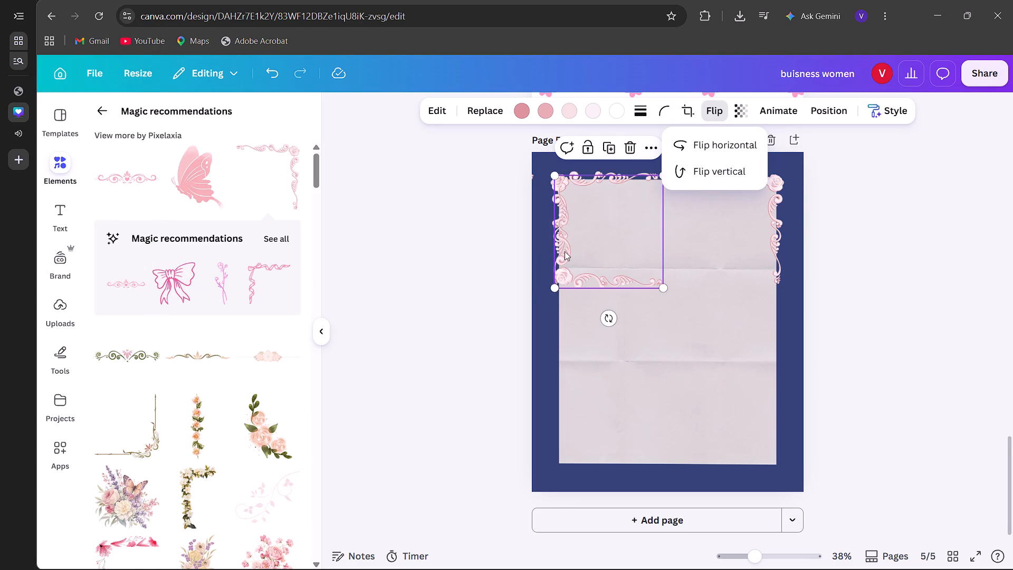
{"action": "left_click_drag", "start_coordinate": [565, 251], "coordinate": [561, 436]}
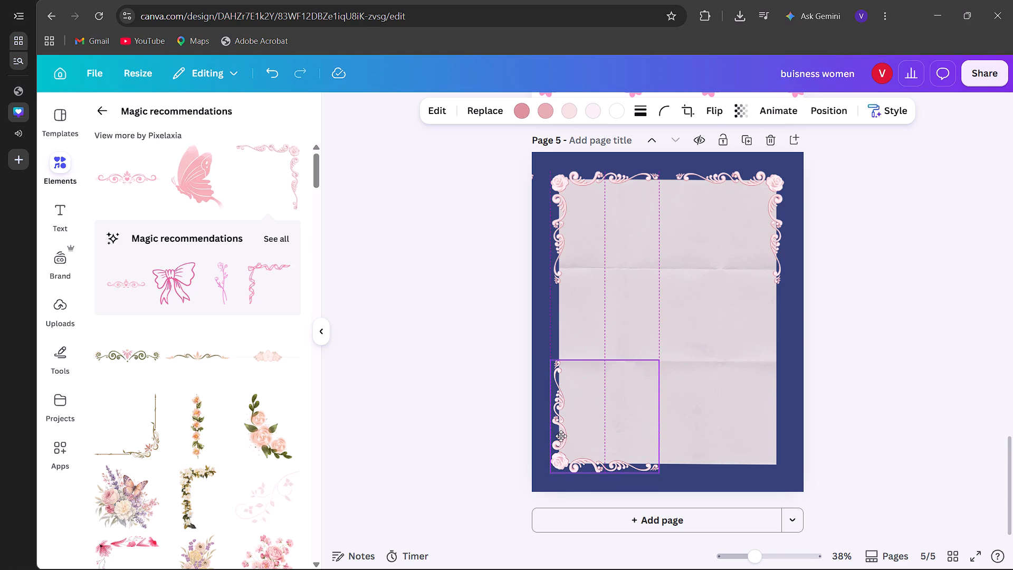
{"action": "left_click_drag", "start_coordinate": [561, 436], "coordinate": [561, 433]}
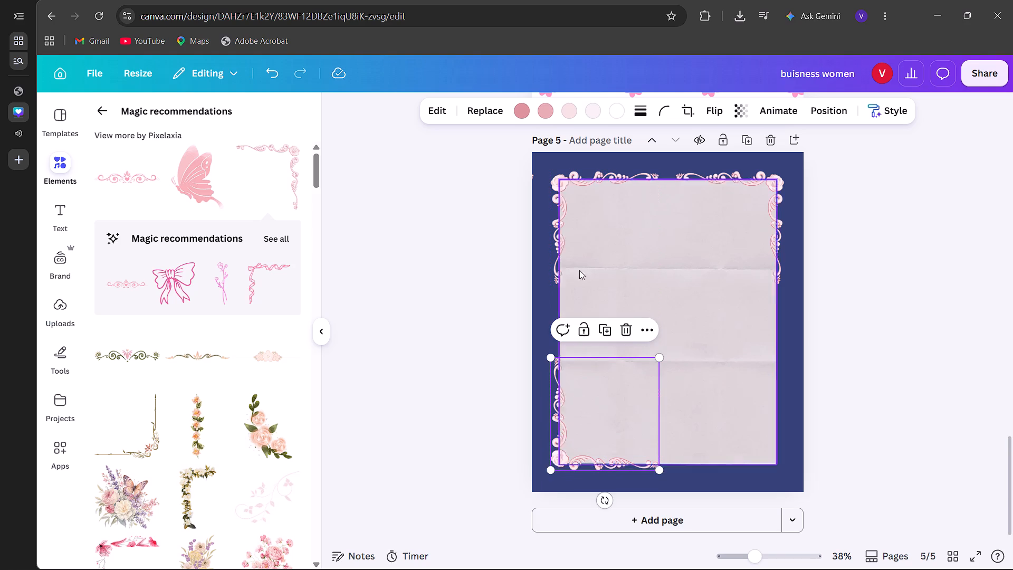
Duplicate the bottom-left ornament, flip the copy horizontally and place it on the paper's bottom-right corner.
{"action": "left_click", "coordinate": [606, 334]}
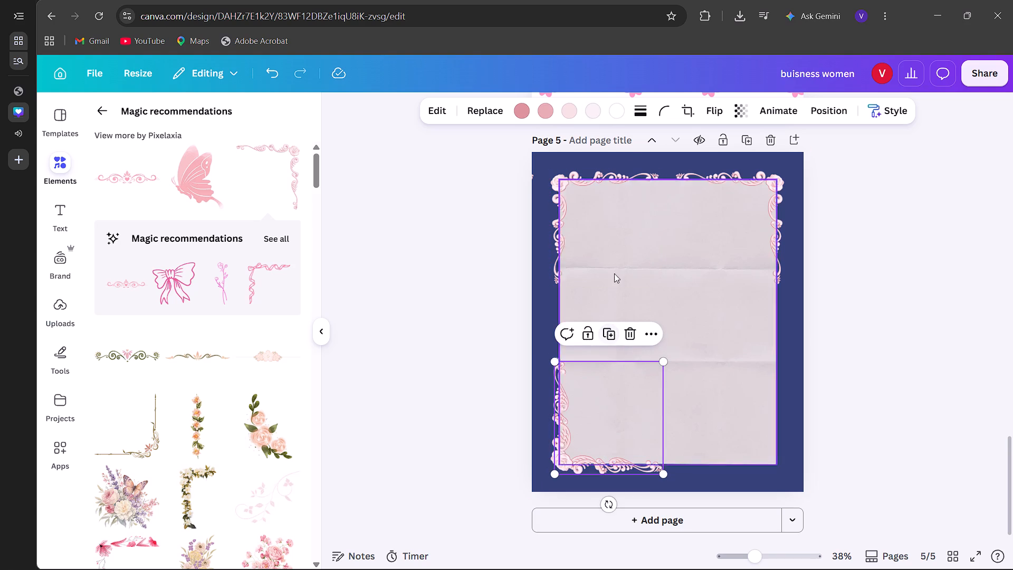
{"action": "left_click", "coordinate": [720, 105]}
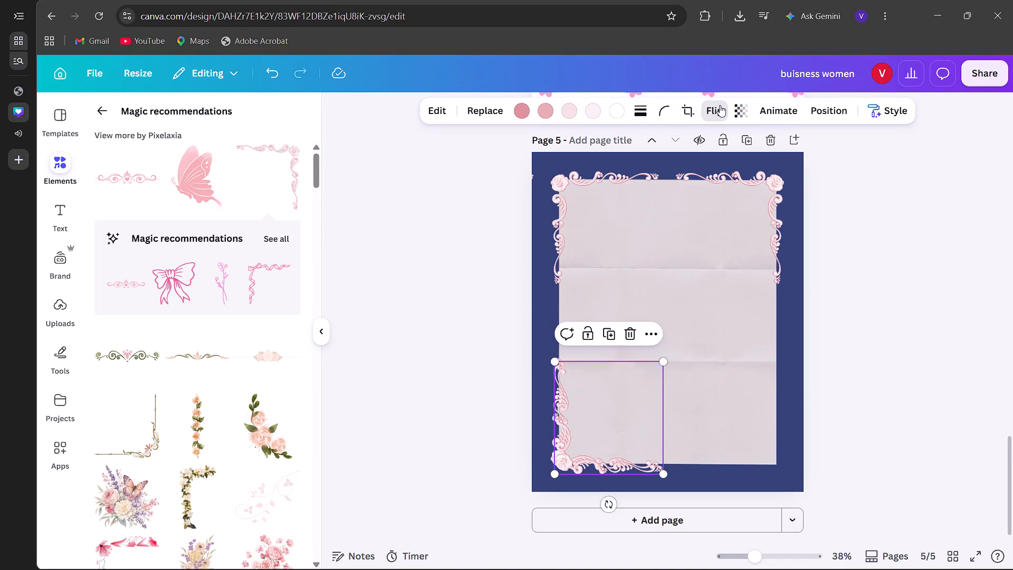
{"action": "left_click", "coordinate": [715, 142]}
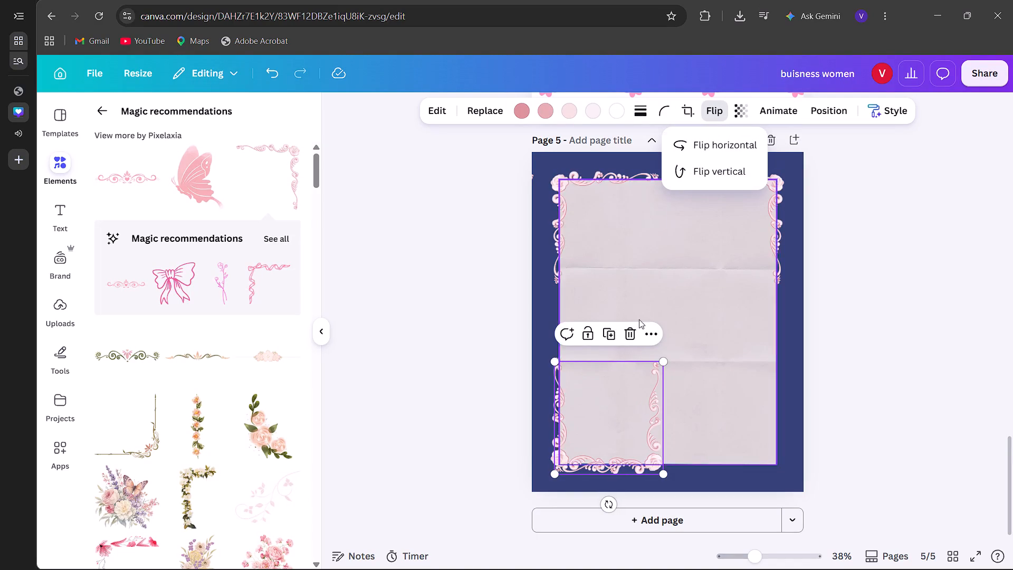
{"action": "left_click_drag", "start_coordinate": [619, 417], "coordinate": [736, 411]}
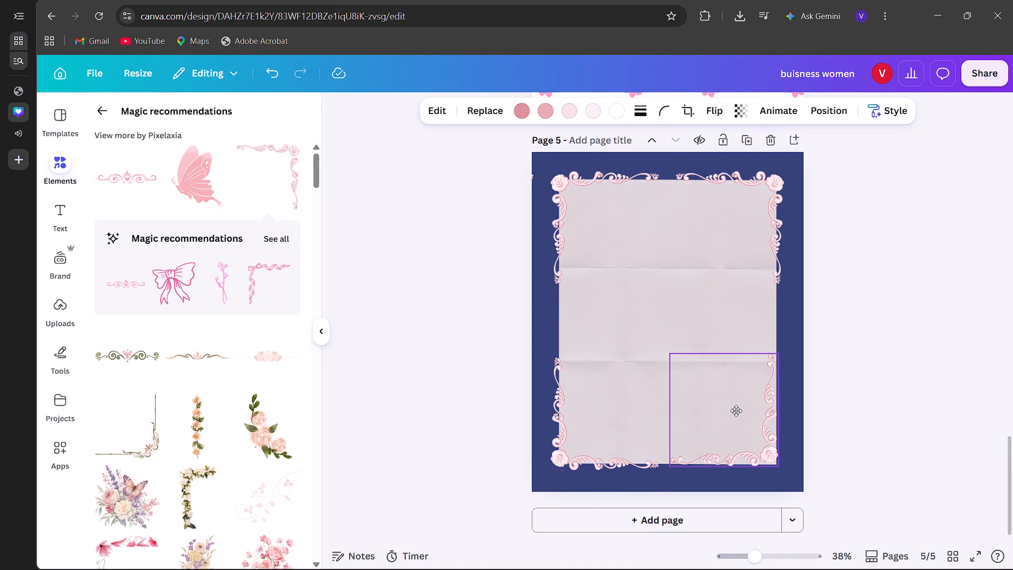
{"action": "left_click_drag", "start_coordinate": [736, 411], "coordinate": [740, 413]}
{"action": "left_click", "coordinate": [916, 302]}
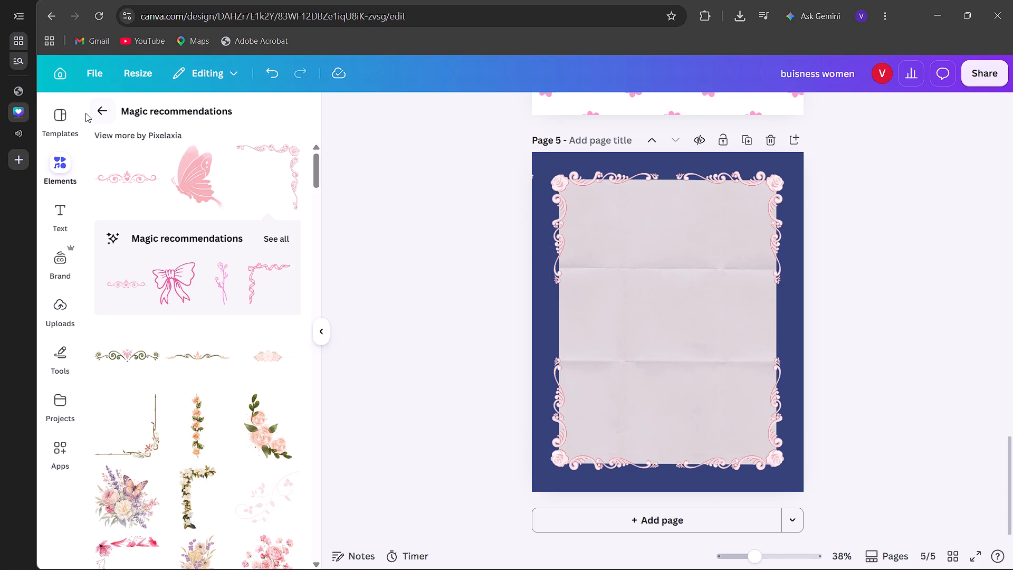
Search the graphics for LETTER WRITE in place of BORDER and browse the results.
{"action": "left_click", "coordinate": [102, 117]}
{"action": "left_click", "coordinate": [216, 129]}
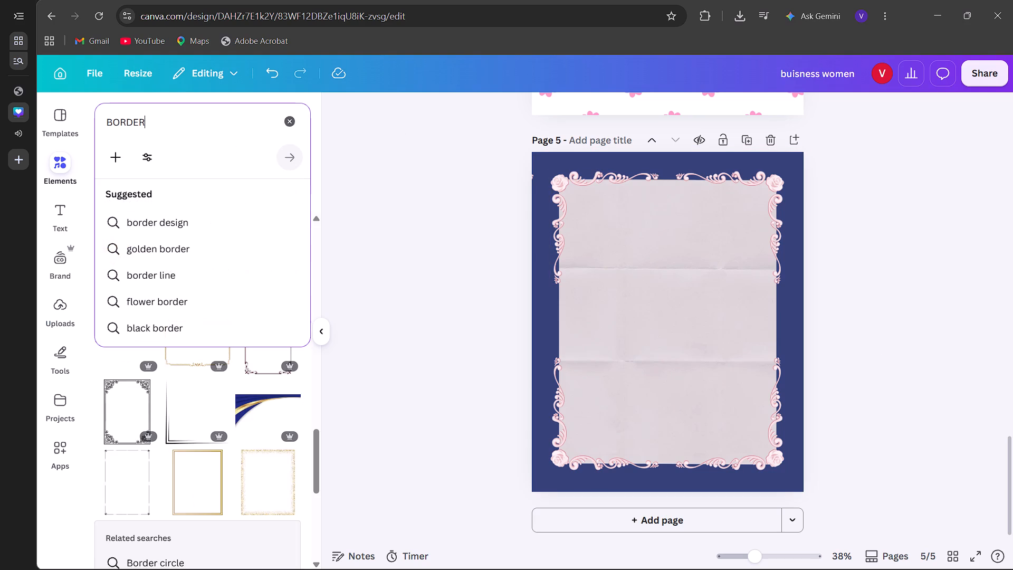
{"action": "key", "text": "BackSpace"}
{"action": "key", "text": "BackSpace"}
{"action": "key", "text": "BackSpace"}
{"action": "key", "text": "BackSpace"}
{"action": "key", "text": "BackSpace"}
{"action": "key", "text": "BackSpace"}
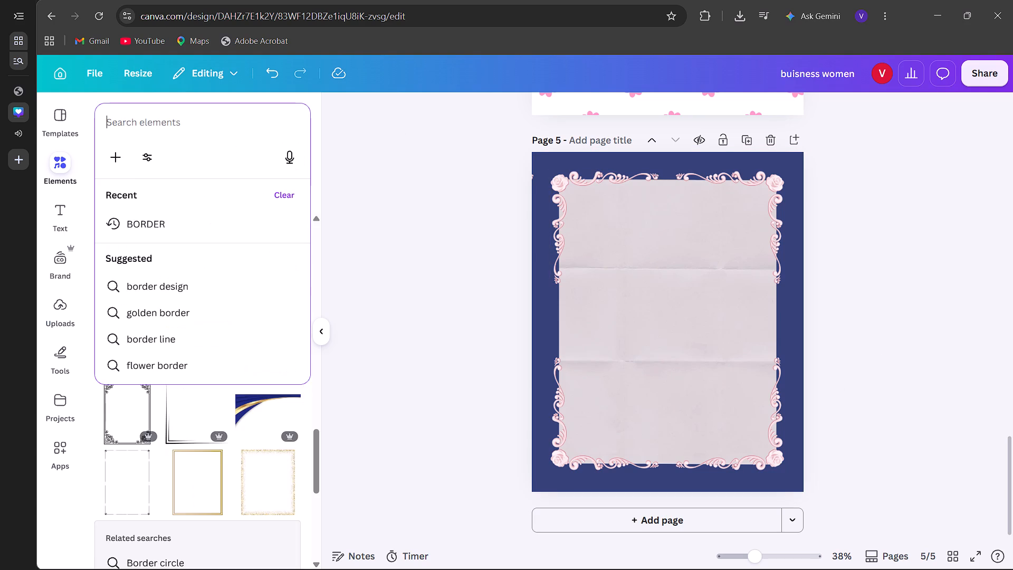
{"action": "key", "text": "l"}
{"action": "type", "text": "ETER WRITE"}
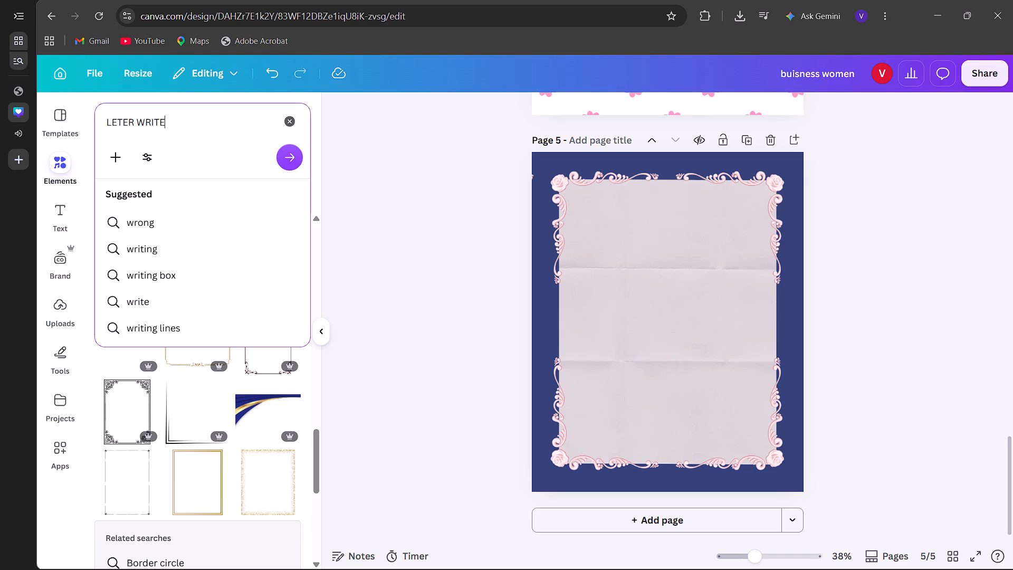
{"action": "left_click", "coordinate": [123, 123]}
{"action": "key", "text": "t"}
{"action": "key", "text": "Return"}
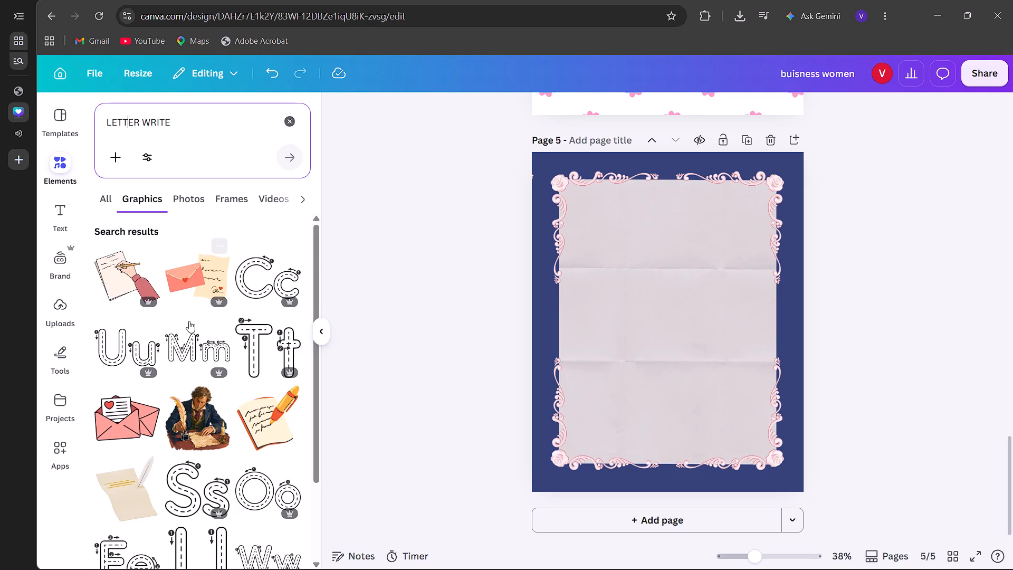
{"action": "scroll", "coordinate": [189, 321], "scroll_direction": "down", "scroll_amount": 8}
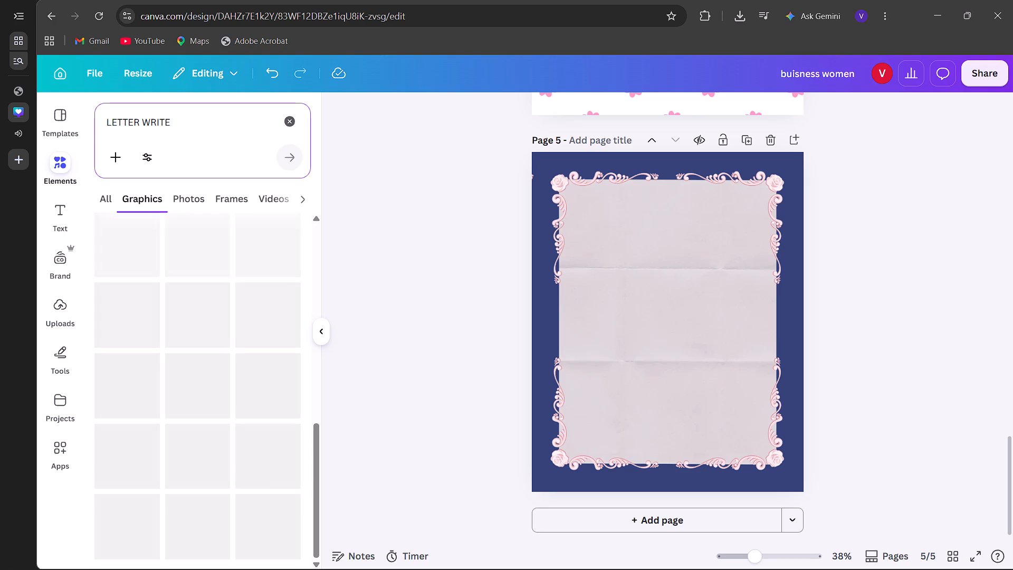
Search the graphics for CALLIGRAPHY in place of LETTER WRITE and browse the results for writing that suits page 5's paper.
{"action": "left_click", "coordinate": [187, 114]}
{"action": "key", "text": "BackSpace"}
{"action": "key", "text": "BackSpace"}
{"action": "key", "text": "BackSpace"}
{"action": "key", "text": "BackSpace"}
{"action": "key", "text": "BackSpace"}
{"action": "key", "text": "BackSpace"}
{"action": "key", "text": "BackSpace"}
{"action": "key", "text": "BackSpace"}
{"action": "key", "text": "BackSpace"}
{"action": "key", "text": "BackSpace"}
{"action": "key", "text": "BackSpace"}
{"action": "key", "text": "BackSpace"}
{"action": "key", "text": "BackSpace"}
{"action": "key", "text": "BackSpace"}
{"action": "key", "text": "BackSpace"}
{"action": "key", "text": "BackSpace"}
{"action": "key", "text": "BackSpace"}
{"action": "key", "text": "BackSpace"}
{"action": "key", "text": "BackSpace"}
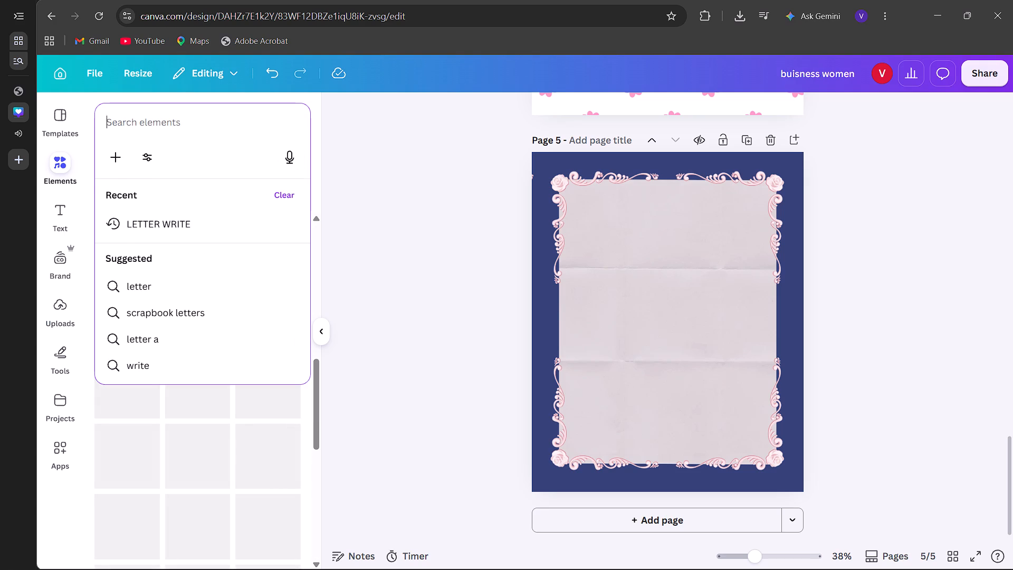
{"action": "key", "text": "BackSpace"}
{"action": "key", "text": "BackSpace"}
{"action": "type", "text": "CALLIGRAOHY"}
{"action": "key", "text": "Return"}
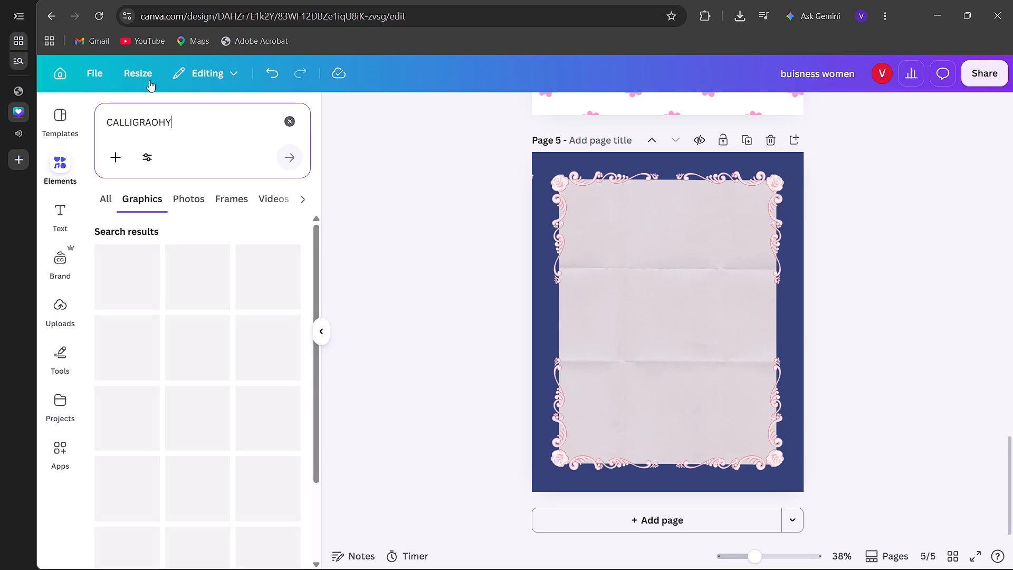
{"action": "left_click", "coordinate": [157, 117]}
{"action": "key", "text": "BackSpace"}
{"action": "key", "text": "p"}
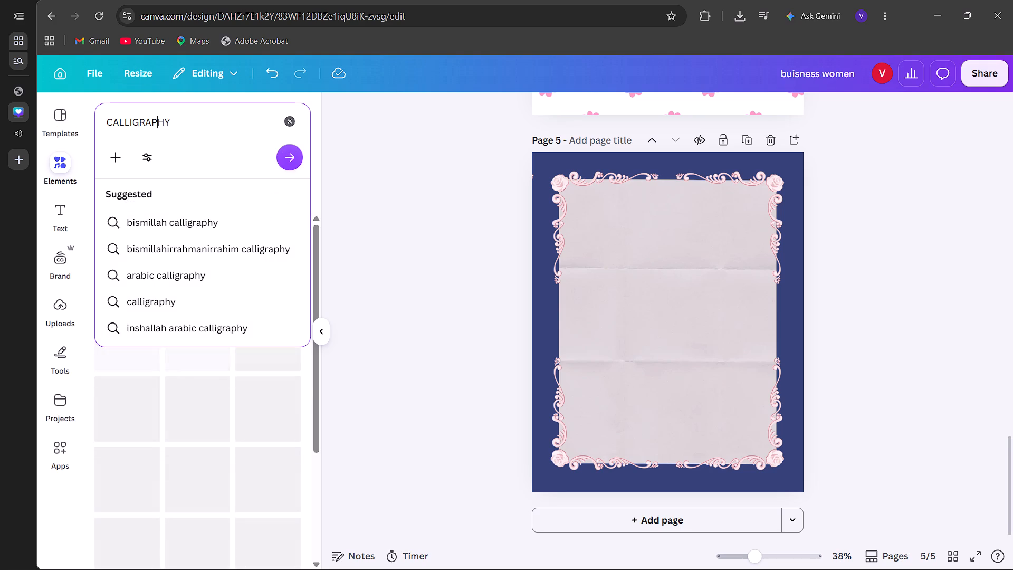
{"action": "key", "text": "Return"}
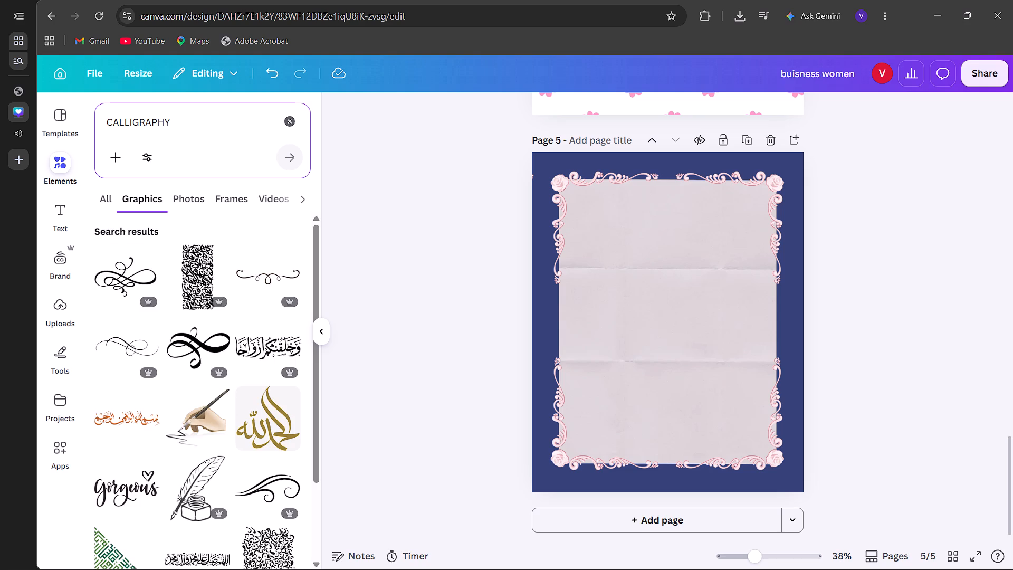
{"action": "scroll", "coordinate": [232, 335], "scroll_direction": "down", "scroll_amount": 4}
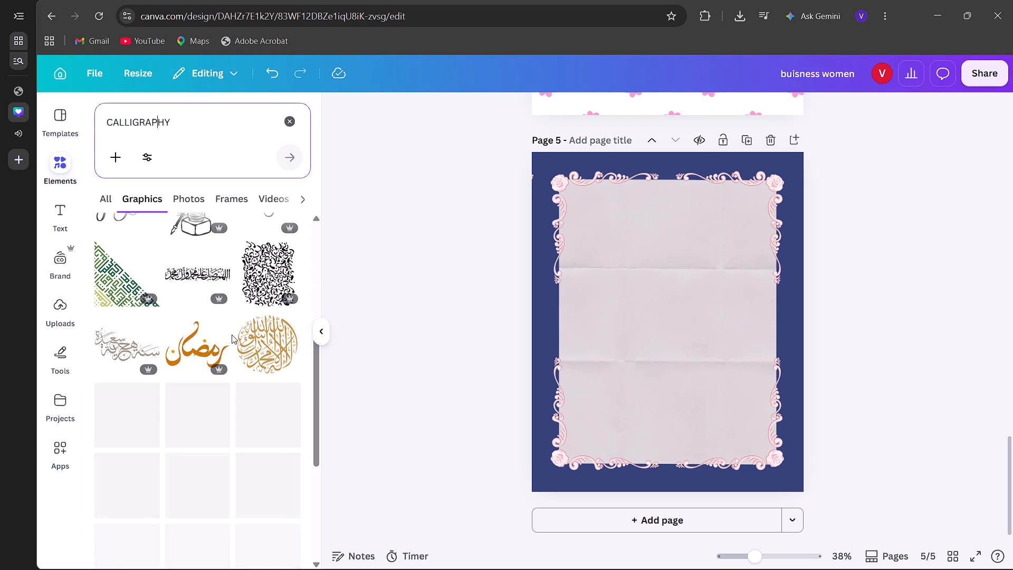
{"action": "scroll", "coordinate": [232, 335], "scroll_direction": "down", "scroll_amount": 4}
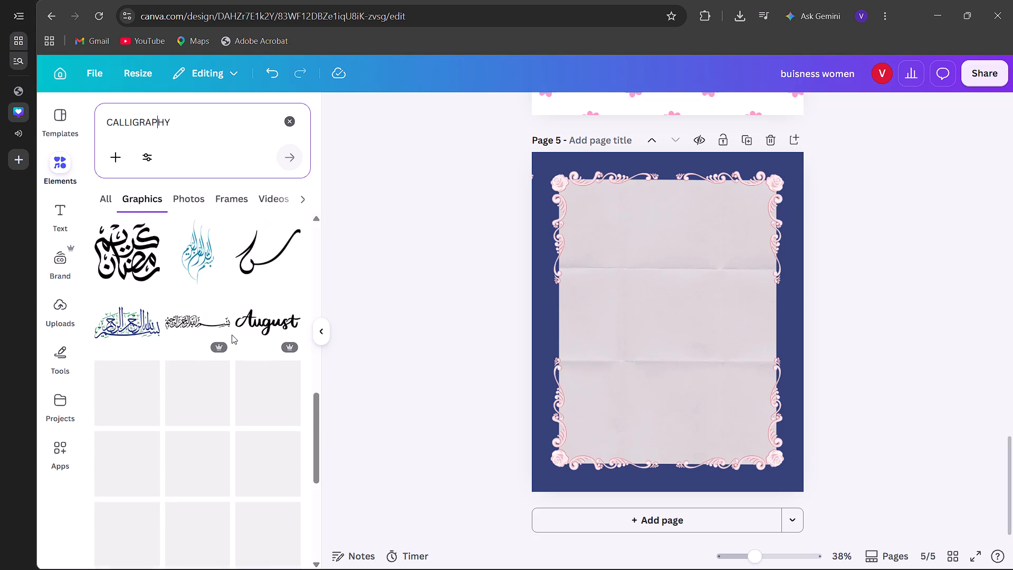
{"action": "scroll", "coordinate": [232, 335], "scroll_direction": "down", "scroll_amount": 4}
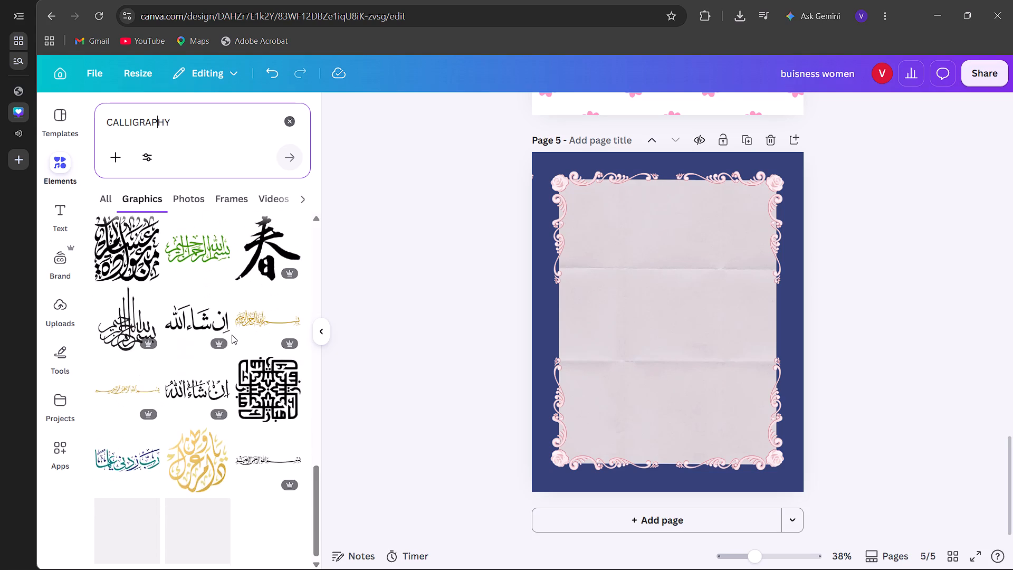
{"action": "scroll", "coordinate": [232, 335], "scroll_direction": "down", "scroll_amount": 6}
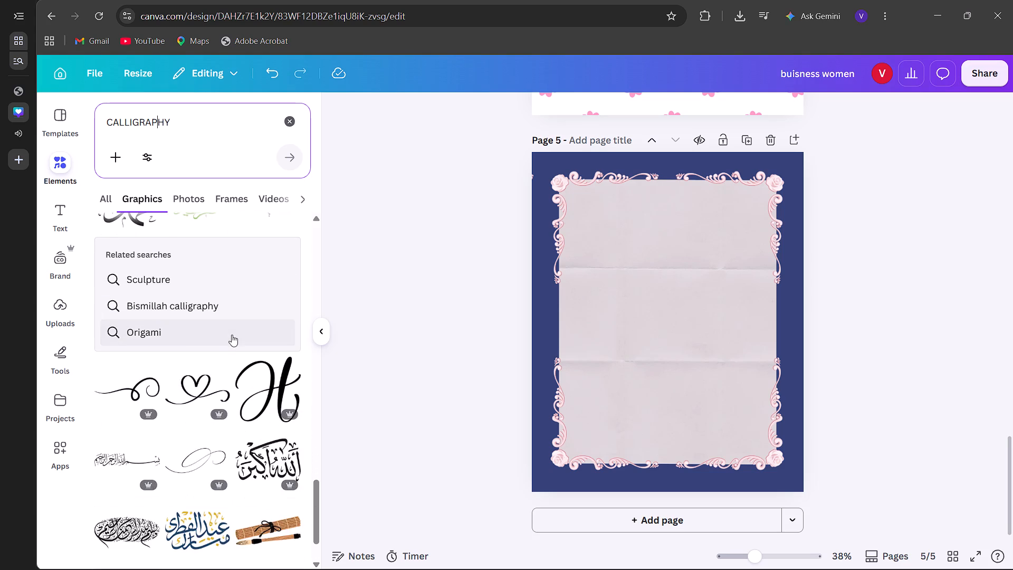
{"action": "scroll", "coordinate": [232, 335], "scroll_direction": "down", "scroll_amount": 4}
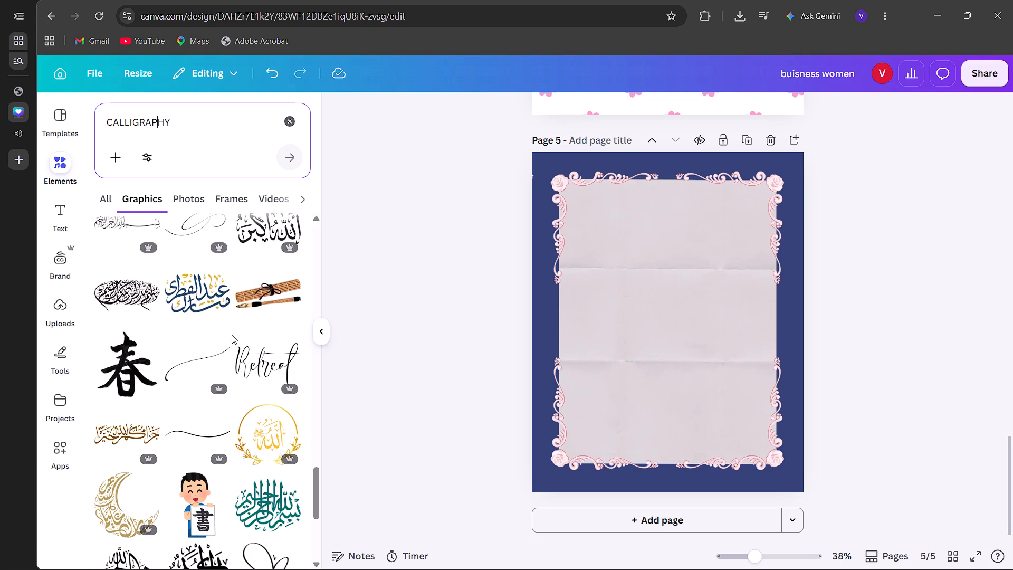
{"action": "scroll", "coordinate": [232, 335], "scroll_direction": "down", "scroll_amount": 7}
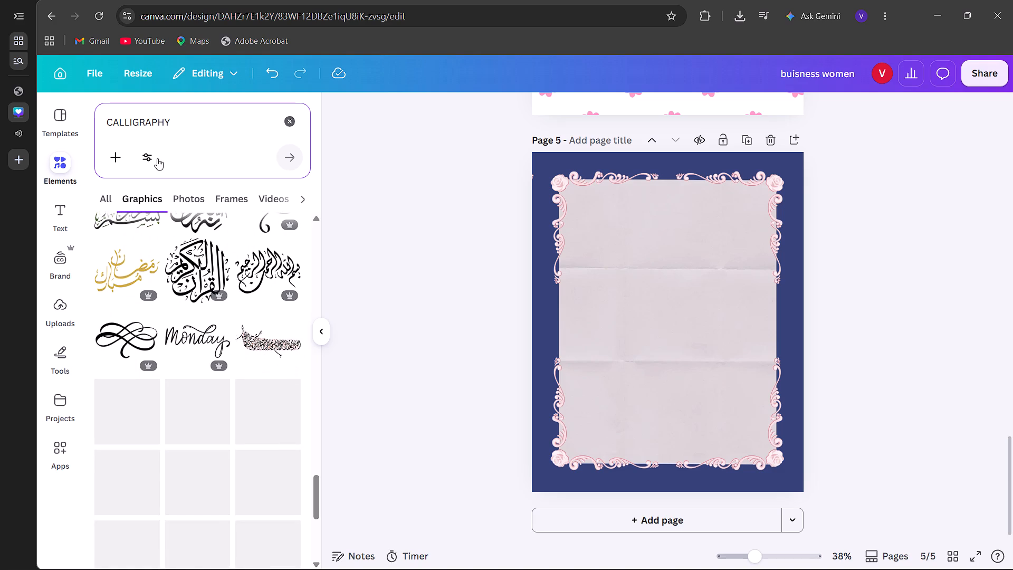
Search the graphics for HANDWRITING in place of CALLIGRAPHY.
{"action": "left_click", "coordinate": [197, 125]}
{"action": "key", "text": "BackSpace"}
{"action": "key", "text": "BackSpace"}
{"action": "key", "text": "BackSpace"}
{"action": "key", "text": "BackSpace"}
{"action": "key", "text": "BackSpace"}
{"action": "key", "text": "BackSpace"}
{"action": "key", "text": "BackSpace"}
{"action": "key", "text": "BackSpace"}
{"action": "key", "text": "BackSpace"}
{"action": "key", "text": "BackSpace"}
{"action": "key", "text": "BackSpace"}
{"action": "key", "text": "BackSpace"}
{"action": "key", "text": "BackSpace"}
{"action": "key", "text": "BackSpace"}
{"action": "key", "text": "BackSpace"}
{"action": "key", "text": "BackSpace"}
{"action": "key", "text": "BackSpace"}
{"action": "key", "text": "BackSpace"}
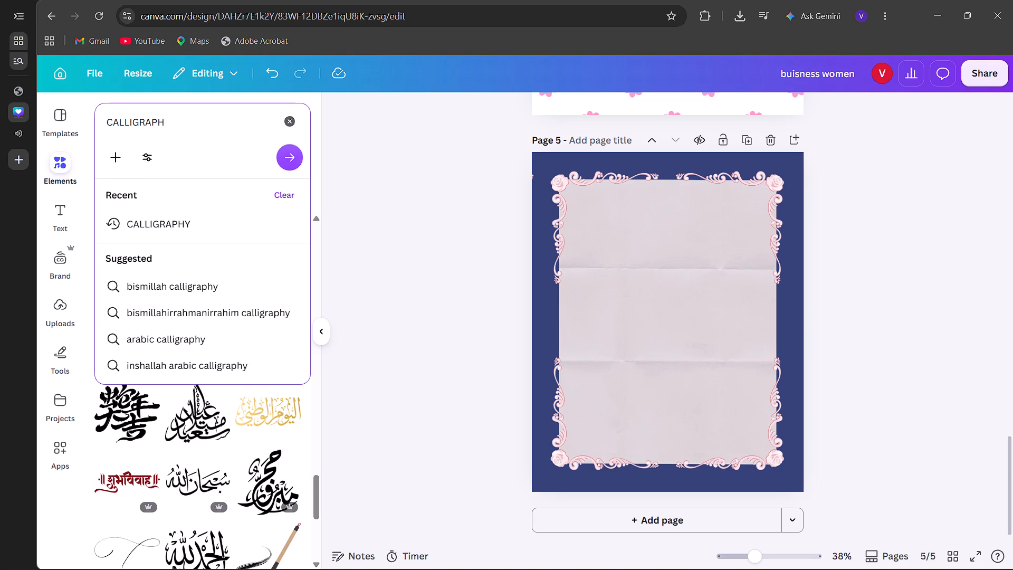
{"action": "key", "text": "BackSpace"}
{"action": "key", "text": "BackSpace"}
{"action": "key", "text": "BackSpace"}
{"action": "key", "text": "BackSpace"}
{"action": "key", "text": "BackSpace"}
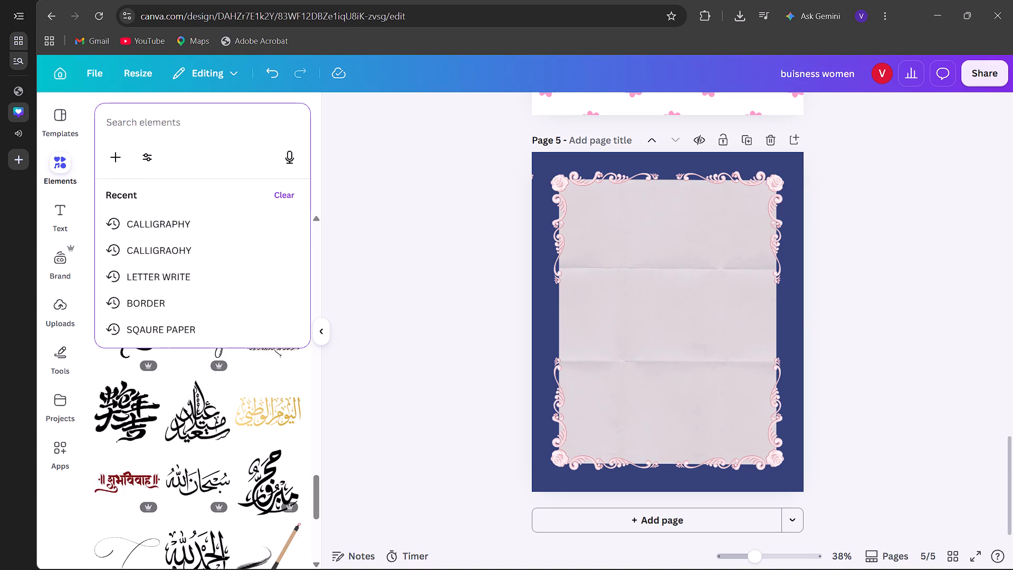
{"action": "type", "text": "HANDWRITING"}
{"action": "key", "text": "Return"}
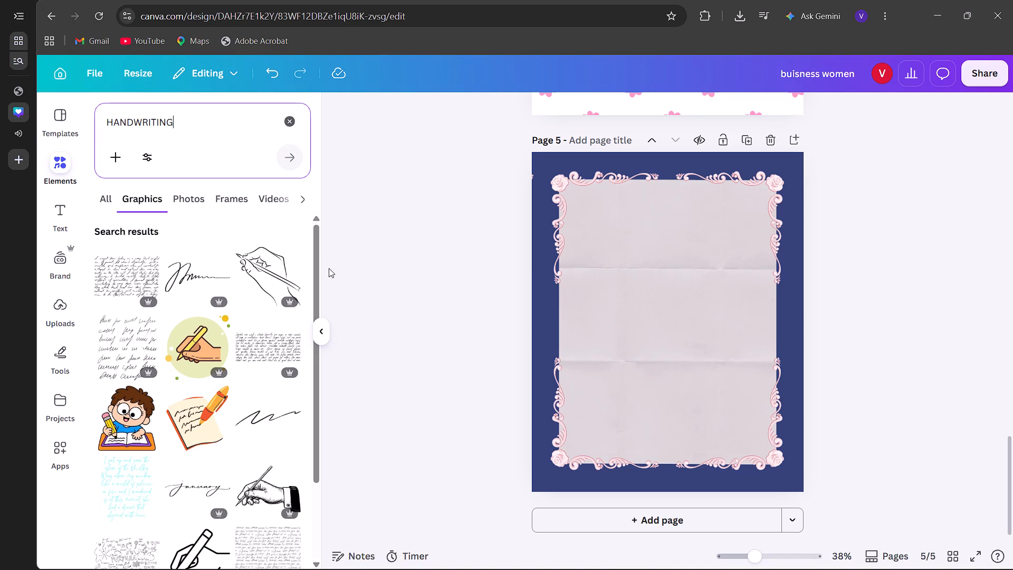
Place the first handwriting paragraph from the results on page 5 and show all of its magic recommendations.
{"action": "left_click", "coordinate": [132, 262]}
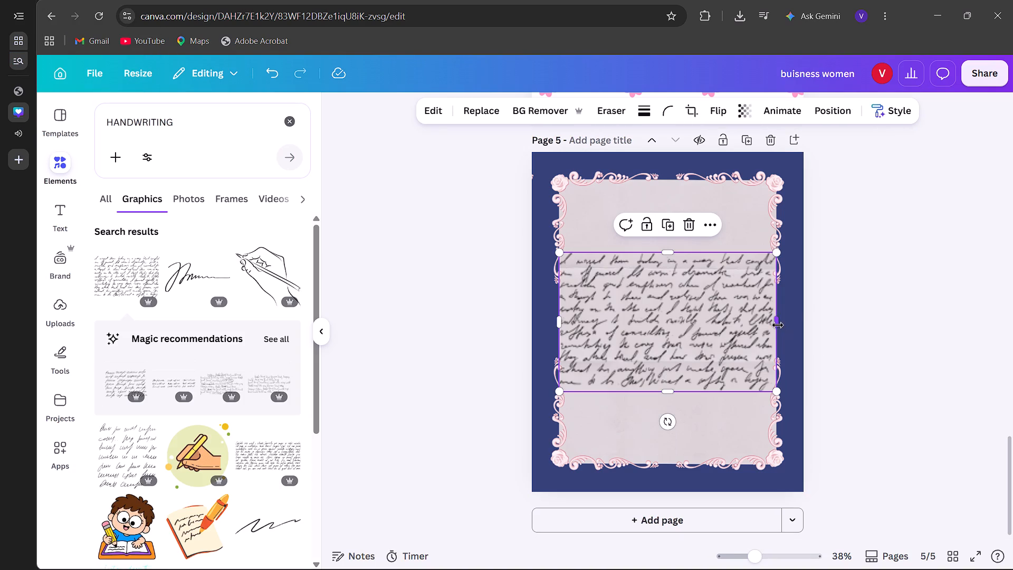
{"action": "left_click", "coordinate": [269, 334]}
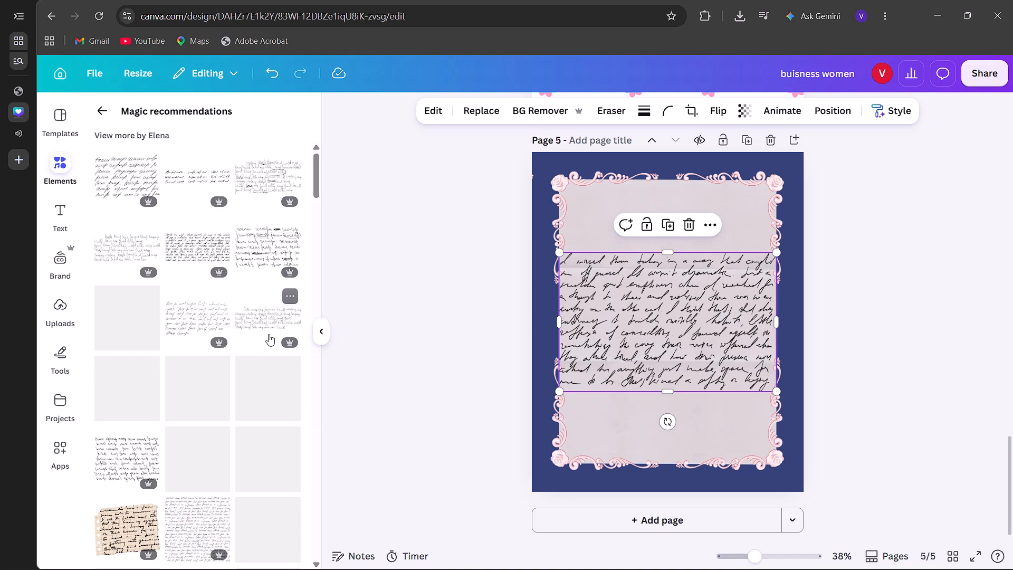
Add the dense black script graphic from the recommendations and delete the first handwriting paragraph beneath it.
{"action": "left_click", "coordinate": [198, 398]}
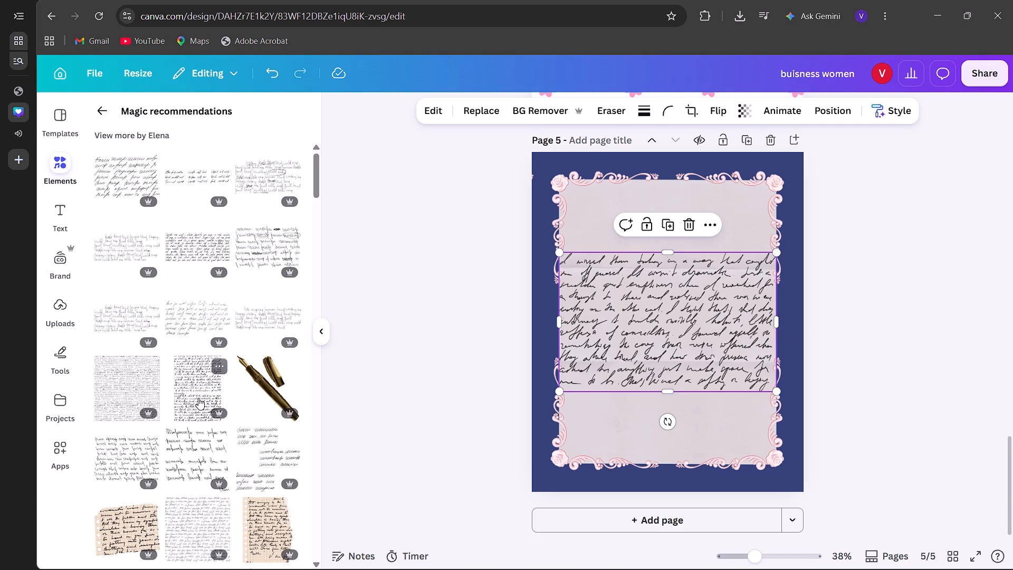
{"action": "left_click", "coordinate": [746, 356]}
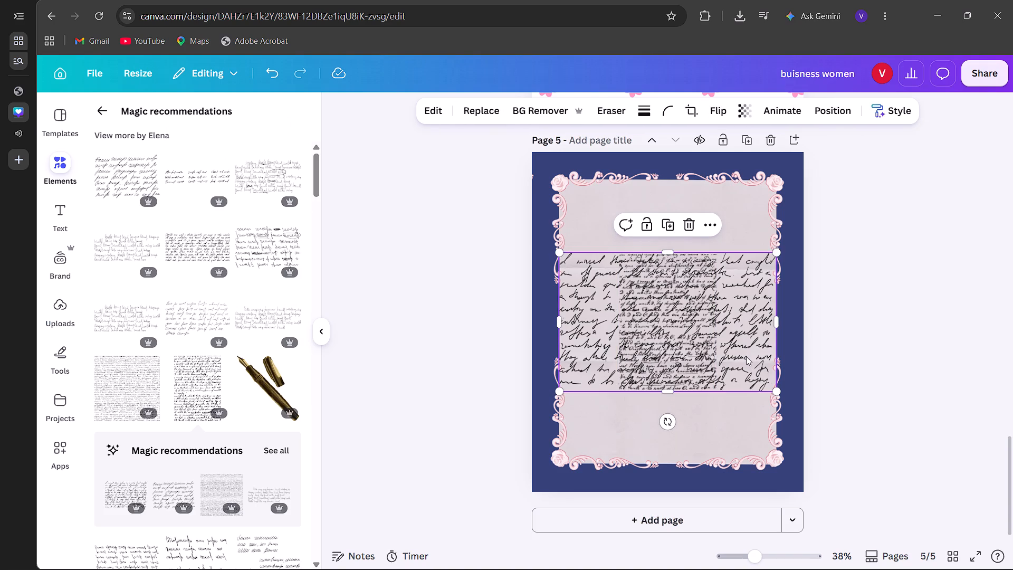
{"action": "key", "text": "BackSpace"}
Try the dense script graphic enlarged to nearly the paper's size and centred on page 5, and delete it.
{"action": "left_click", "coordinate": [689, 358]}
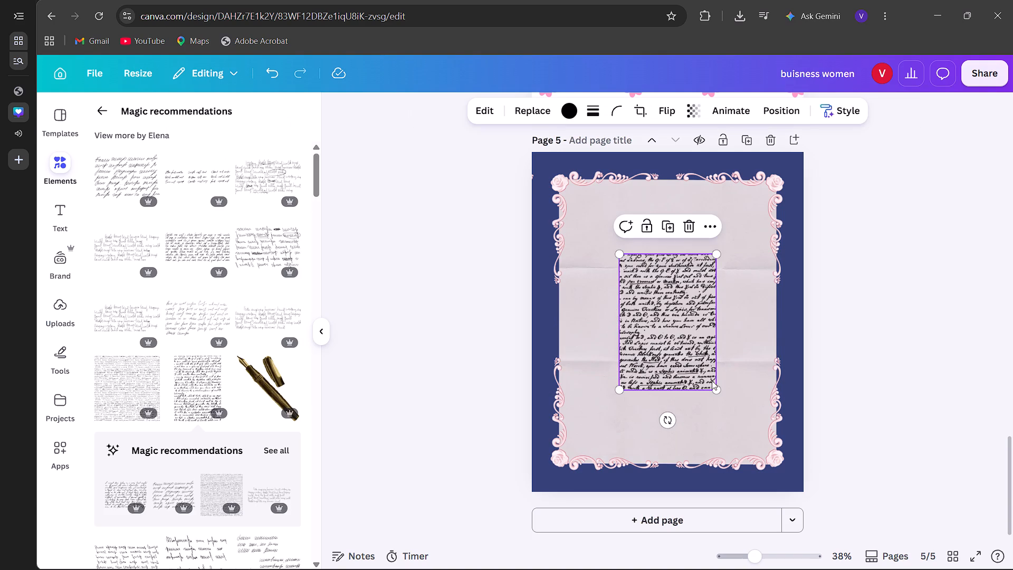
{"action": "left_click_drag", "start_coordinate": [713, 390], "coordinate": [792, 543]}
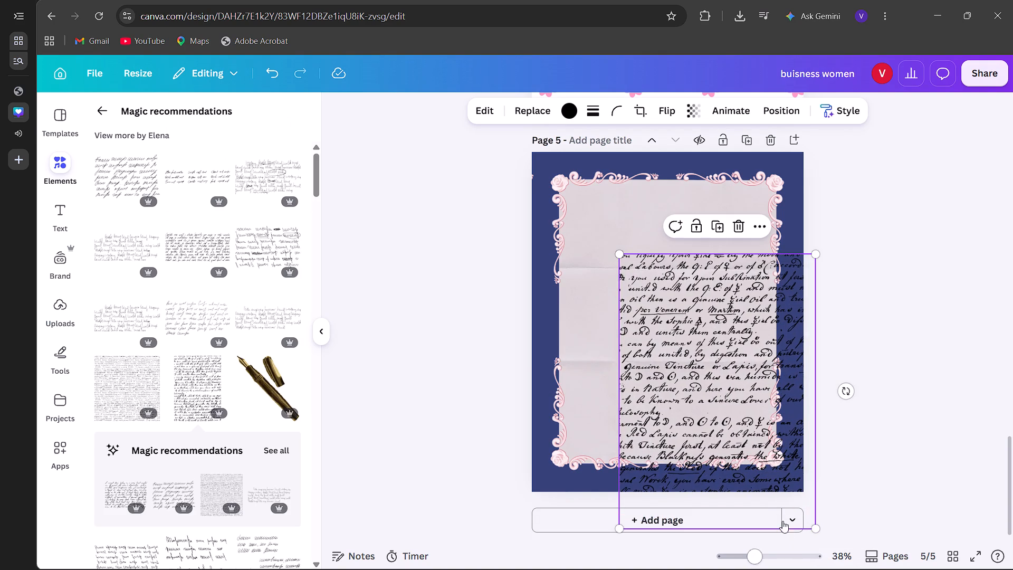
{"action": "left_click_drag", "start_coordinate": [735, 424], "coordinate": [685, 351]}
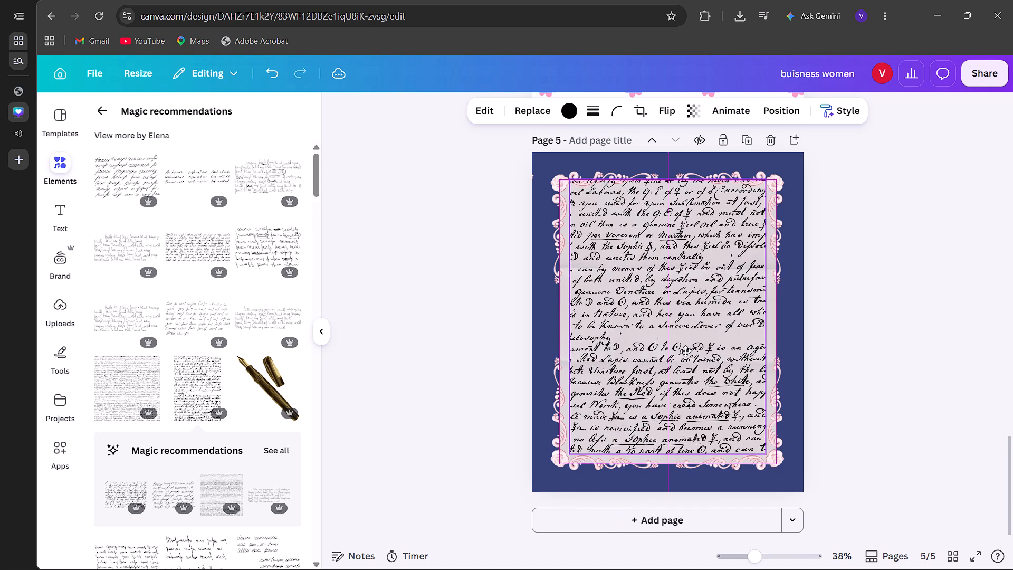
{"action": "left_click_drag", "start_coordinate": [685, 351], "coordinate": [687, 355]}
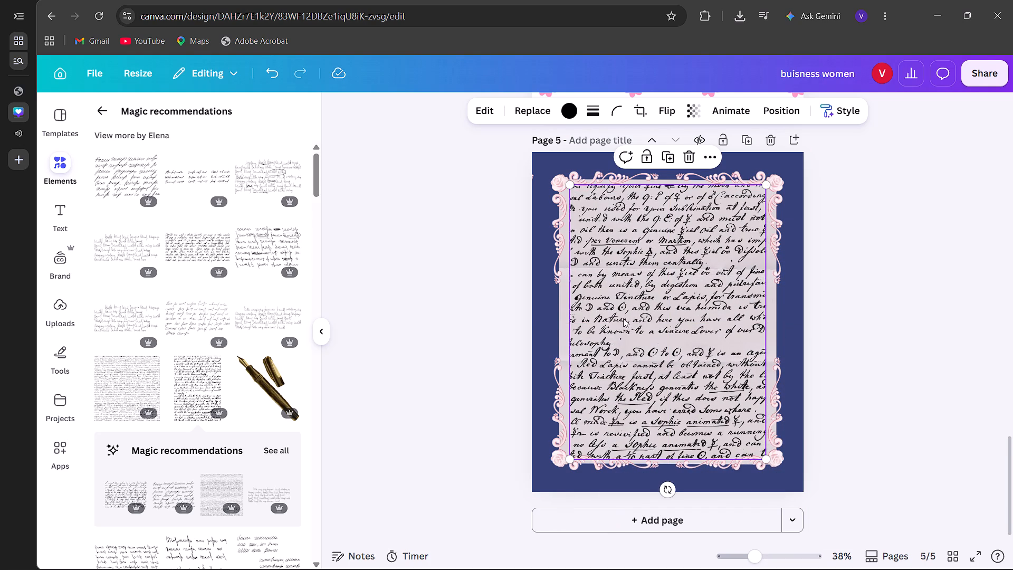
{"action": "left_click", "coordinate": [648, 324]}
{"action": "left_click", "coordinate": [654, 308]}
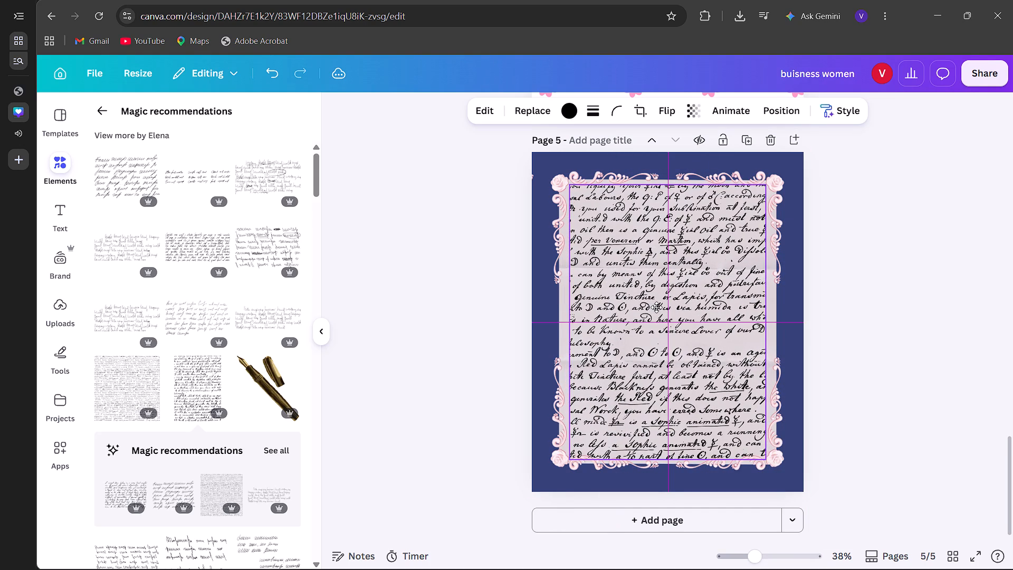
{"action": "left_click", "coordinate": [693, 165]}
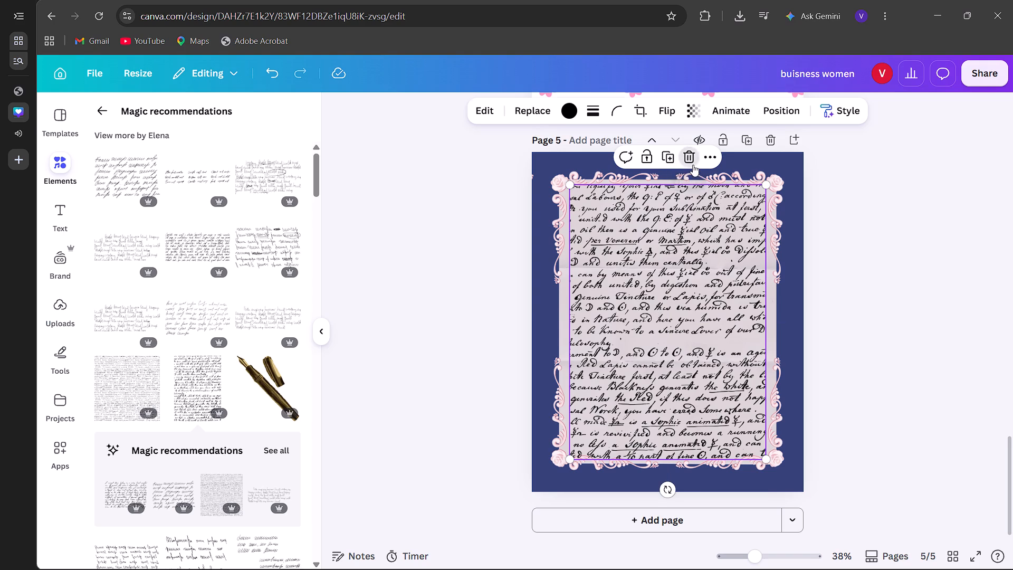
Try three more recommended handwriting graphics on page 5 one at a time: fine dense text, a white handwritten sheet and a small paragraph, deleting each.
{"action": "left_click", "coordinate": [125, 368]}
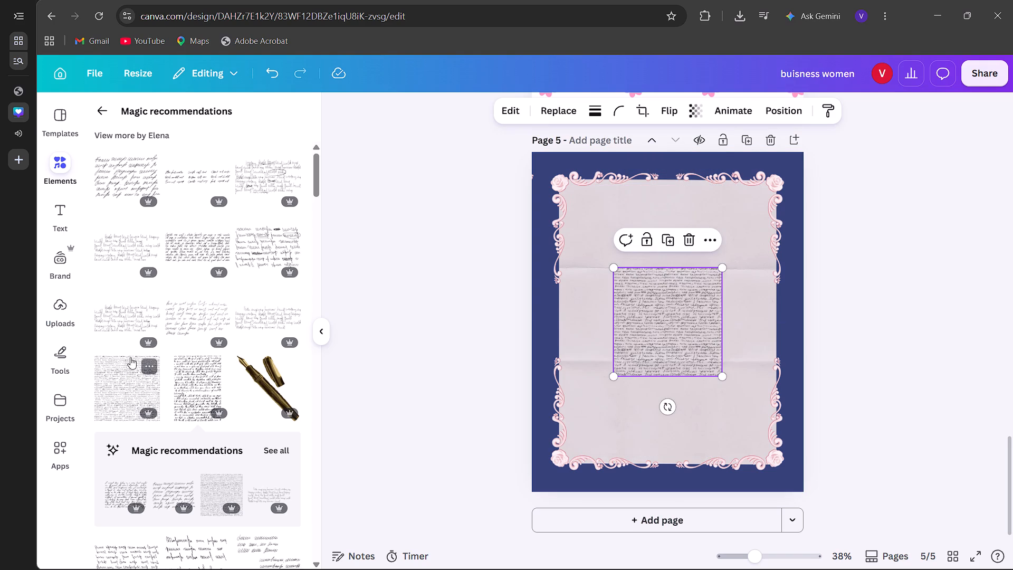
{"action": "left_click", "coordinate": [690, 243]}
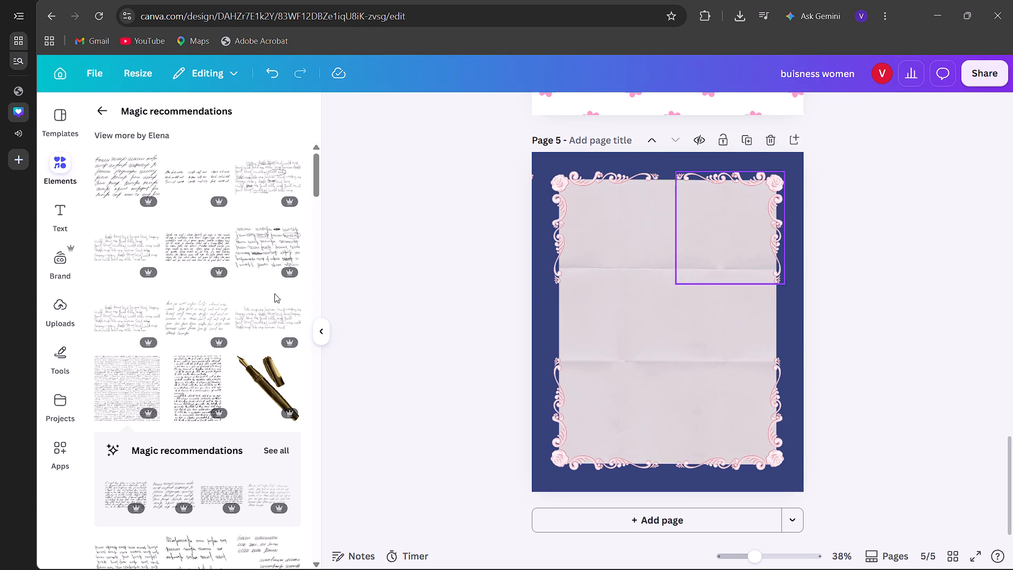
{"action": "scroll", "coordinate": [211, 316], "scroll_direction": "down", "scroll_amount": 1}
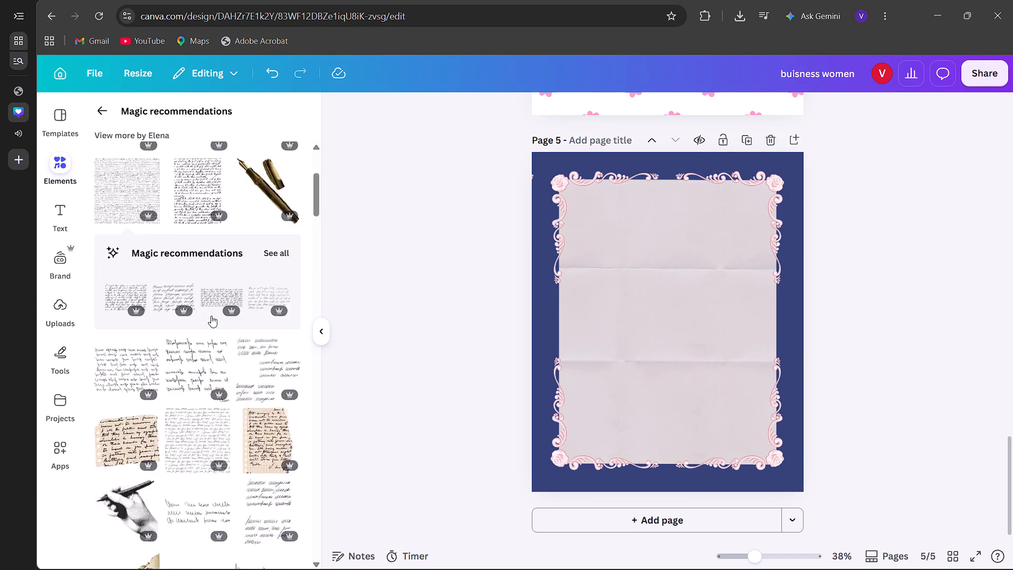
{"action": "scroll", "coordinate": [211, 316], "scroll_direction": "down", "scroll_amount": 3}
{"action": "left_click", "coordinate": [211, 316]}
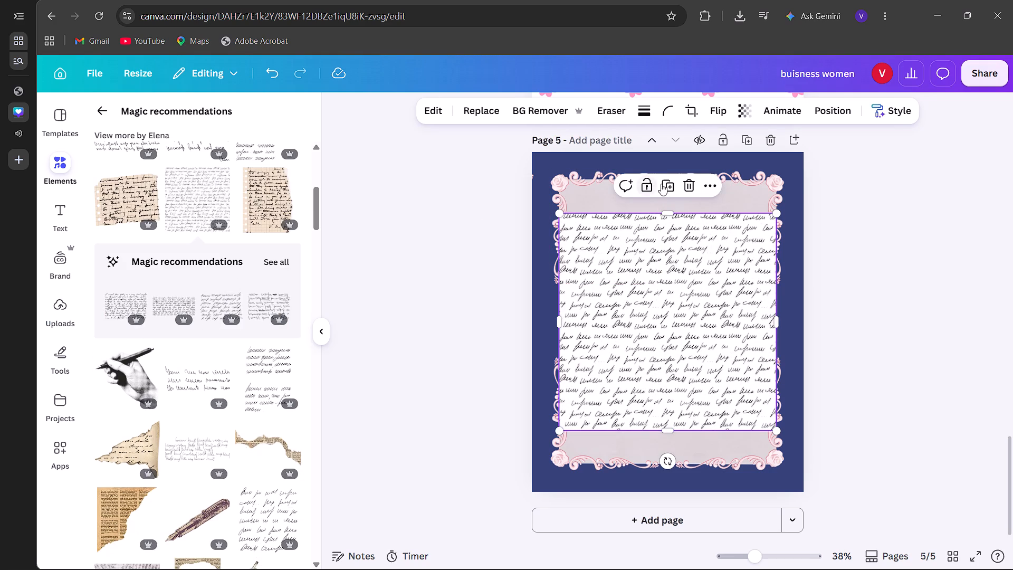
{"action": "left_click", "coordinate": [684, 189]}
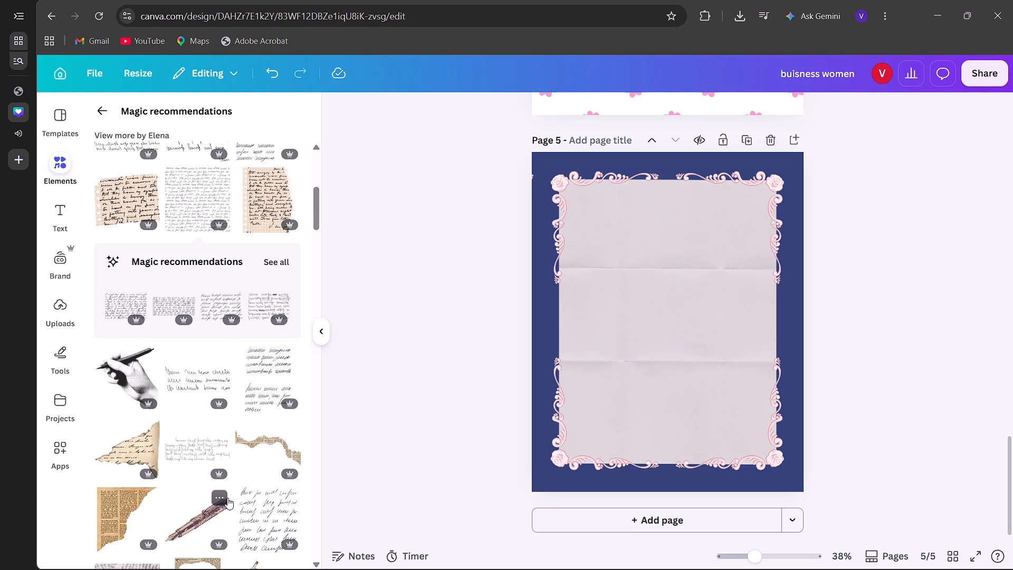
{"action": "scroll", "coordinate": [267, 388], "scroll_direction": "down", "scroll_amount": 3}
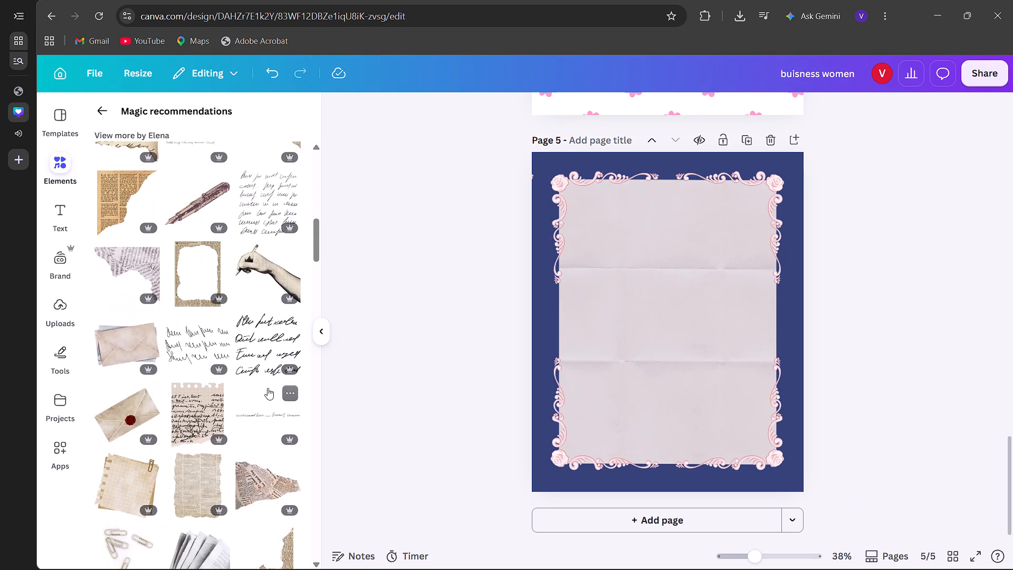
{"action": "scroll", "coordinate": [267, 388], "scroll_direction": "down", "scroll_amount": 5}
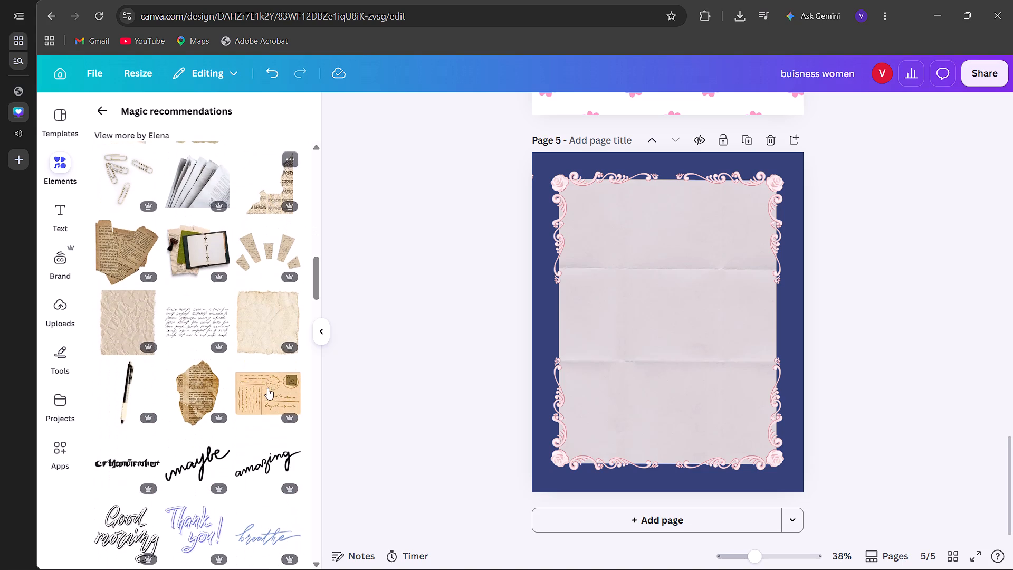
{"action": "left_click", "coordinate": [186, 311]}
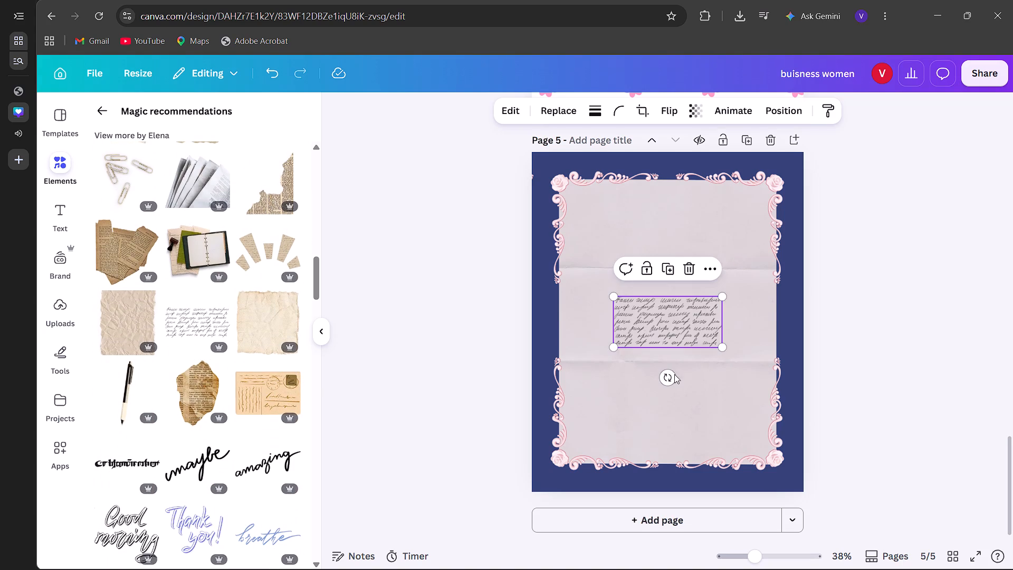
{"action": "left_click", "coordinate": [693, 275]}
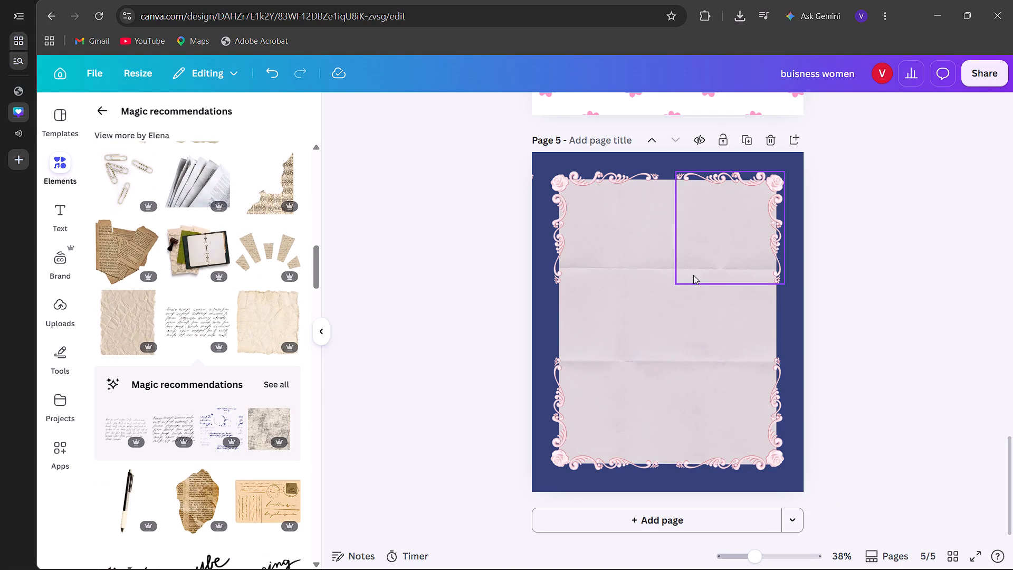
Add the first recommended graphic, the slanted cursive handwriting paragraph, to the middle of page 5's paper.
{"action": "scroll", "coordinate": [135, 553], "scroll_direction": "down", "scroll_amount": 5}
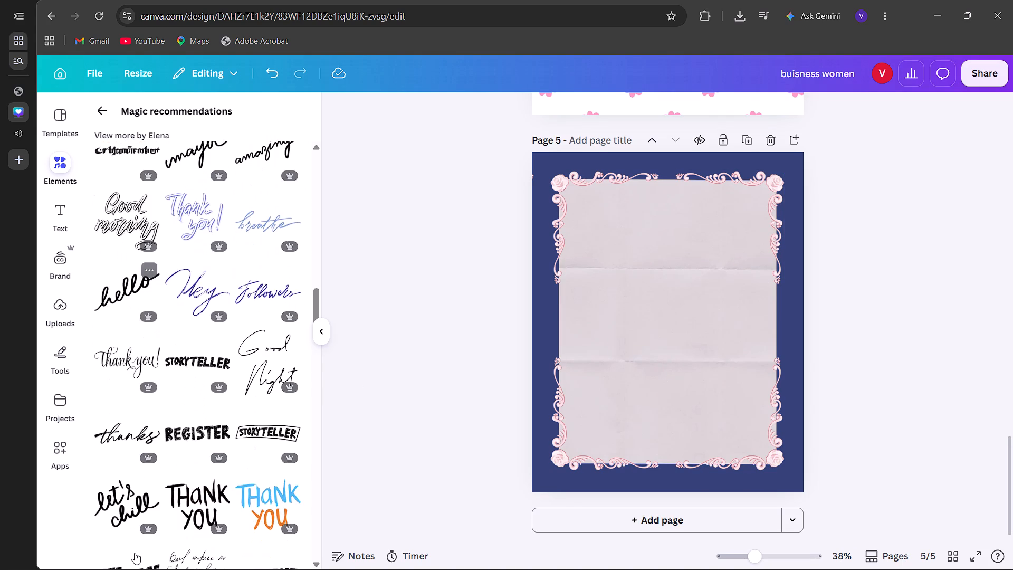
{"action": "scroll", "coordinate": [135, 553], "scroll_direction": "up", "scroll_amount": 18}
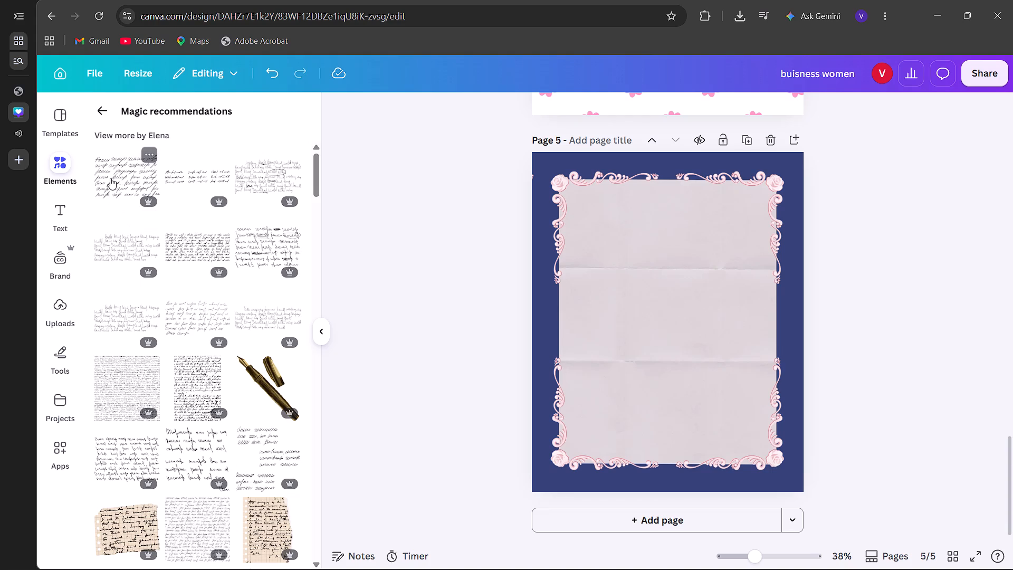
{"action": "left_click", "coordinate": [110, 178]}
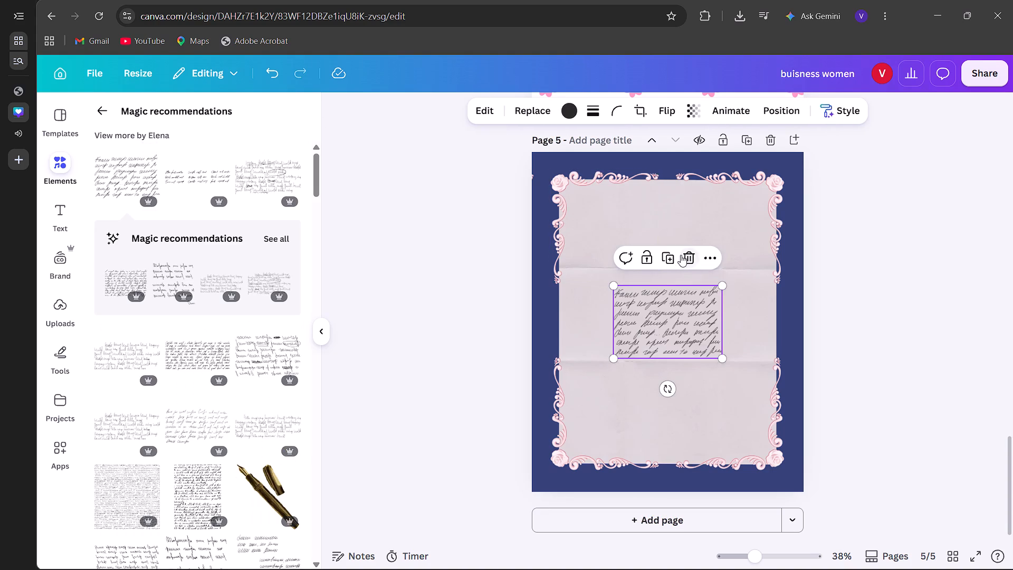
Replace the slanted cursive paragraph with the underlined and circled handwriting graphic, enlarged to nearly the paper's width across page 5's upper half.
{"action": "left_click", "coordinate": [681, 255]}
{"action": "left_click", "coordinate": [258, 173]}
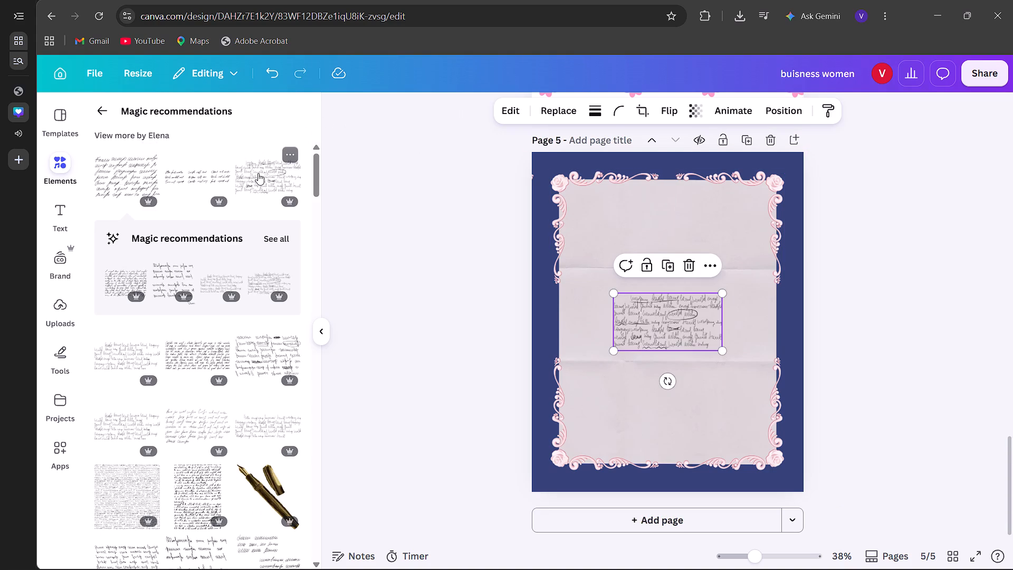
{"action": "left_click_drag", "start_coordinate": [615, 350], "coordinate": [553, 437]}
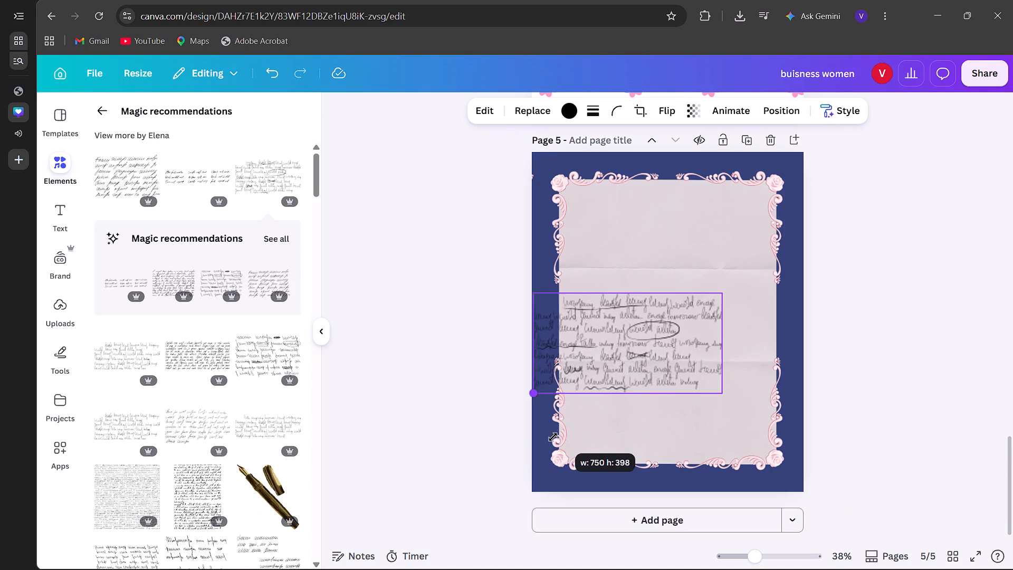
{"action": "left_click_drag", "start_coordinate": [553, 437], "coordinate": [552, 442]}
{"action": "left_click_drag", "start_coordinate": [613, 342], "coordinate": [657, 231]}
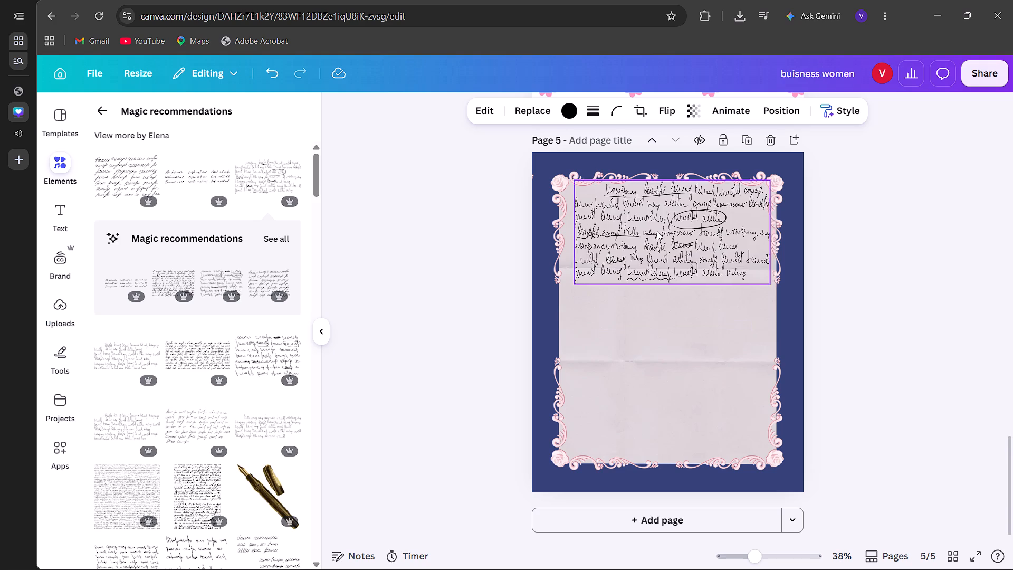
{"action": "left_click_drag", "start_coordinate": [657, 231], "coordinate": [654, 240]}
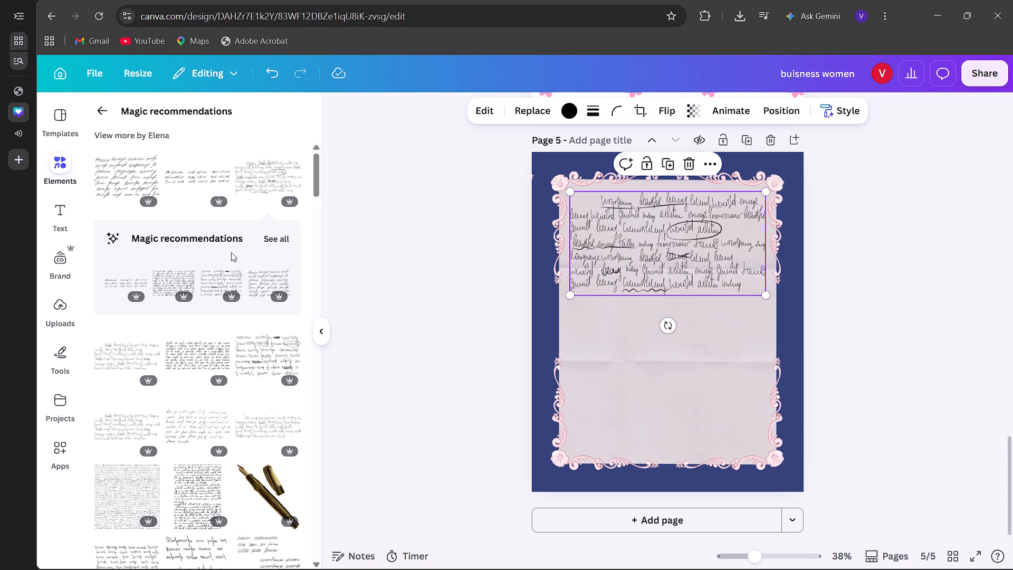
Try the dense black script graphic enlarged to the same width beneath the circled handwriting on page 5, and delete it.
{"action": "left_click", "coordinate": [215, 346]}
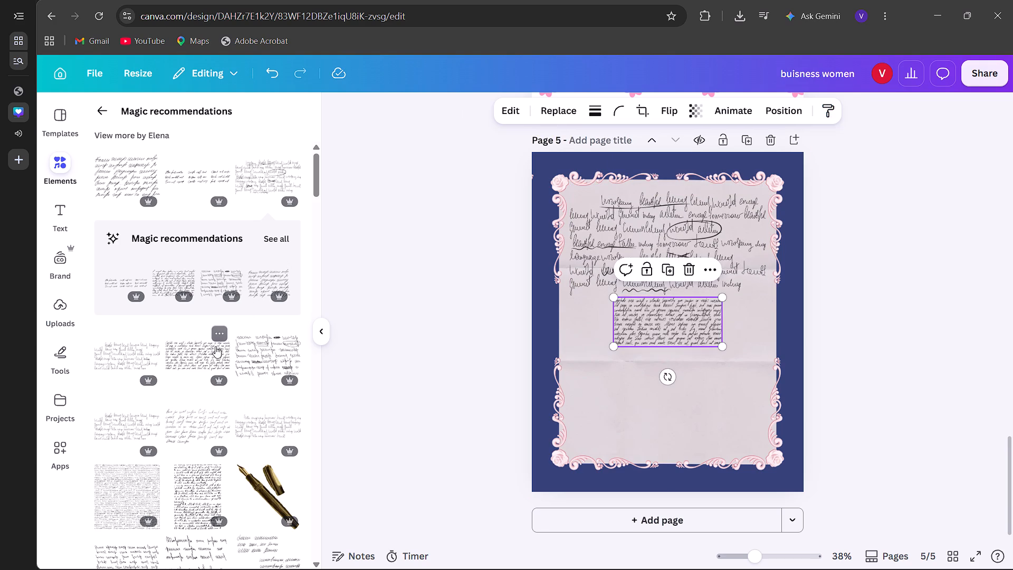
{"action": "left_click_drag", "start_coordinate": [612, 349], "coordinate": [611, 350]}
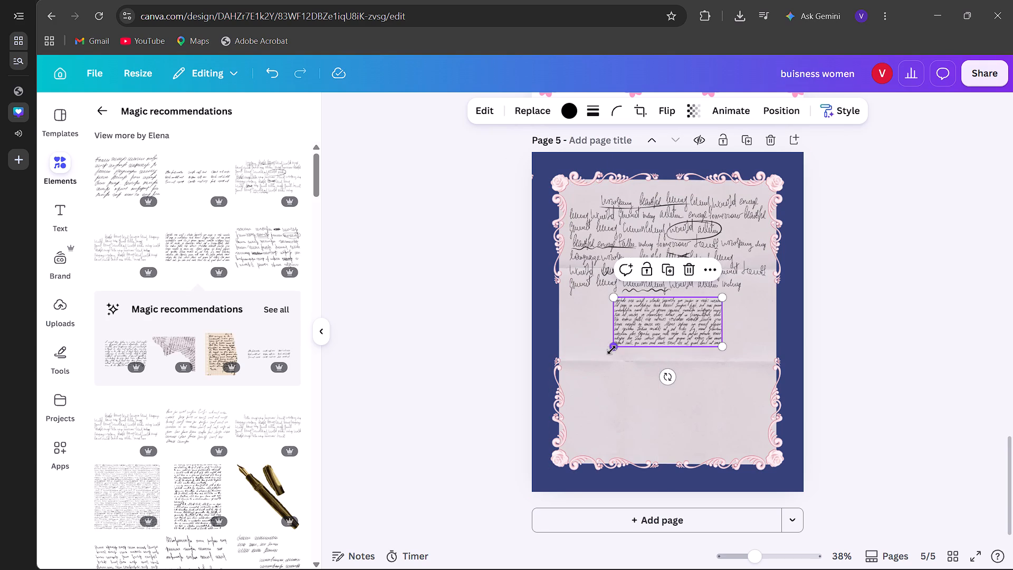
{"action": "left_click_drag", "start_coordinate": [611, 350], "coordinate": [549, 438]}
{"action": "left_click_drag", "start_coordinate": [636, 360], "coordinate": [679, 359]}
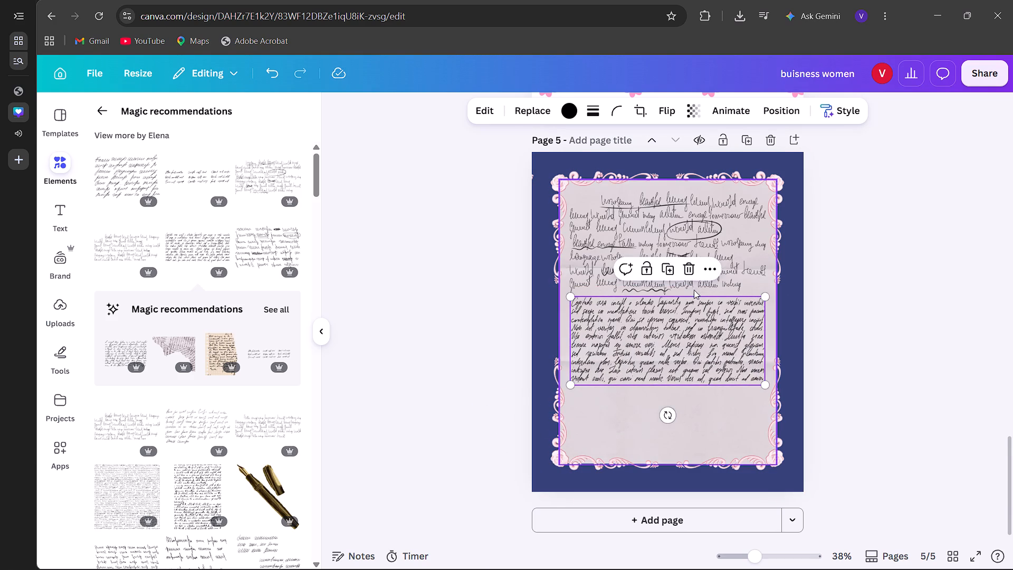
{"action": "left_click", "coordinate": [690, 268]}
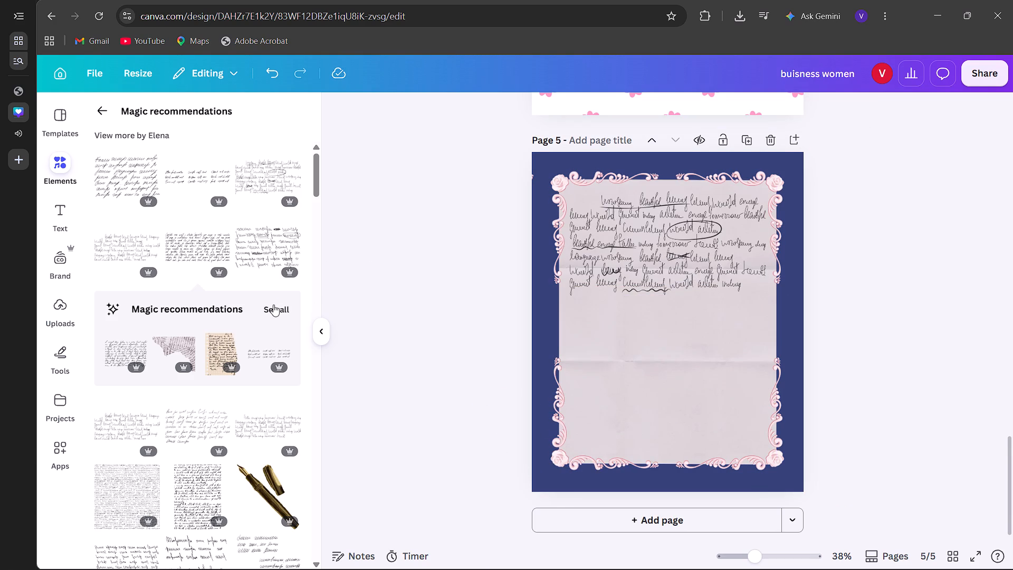
Open all the recommendations and add the underlined and circled handwriting graphic again, placing it directly below the first block on page 5.
{"action": "left_click", "coordinate": [273, 305]}
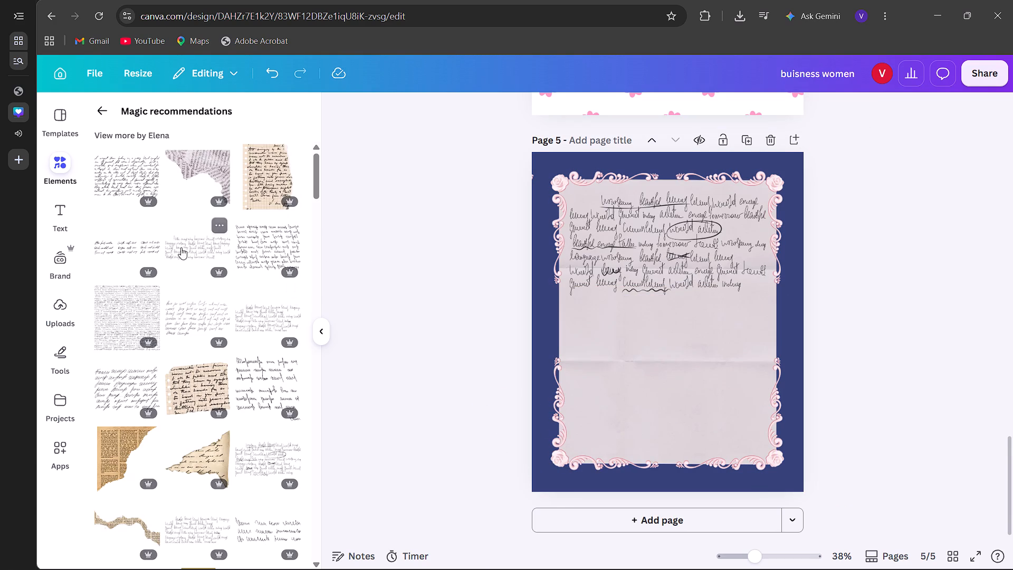
{"action": "left_click", "coordinate": [264, 463]}
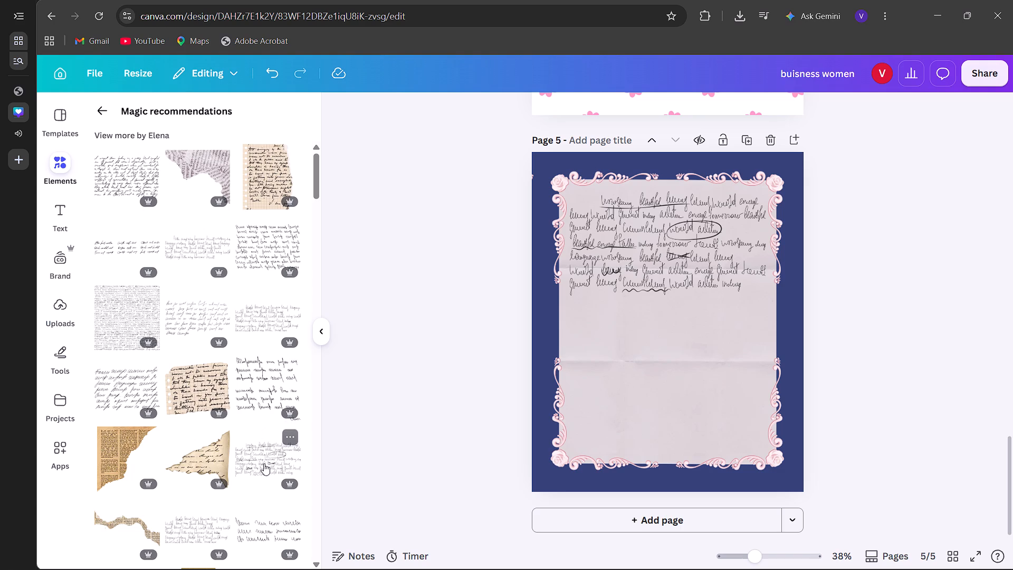
{"action": "left_click_drag", "start_coordinate": [616, 335], "coordinate": [620, 358]}
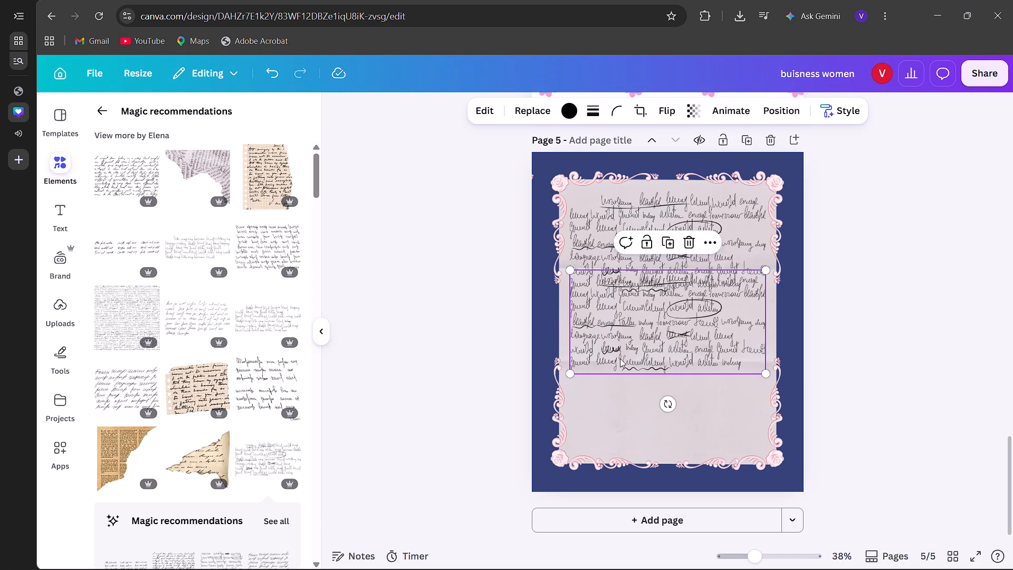
{"action": "left_click_drag", "start_coordinate": [620, 358], "coordinate": [613, 375]}
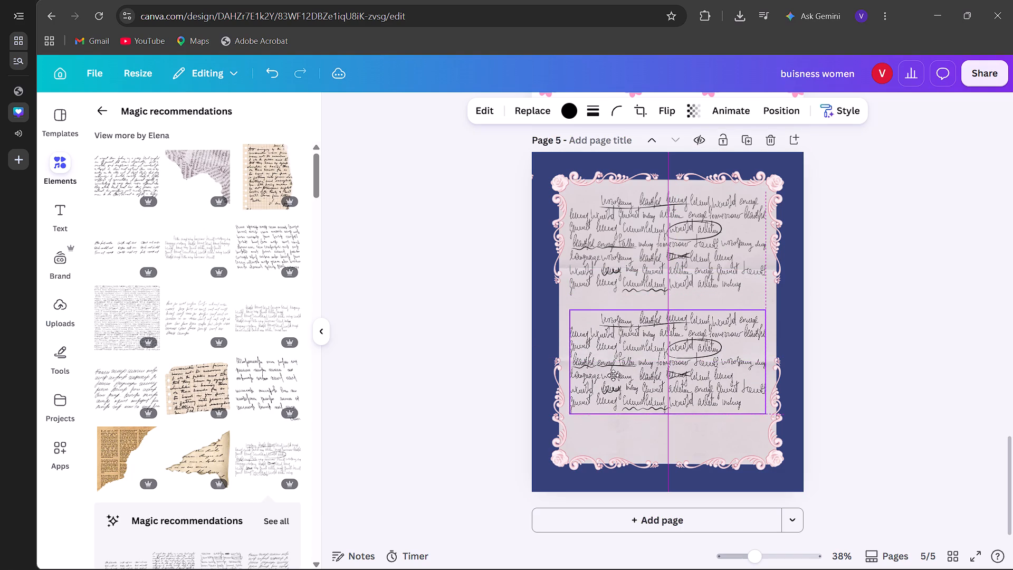
{"action": "left_click_drag", "start_coordinate": [613, 375], "coordinate": [611, 362]}
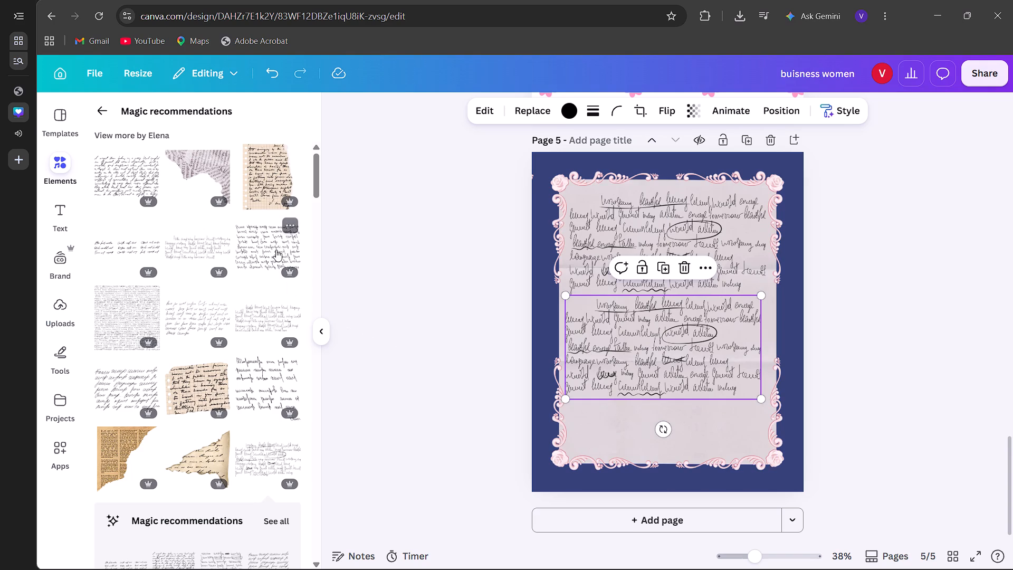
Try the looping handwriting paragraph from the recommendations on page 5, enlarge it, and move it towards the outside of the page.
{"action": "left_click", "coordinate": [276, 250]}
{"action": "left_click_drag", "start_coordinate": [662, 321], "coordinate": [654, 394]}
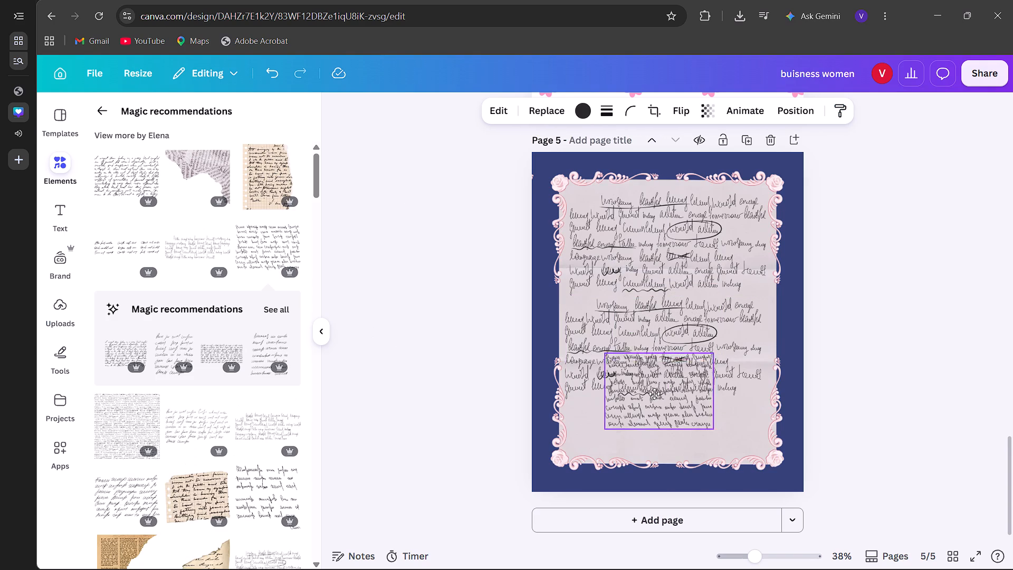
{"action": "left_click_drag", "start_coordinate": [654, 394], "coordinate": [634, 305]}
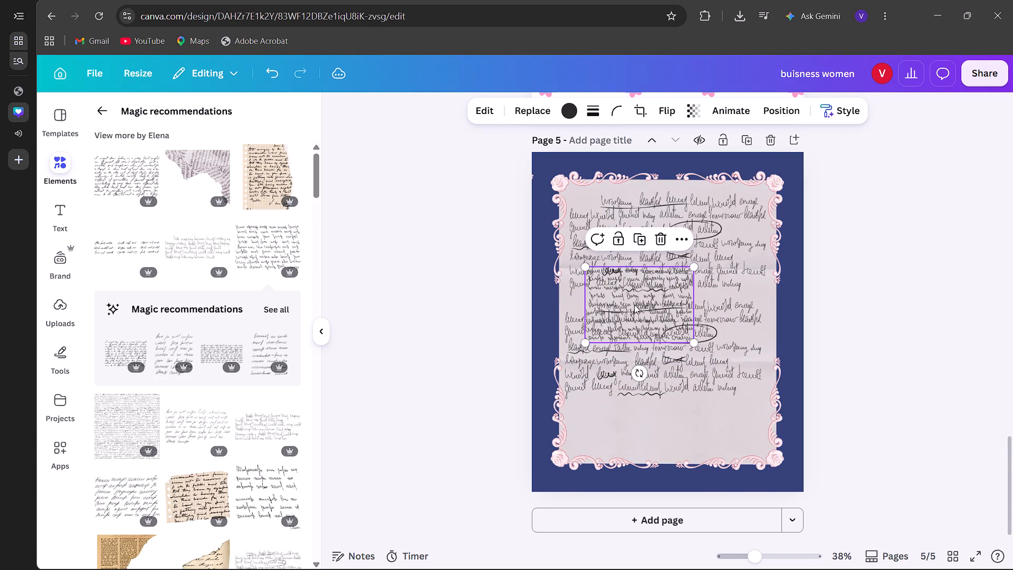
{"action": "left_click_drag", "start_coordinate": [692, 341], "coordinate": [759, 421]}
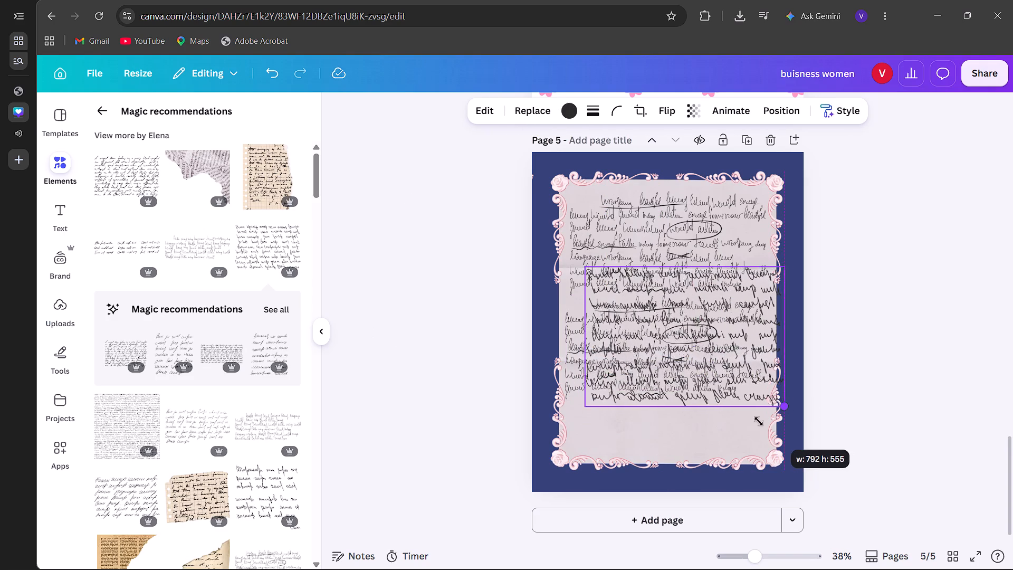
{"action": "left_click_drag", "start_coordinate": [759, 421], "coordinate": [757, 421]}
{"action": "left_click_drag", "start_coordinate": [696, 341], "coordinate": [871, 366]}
Flip the lower handwriting block on page 5 horizontally so it differs from the upper one.
{"action": "left_click", "coordinate": [721, 363]}
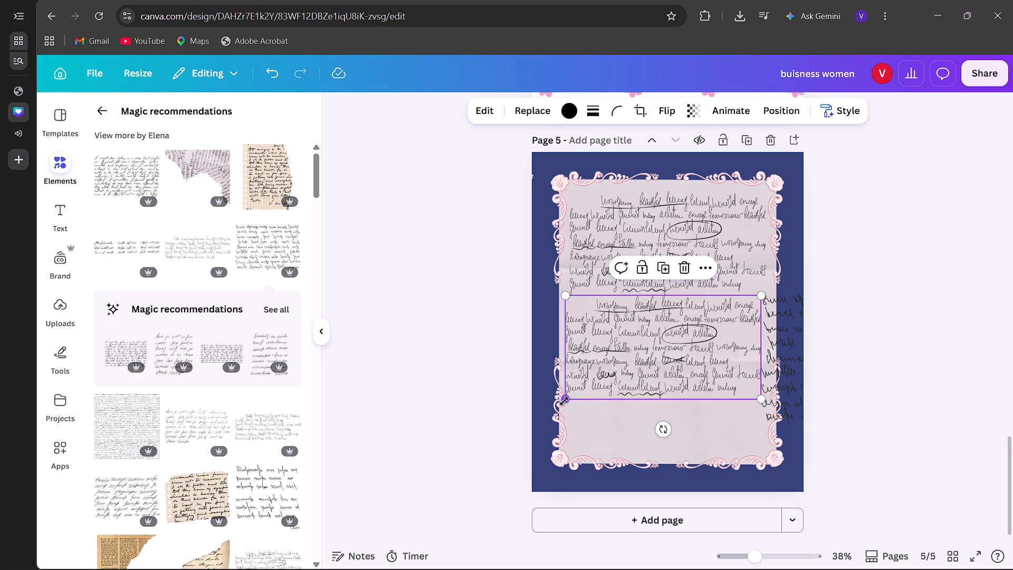
{"action": "left_click", "coordinate": [665, 119]}
{"action": "left_click", "coordinate": [667, 137]}
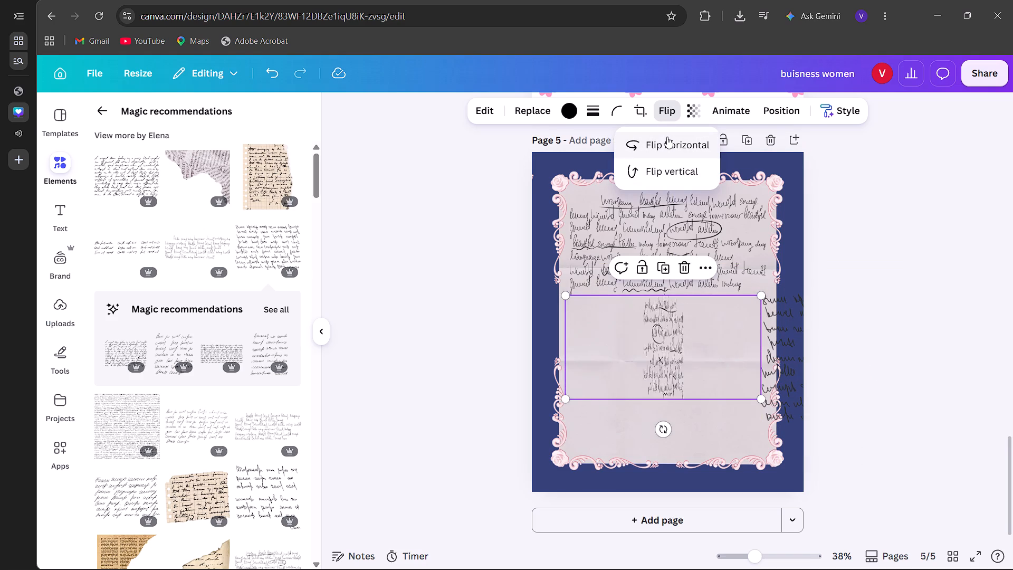
{"action": "left_click", "coordinate": [915, 321]}
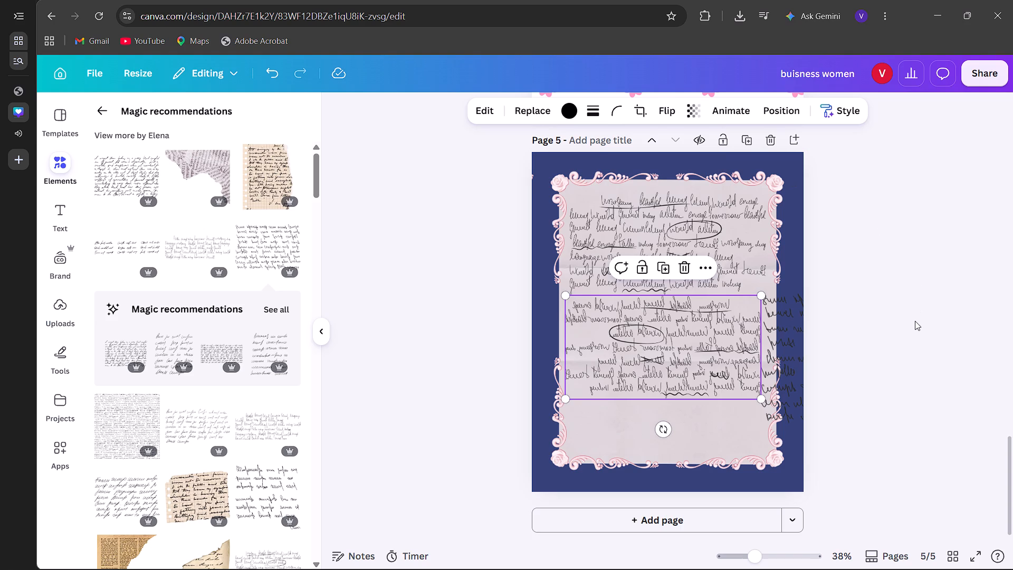
{"action": "left_click", "coordinate": [915, 321]}
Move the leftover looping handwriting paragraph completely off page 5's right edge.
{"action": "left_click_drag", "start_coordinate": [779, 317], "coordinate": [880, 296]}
Shift both handwriting blocks on page 5 down, leaving a gap between them and aligning them within the ornament frame.
{"action": "left_click_drag", "start_coordinate": [641, 223], "coordinate": [640, 230]}
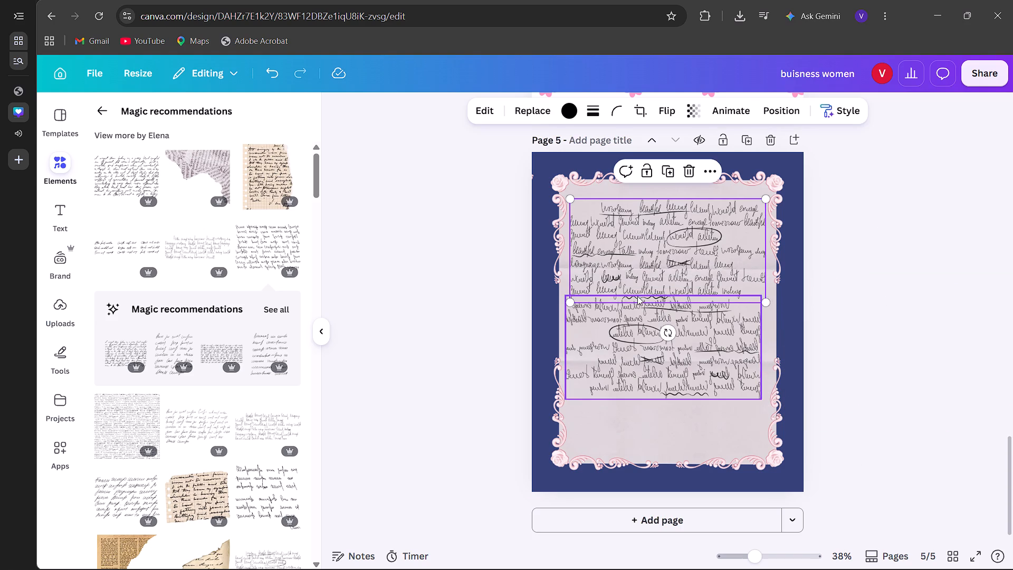
{"action": "left_click_drag", "start_coordinate": [637, 330], "coordinate": [645, 355]}
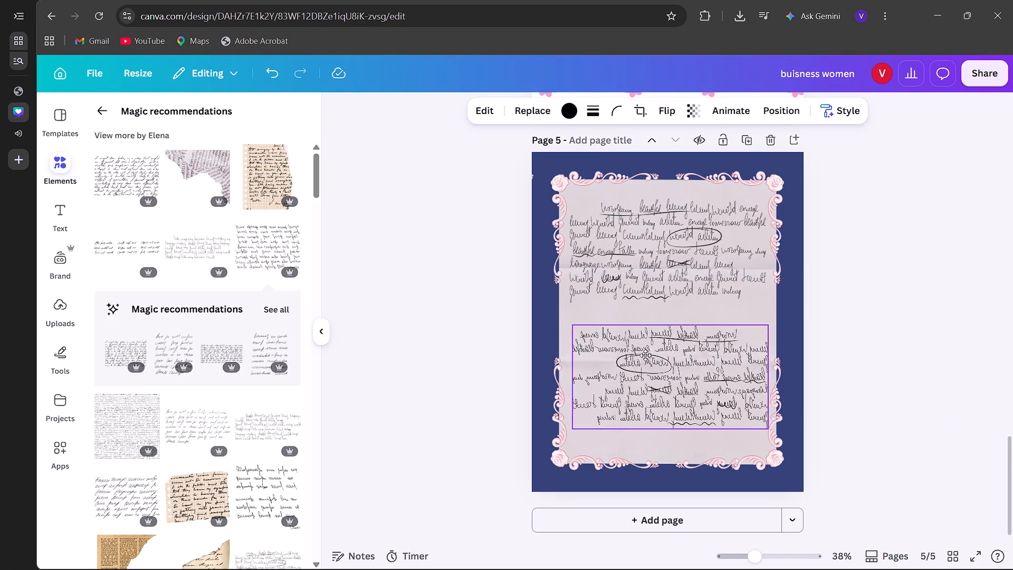
{"action": "left_click_drag", "start_coordinate": [645, 355], "coordinate": [641, 354]}
{"action": "left_click_drag", "start_coordinate": [648, 244], "coordinate": [647, 244]}
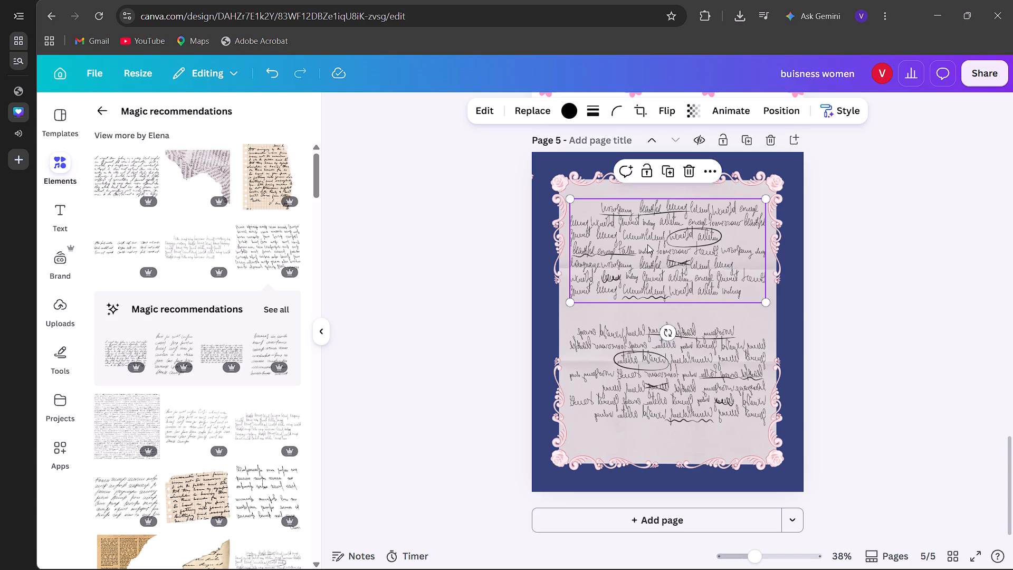
{"action": "left_click_drag", "start_coordinate": [647, 244], "coordinate": [648, 252]}
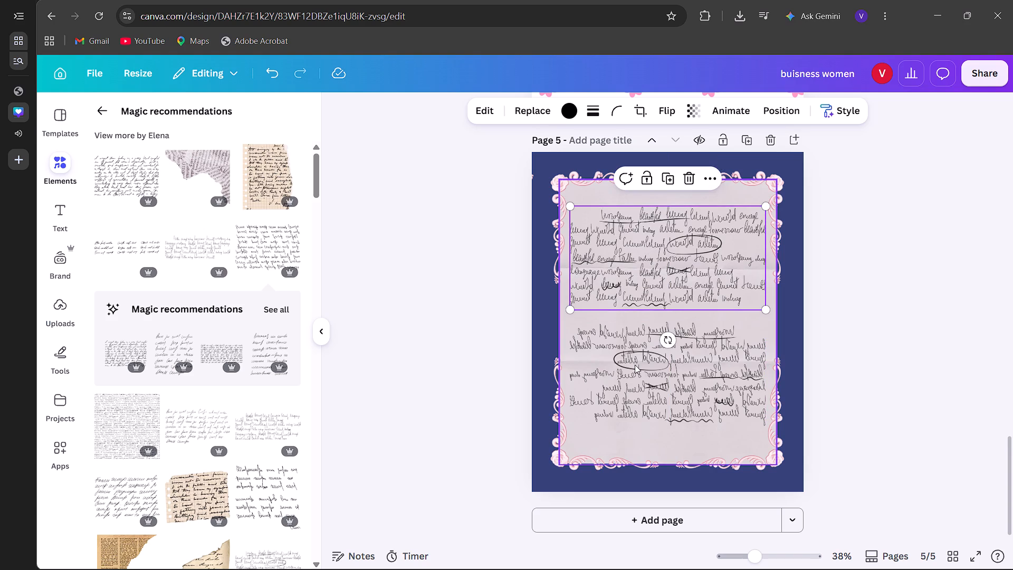
{"action": "left_click", "coordinate": [868, 303]}
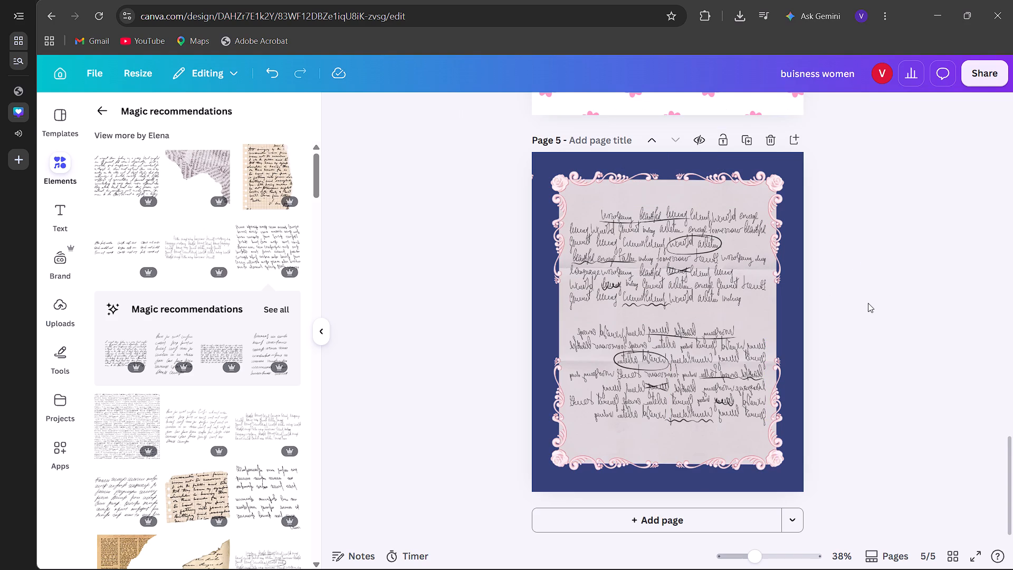
Add a sixth page and set its background to the light grey from the photo colours.
{"action": "left_click", "coordinate": [685, 516]}
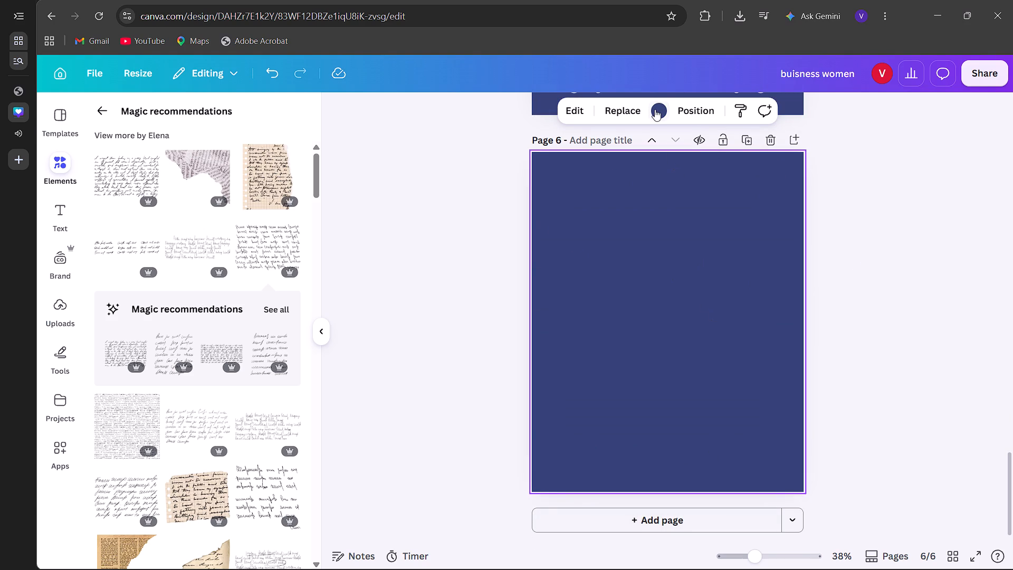
{"action": "left_click", "coordinate": [655, 109]}
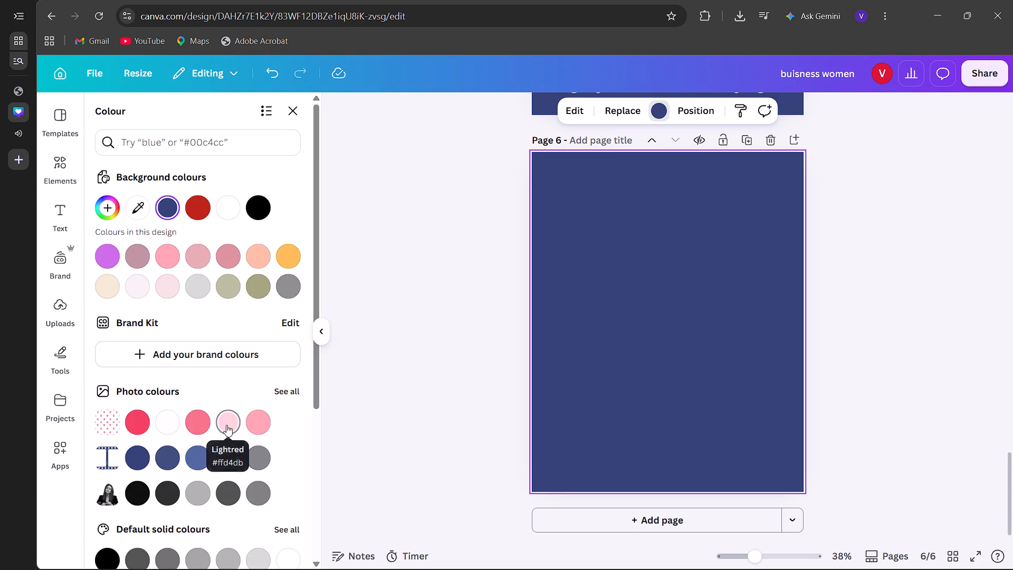
{"action": "left_click", "coordinate": [226, 425]}
{"action": "left_click", "coordinate": [222, 462]}
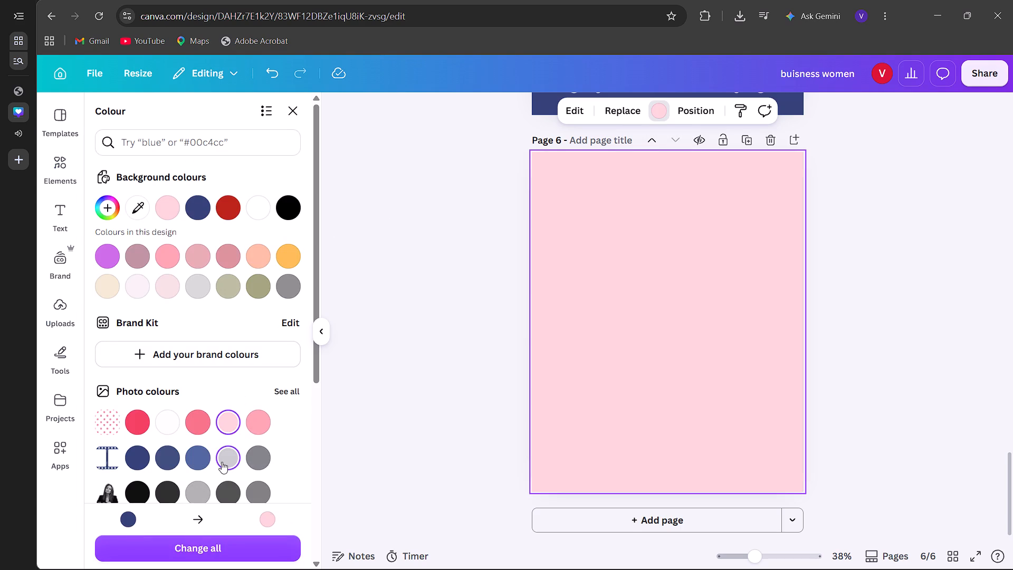
{"action": "left_click", "coordinate": [297, 120]}
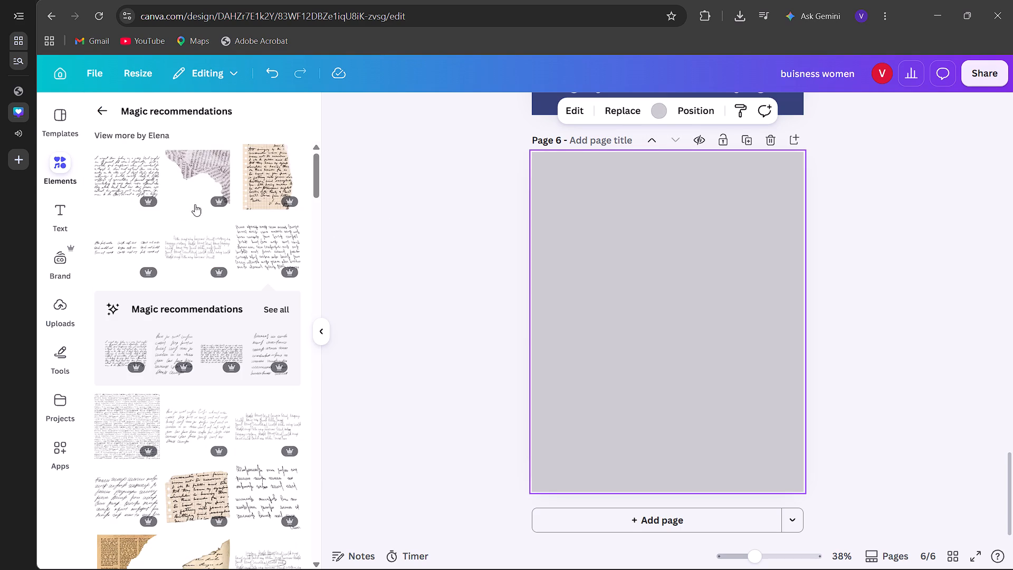
Add the torn grid-paper handwritten note to page 6 and enlarge it to fill the page's lower-left area down to the corner.
{"action": "left_click", "coordinate": [269, 182]}
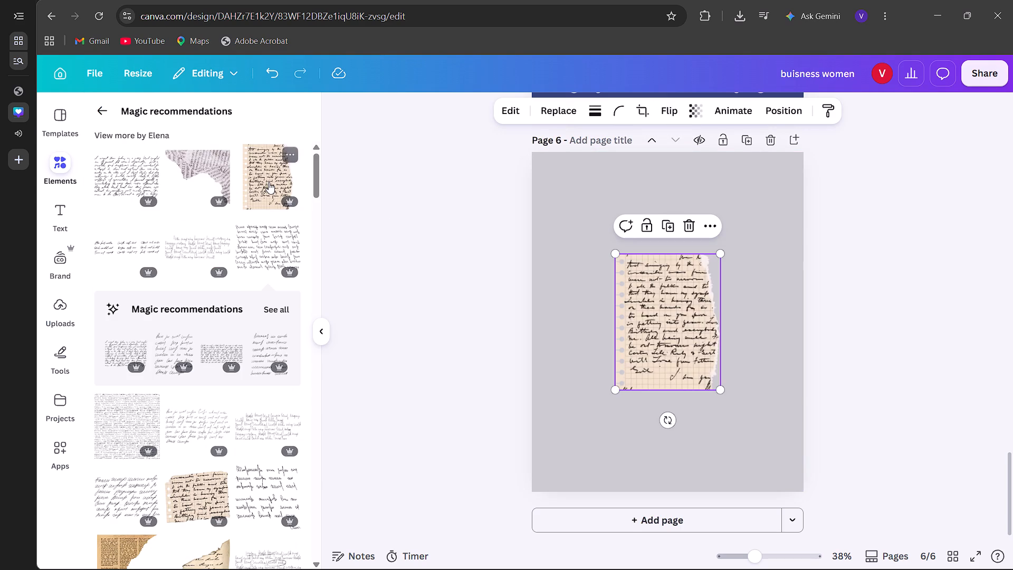
{"action": "left_click_drag", "start_coordinate": [613, 387], "coordinate": [520, 472]}
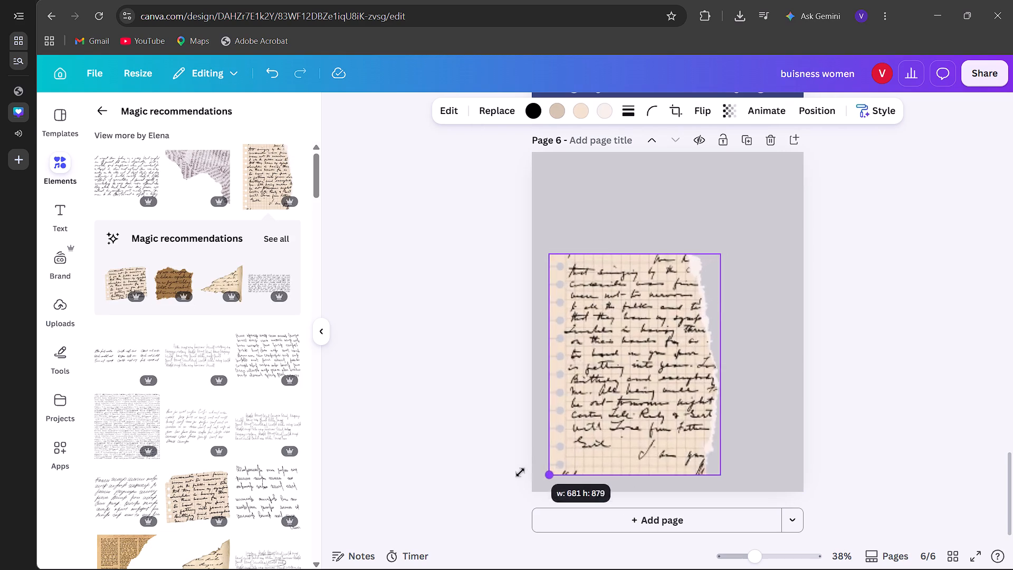
{"action": "left_click_drag", "start_coordinate": [520, 472], "coordinate": [522, 484]}
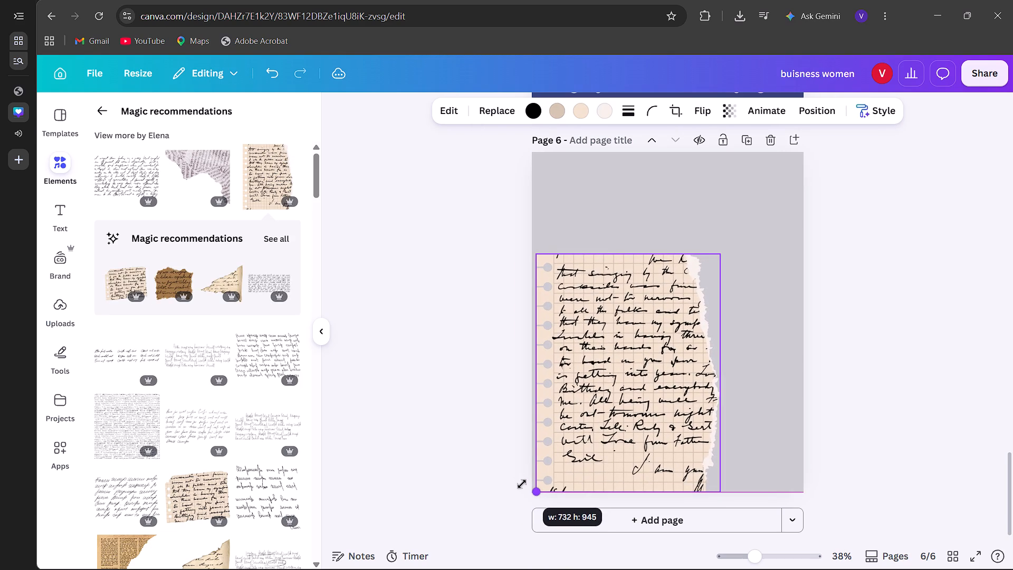
{"action": "left_click_drag", "start_coordinate": [522, 484], "coordinate": [521, 487]}
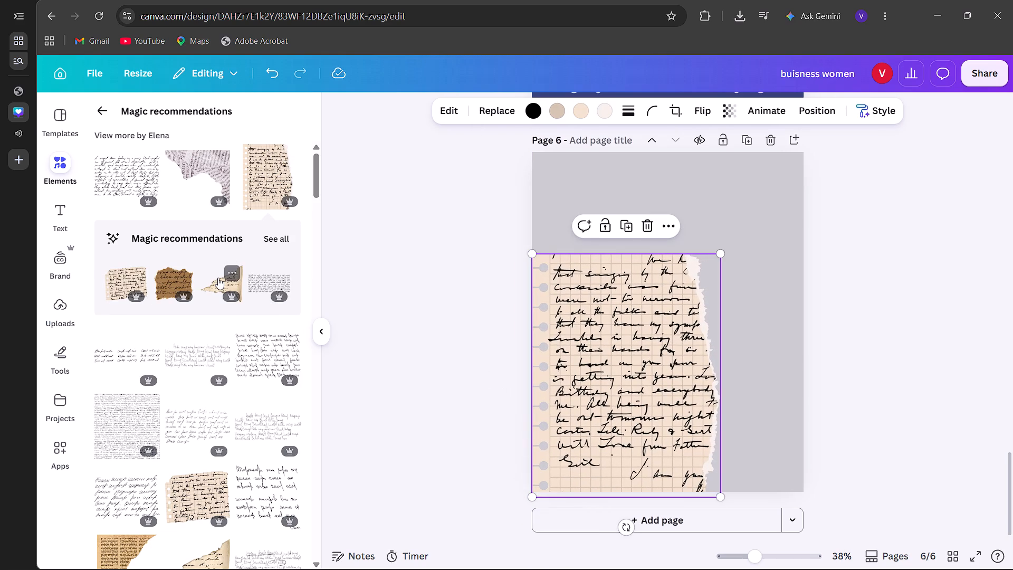
Add the torn beige letter scrap from the recommendations and place it against page 6's right edge, overlapping the grid-paper note.
{"action": "left_click", "coordinate": [218, 278]}
{"action": "left_click_drag", "start_coordinate": [692, 334], "coordinate": [717, 299]}
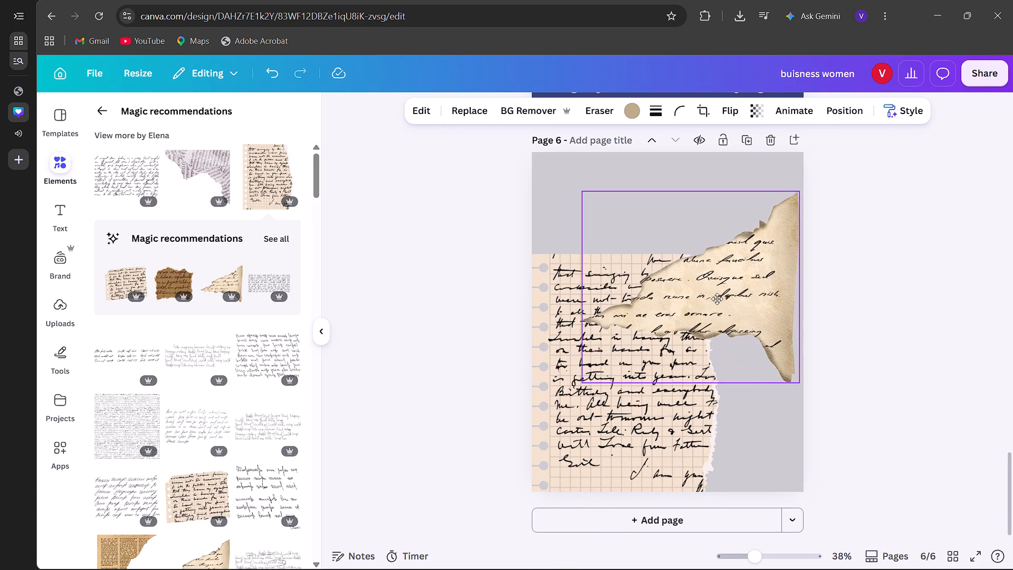
{"action": "left_click_drag", "start_coordinate": [717, 299], "coordinate": [721, 299]}
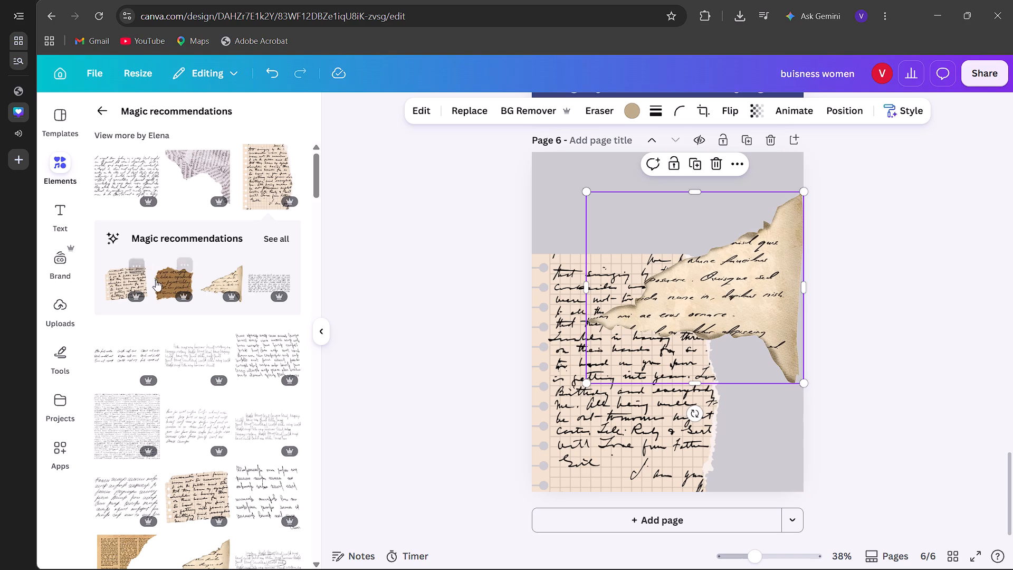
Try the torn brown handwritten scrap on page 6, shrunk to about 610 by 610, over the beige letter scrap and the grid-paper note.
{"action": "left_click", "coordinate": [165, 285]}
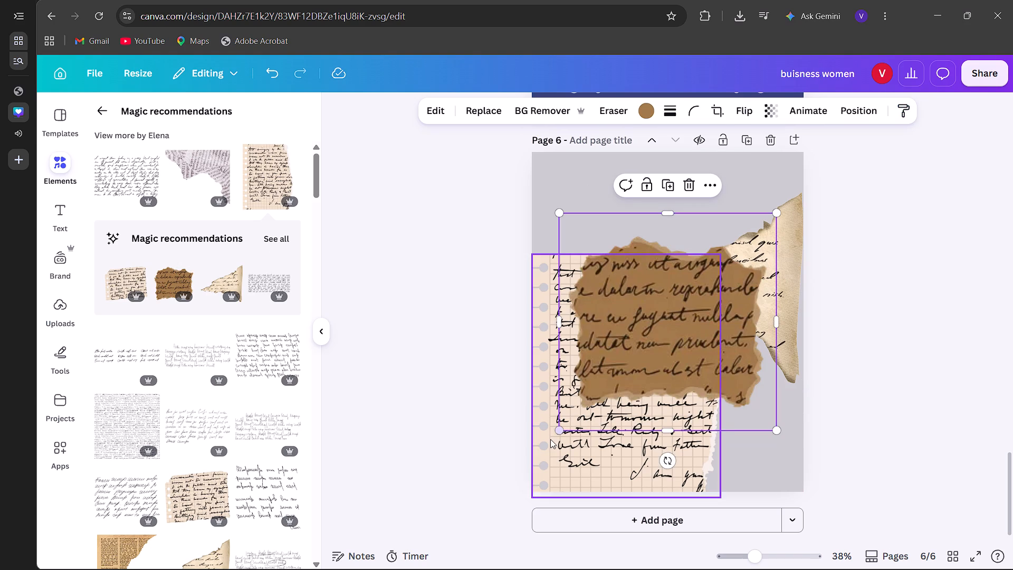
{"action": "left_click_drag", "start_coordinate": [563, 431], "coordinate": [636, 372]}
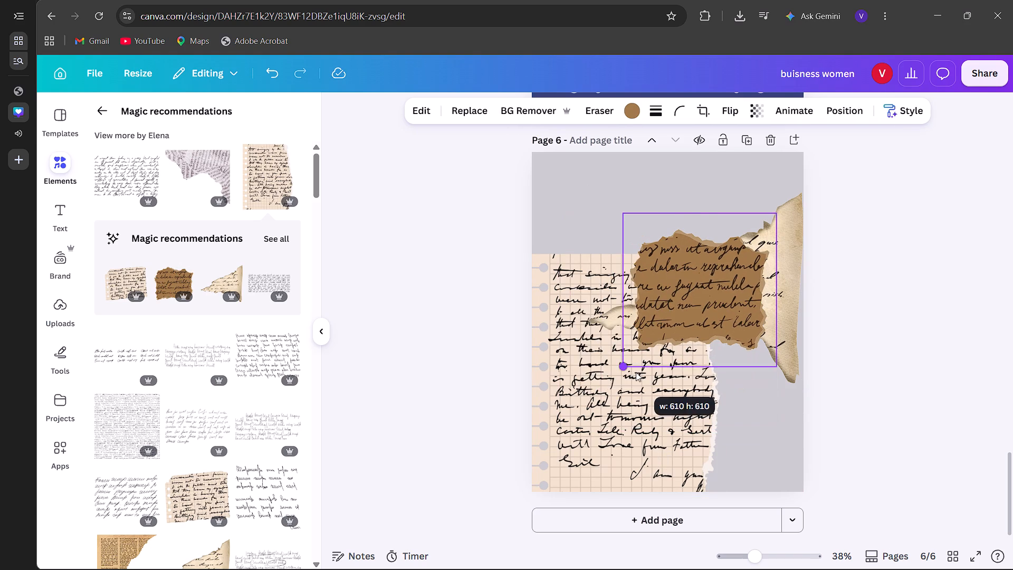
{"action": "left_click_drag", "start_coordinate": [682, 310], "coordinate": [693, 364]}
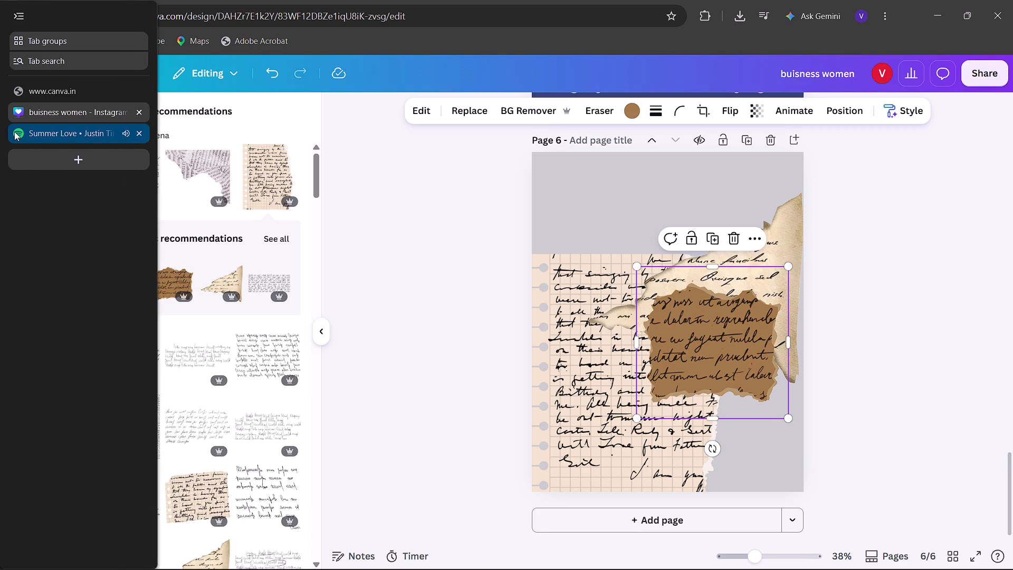
Switch to Spotify, search for "DISCO", and play the single Disco Disco (From "A Gentleman").
{"action": "left_click", "coordinate": [14, 131]}
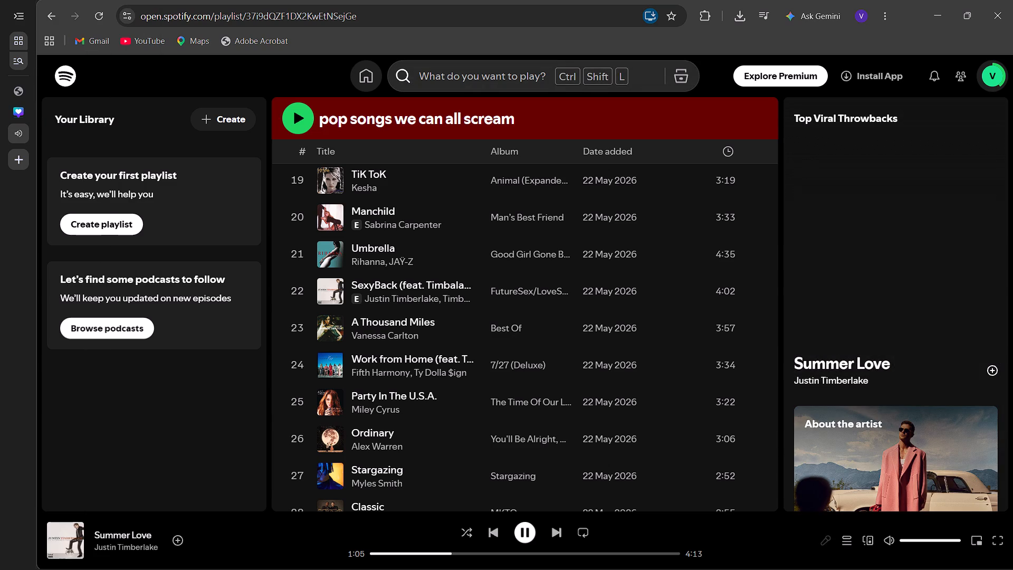
{"action": "left_click", "coordinate": [491, 79]}
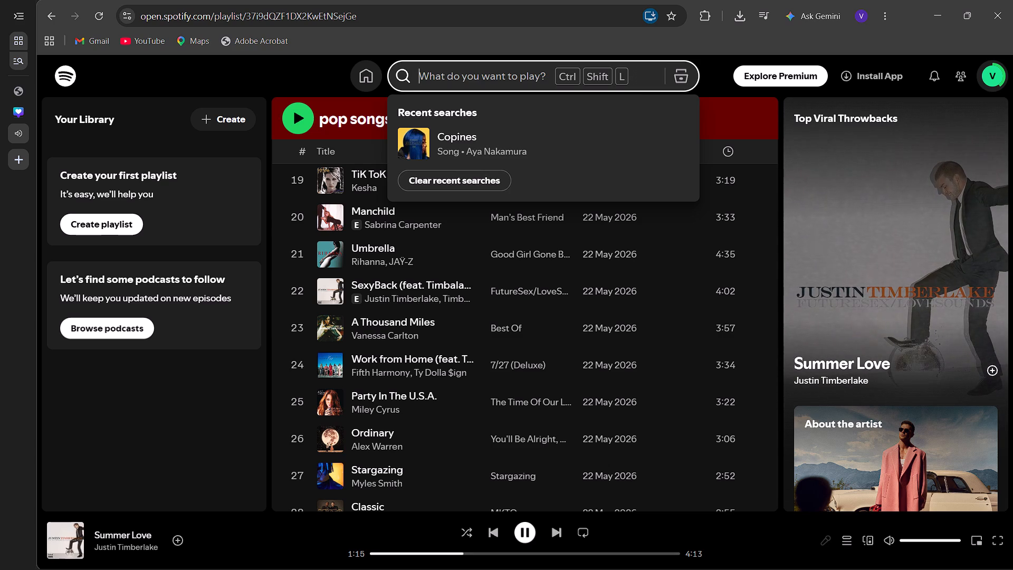
{"action": "type", "text": "DISCO"}
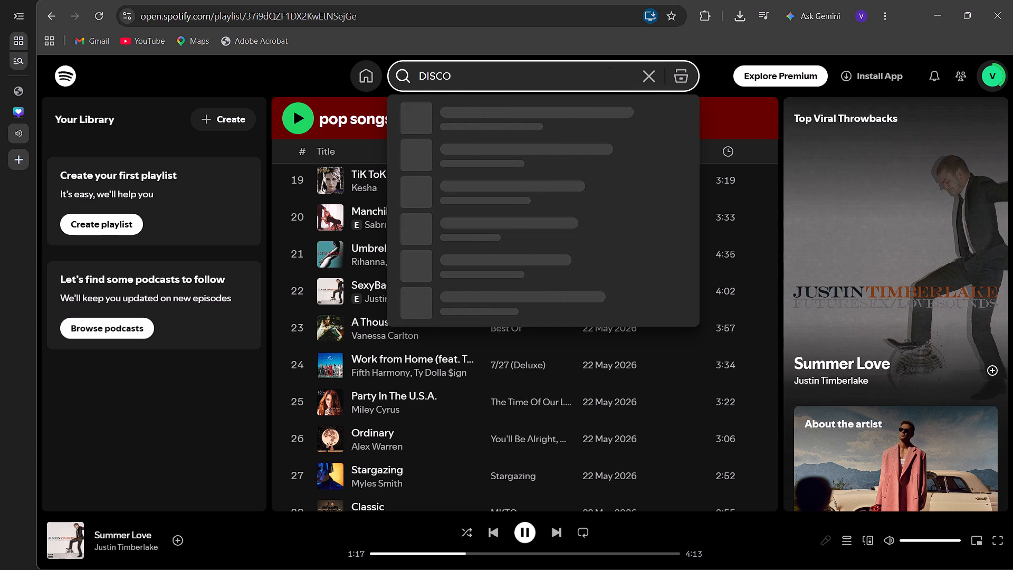
{"action": "key", "text": "Return"}
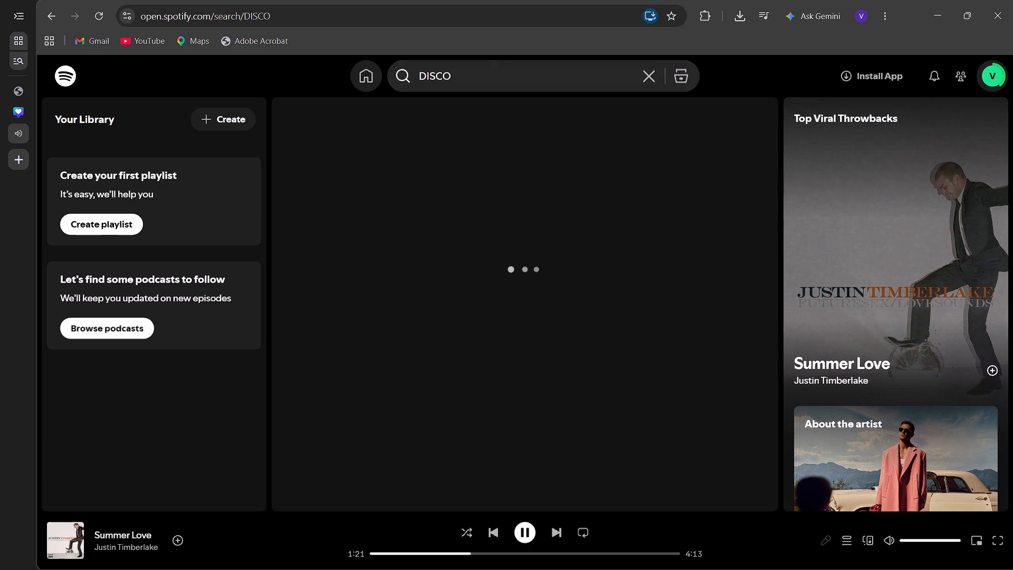
{"action": "left_click", "coordinate": [485, 87]}
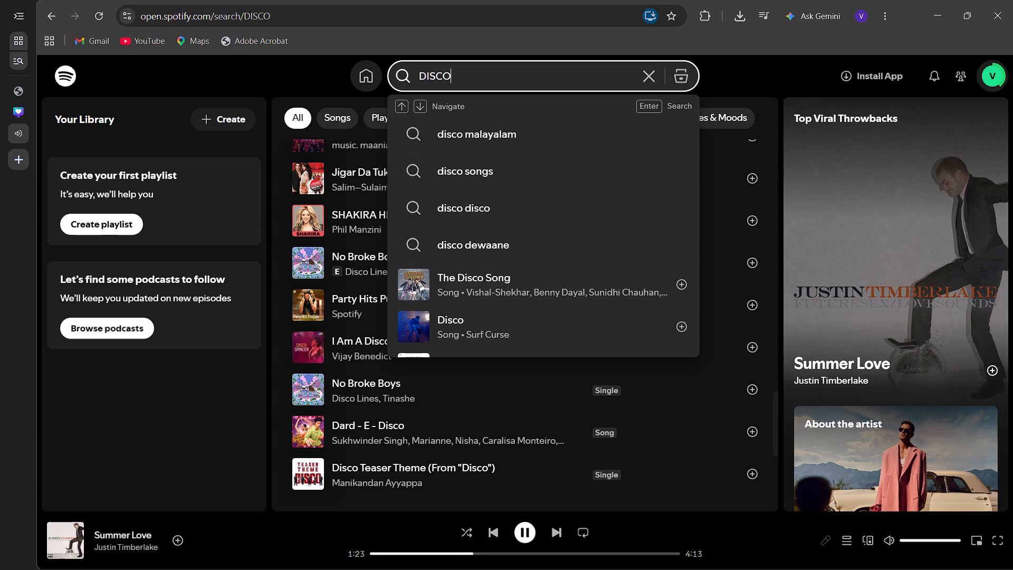
{"action": "left_click", "coordinate": [485, 203]}
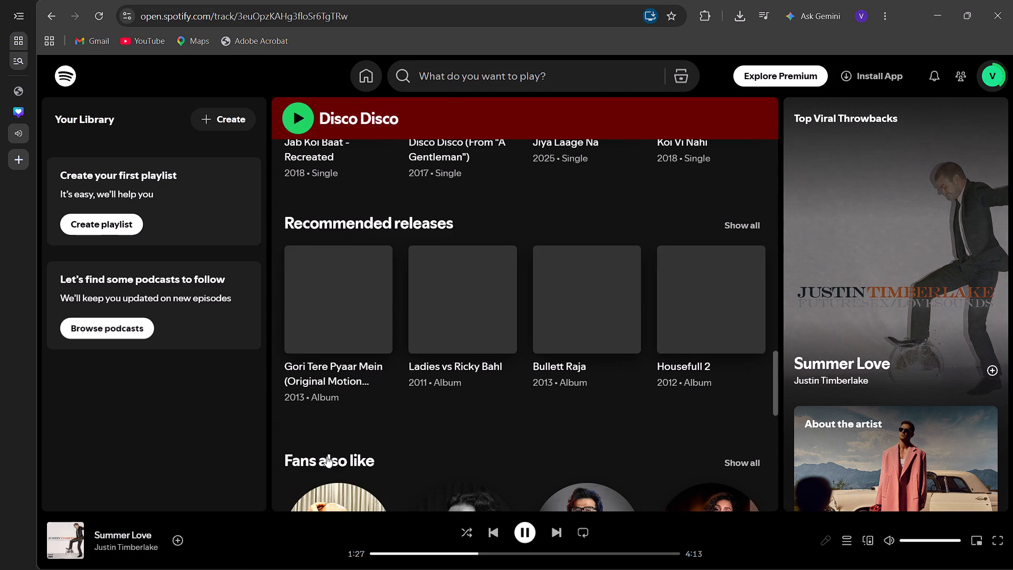
{"action": "scroll", "coordinate": [389, 419], "scroll_direction": "down", "scroll_amount": 4}
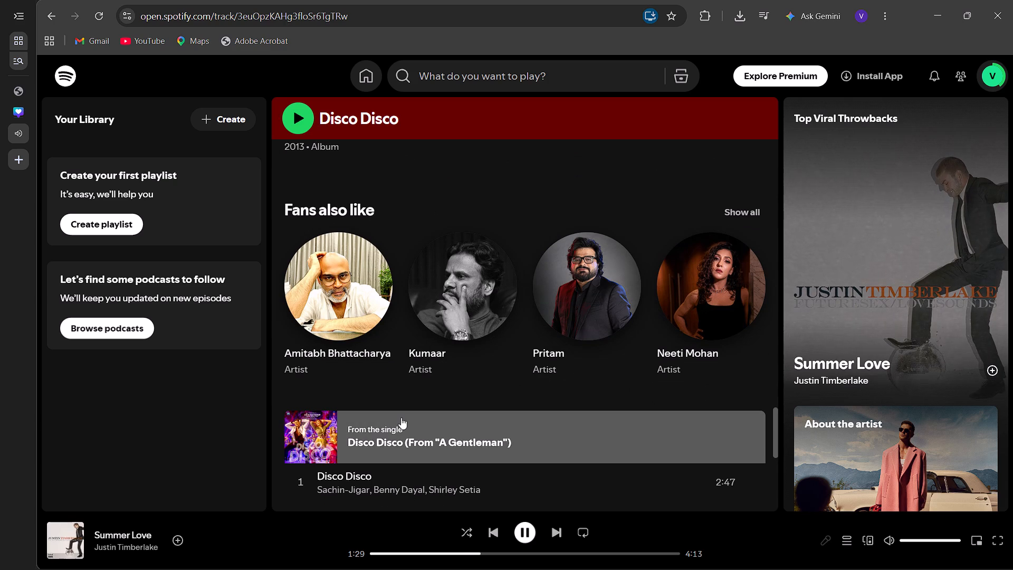
{"action": "left_click", "coordinate": [401, 417]}
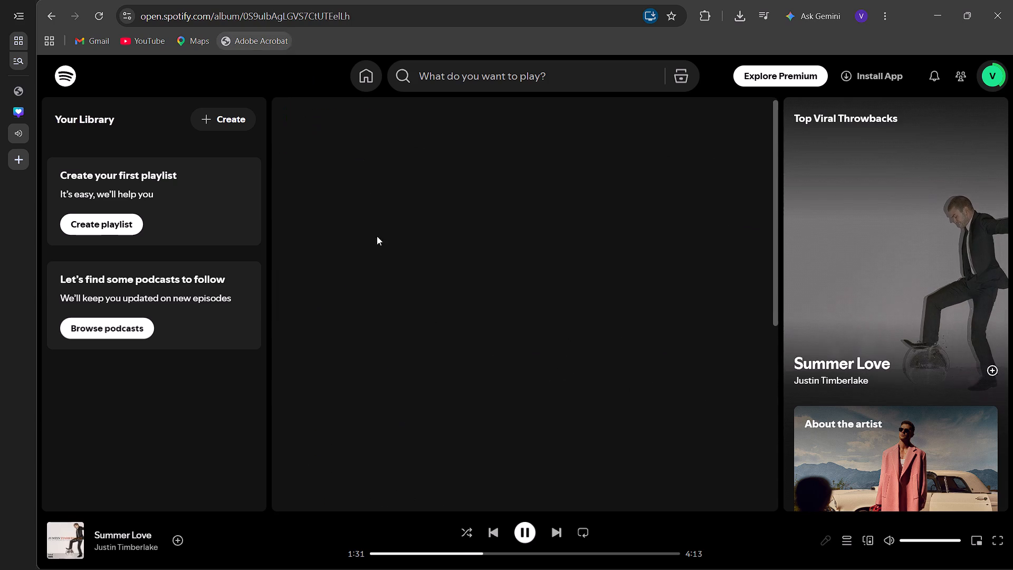
{"action": "scroll", "coordinate": [405, 294], "scroll_direction": "up", "scroll_amount": 6}
{"action": "left_click", "coordinate": [303, 292]}
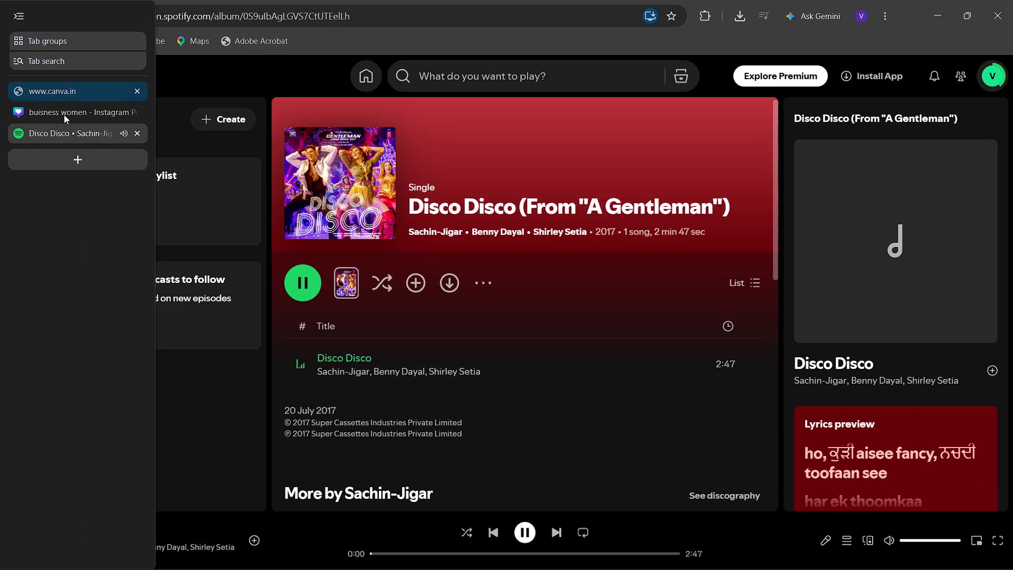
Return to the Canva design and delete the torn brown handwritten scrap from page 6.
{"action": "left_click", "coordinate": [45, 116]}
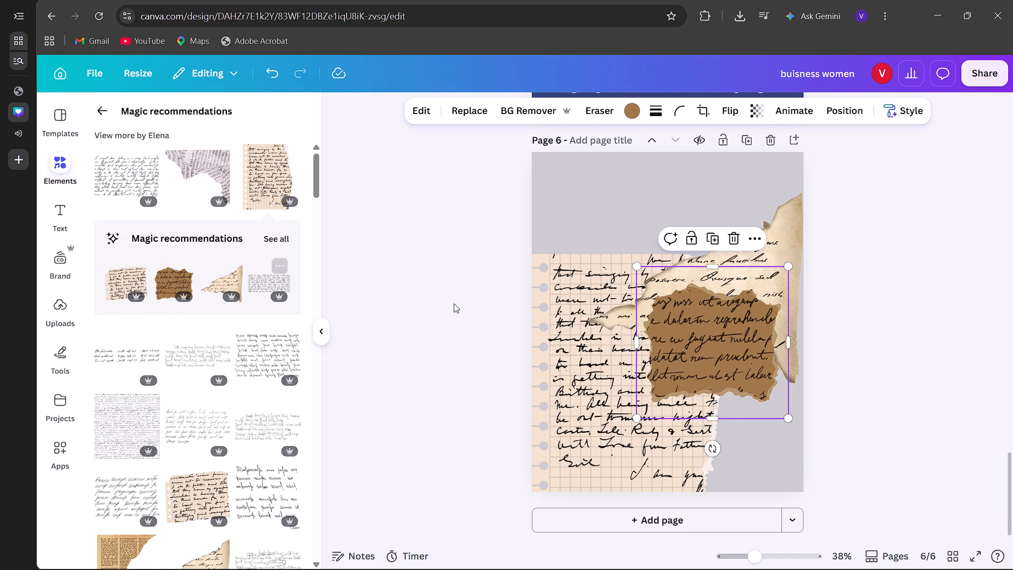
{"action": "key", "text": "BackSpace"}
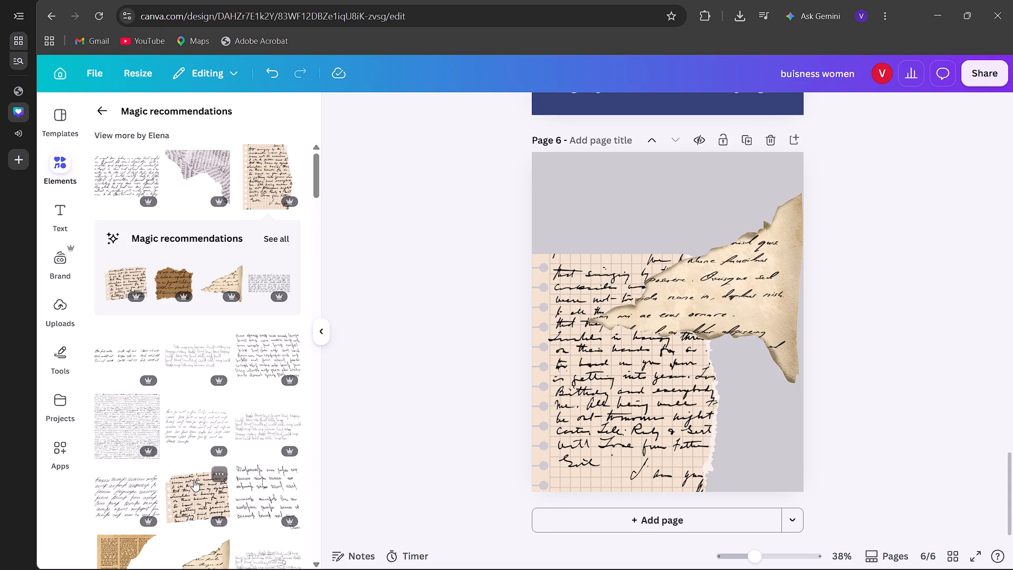
Add the tilted grid-paper handwriting scrap to page 6, enlarge it, and place it over the page's upper-left area.
{"action": "left_click", "coordinate": [185, 480]}
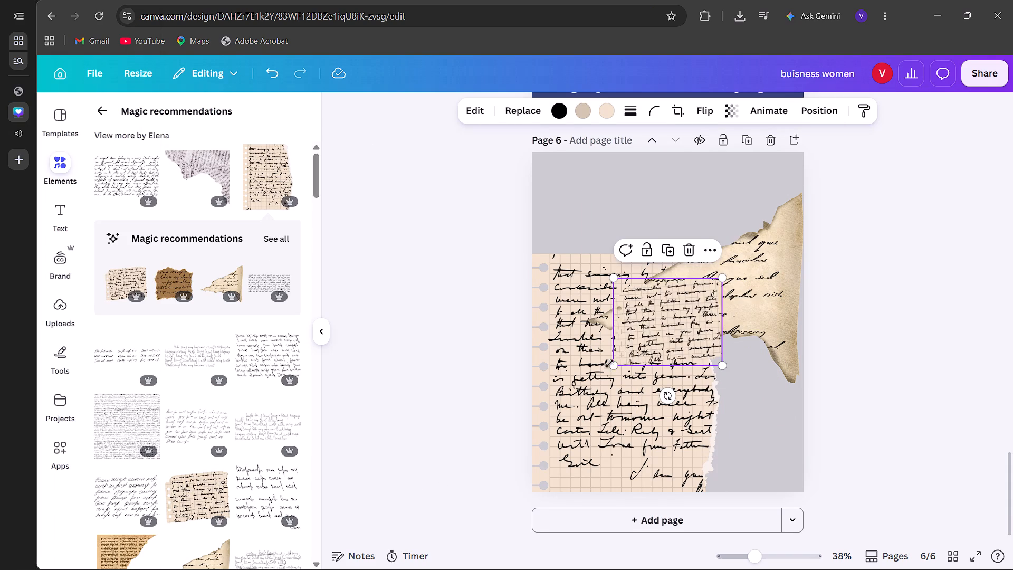
{"action": "left_click_drag", "start_coordinate": [608, 364], "coordinate": [482, 446]}
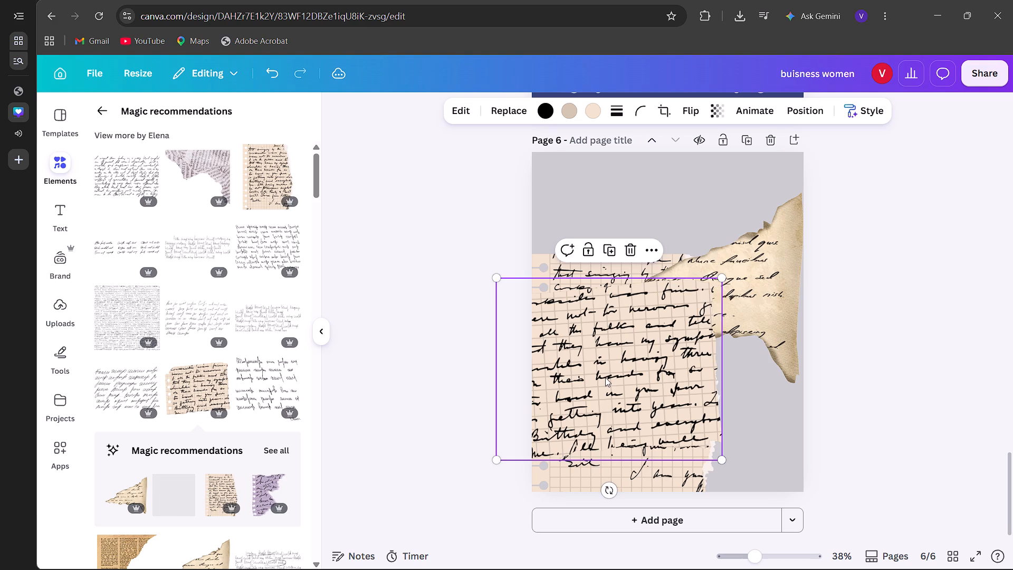
{"action": "left_click_drag", "start_coordinate": [605, 377], "coordinate": [690, 244]}
{"action": "left_click_drag", "start_coordinate": [678, 240], "coordinate": [622, 230]}
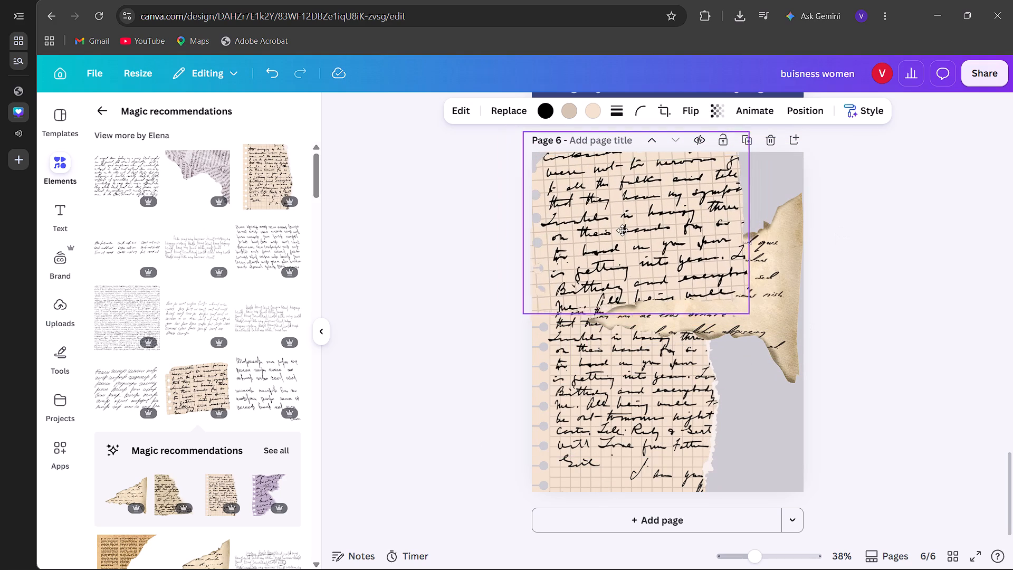
{"action": "left_click_drag", "start_coordinate": [622, 230], "coordinate": [621, 228]}
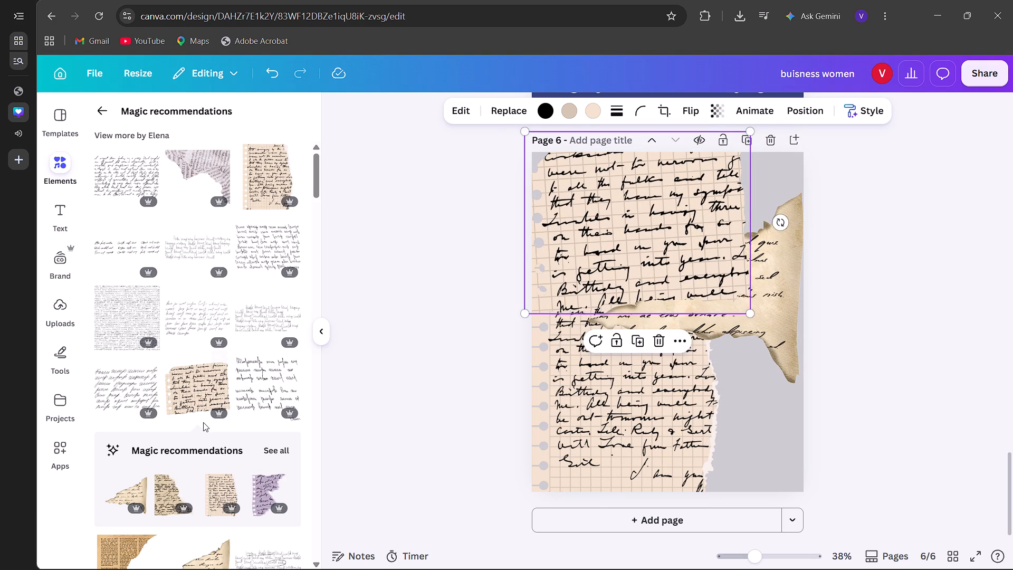
Add the torn purple handwritten note from the recommendations and place it against page 6's left edge, midway down.
{"action": "scroll", "coordinate": [203, 422], "scroll_direction": "down", "scroll_amount": 1}
{"action": "left_click", "coordinate": [275, 384]}
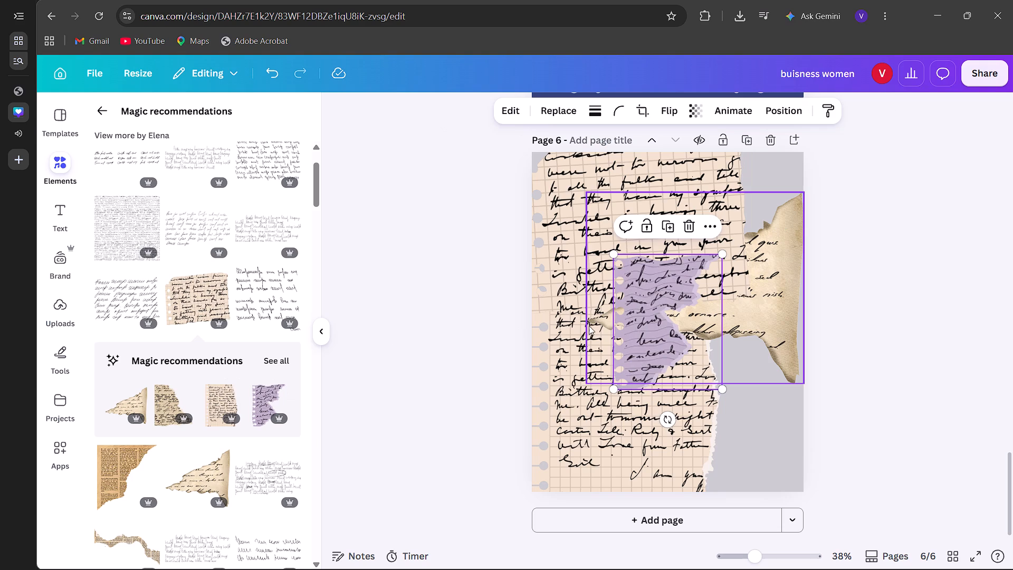
{"action": "left_click_drag", "start_coordinate": [655, 311], "coordinate": [574, 302]}
{"action": "left_click_drag", "start_coordinate": [563, 283], "coordinate": [559, 291]}
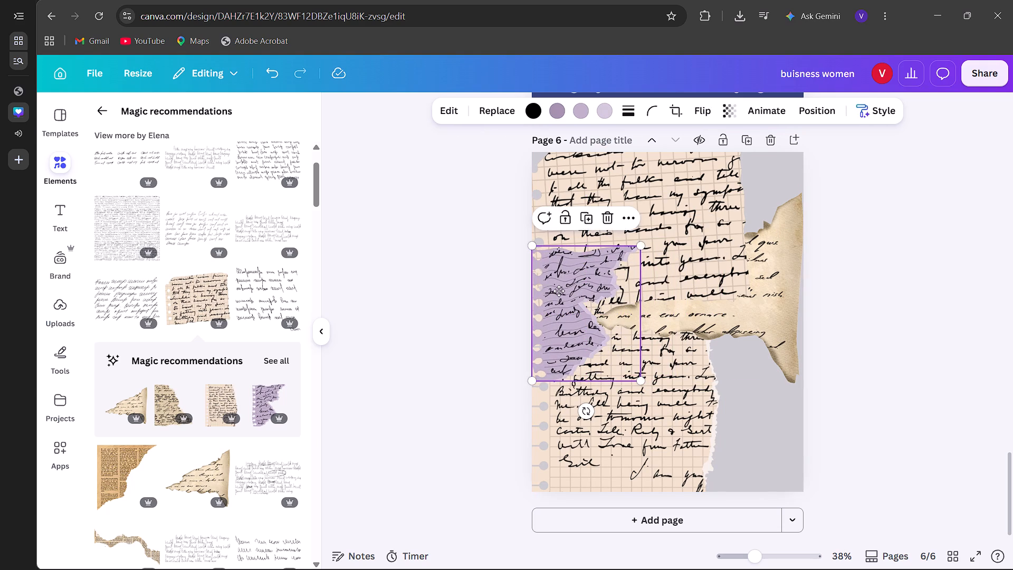
{"action": "left_click_drag", "start_coordinate": [559, 291], "coordinate": [560, 292]}
Add the black-and-white halftone hand holding a pen and place it right of centre on page 6, over the letter scrap.
{"action": "scroll", "coordinate": [216, 338], "scroll_direction": "down", "scroll_amount": 3}
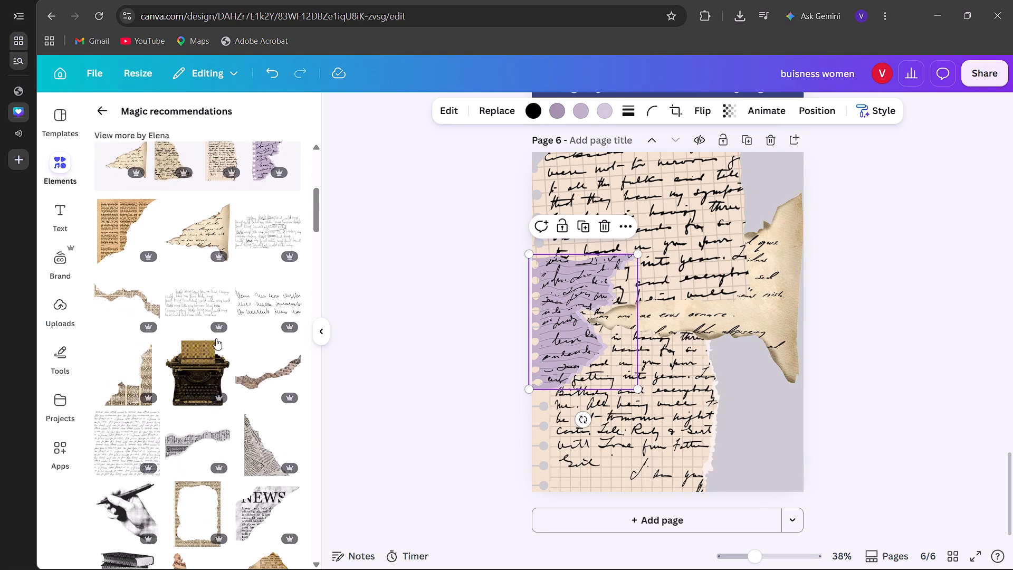
{"action": "scroll", "coordinate": [216, 338], "scroll_direction": "down", "scroll_amount": 2}
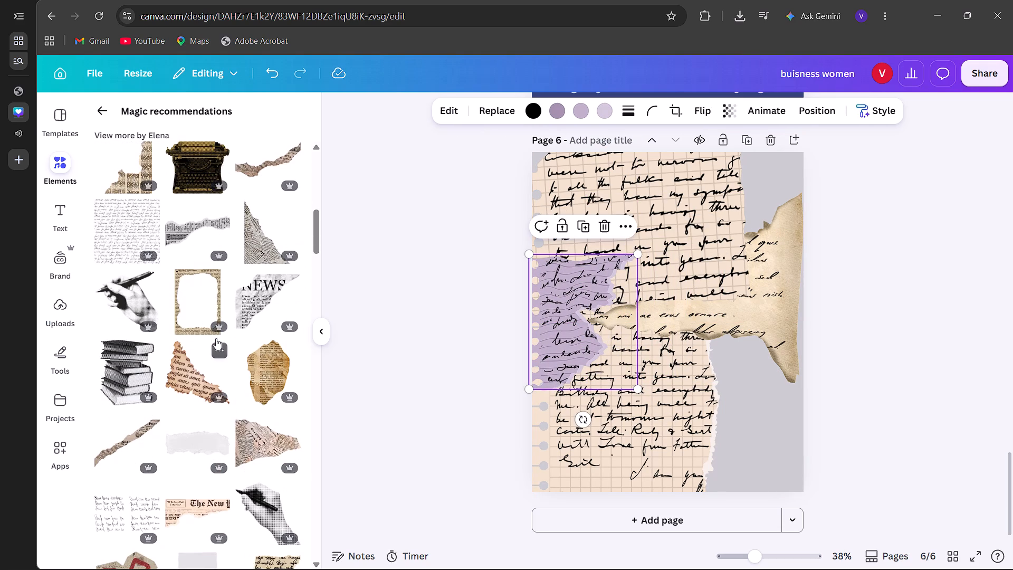
{"action": "left_click", "coordinate": [256, 500]}
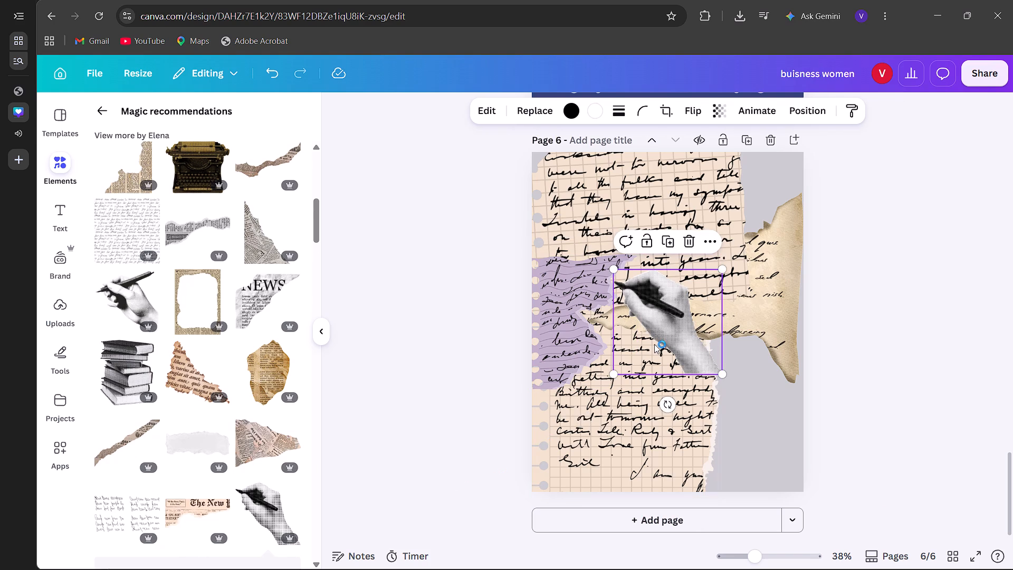
{"action": "left_click_drag", "start_coordinate": [654, 344], "coordinate": [712, 371]}
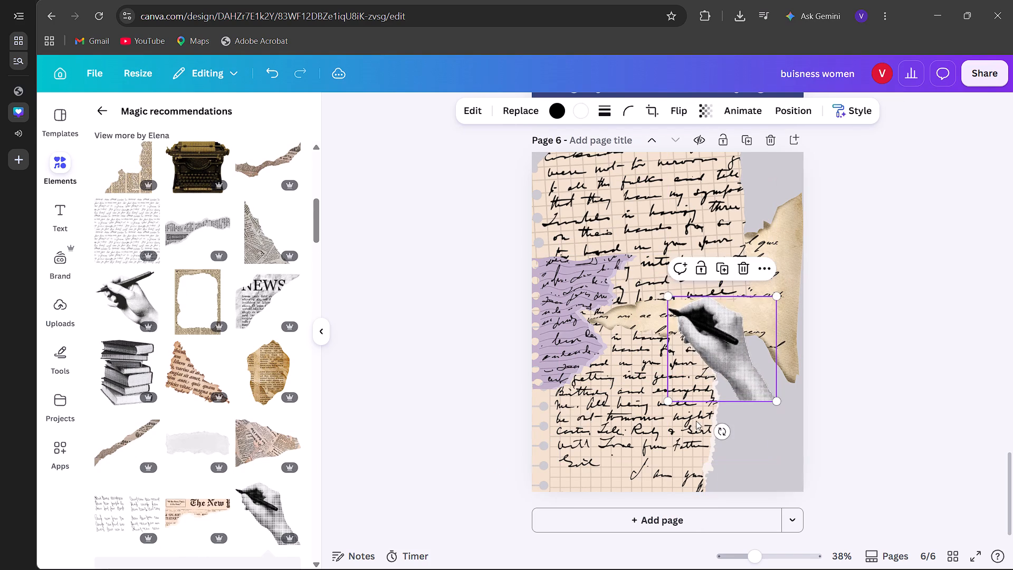
Add a seventh page to the design.
{"action": "left_click", "coordinate": [665, 529]}
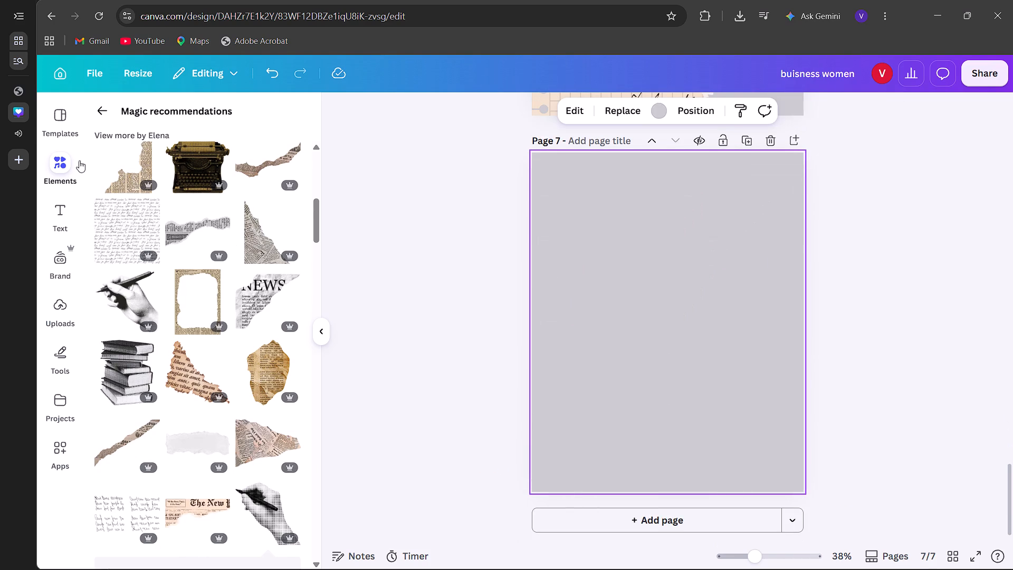
Replace the handwriting search with a search for "BLACK AND WHITE" graphics.
{"action": "left_click", "coordinate": [105, 113]}
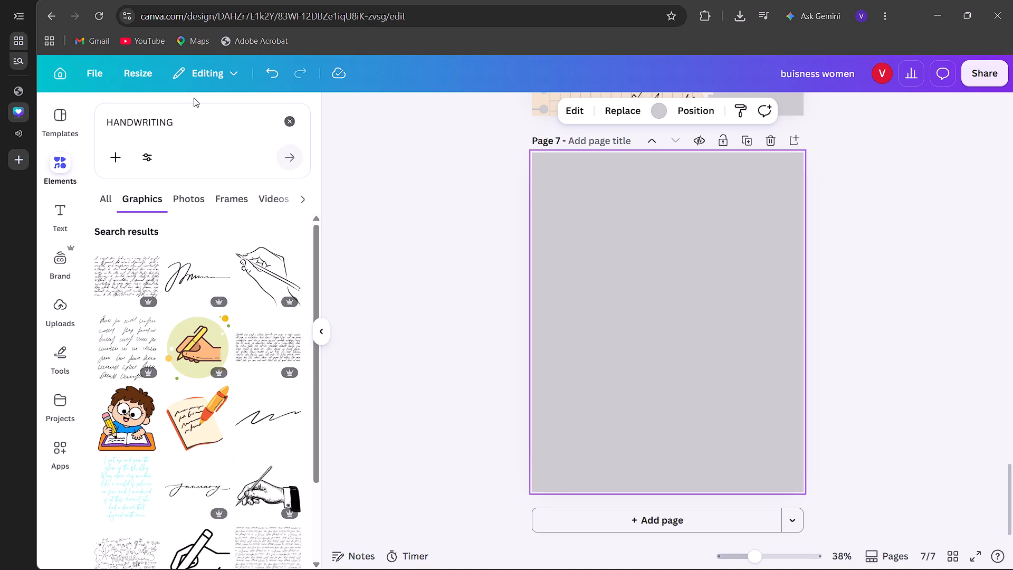
{"action": "left_click", "coordinate": [198, 120]}
{"action": "key", "text": "BackSpace"}
{"action": "key", "text": "BackSpace"}
{"action": "key", "text": "BackSpace"}
{"action": "key", "text": "BackSpace"}
{"action": "key", "text": "BackSpace"}
{"action": "key", "text": "BackSpace"}
{"action": "key", "text": "BackSpace"}
{"action": "key", "text": "BackSpace"}
{"action": "key", "text": "BackSpace"}
{"action": "key", "text": "BackSpace"}
{"action": "key", "text": "BackSpace"}
{"action": "key", "text": "BackSpace"}
{"action": "key", "text": "BackSpace"}
{"action": "key", "text": "BackSpace"}
{"action": "key", "text": "BackSpace"}
{"action": "key", "text": "BackSpace"}
{"action": "key", "text": "BackSpace"}
{"action": "key", "text": "BackSpace"}
{"action": "key", "text": "BackSpace"}
{"action": "key", "text": "BackSpace"}
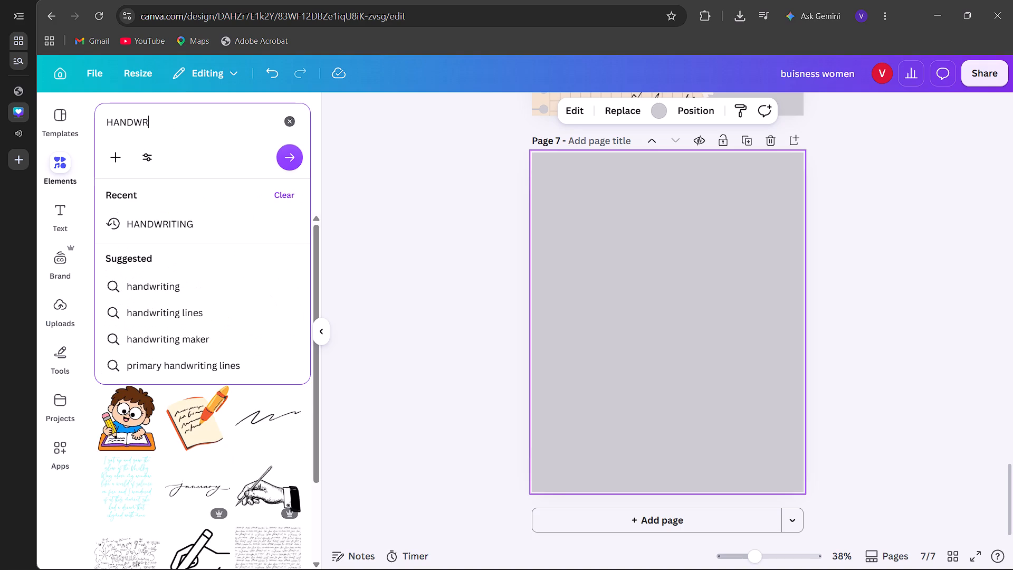
{"action": "type", "text": "BLACK AND WHITE"}
{"action": "key", "text": "Return"}
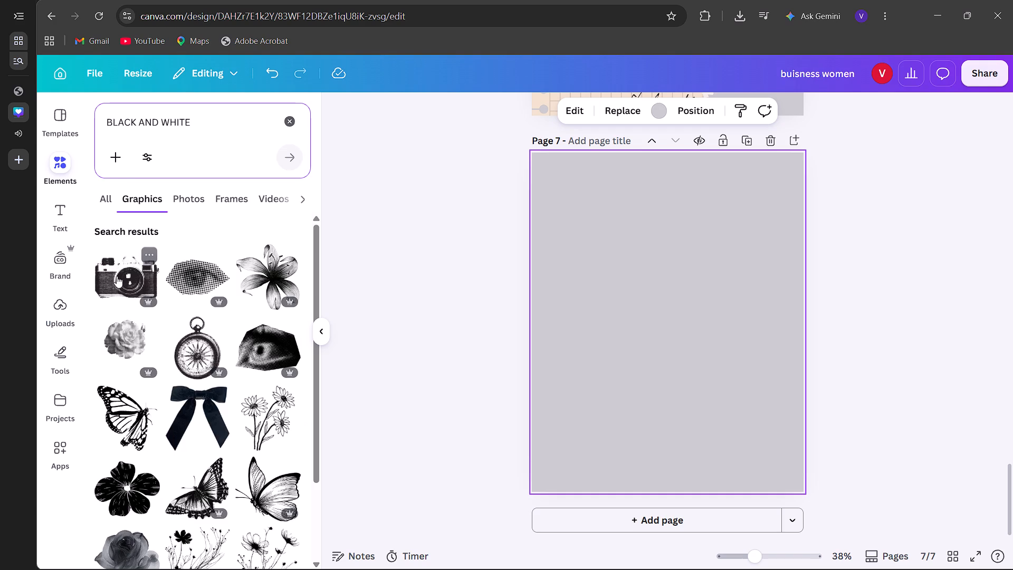
Add the black-and-white checkerboard graphic to page 7, enlarge it to nearly the page width, and centre it on the page.
{"action": "scroll", "coordinate": [165, 363], "scroll_direction": "down", "scroll_amount": 4}
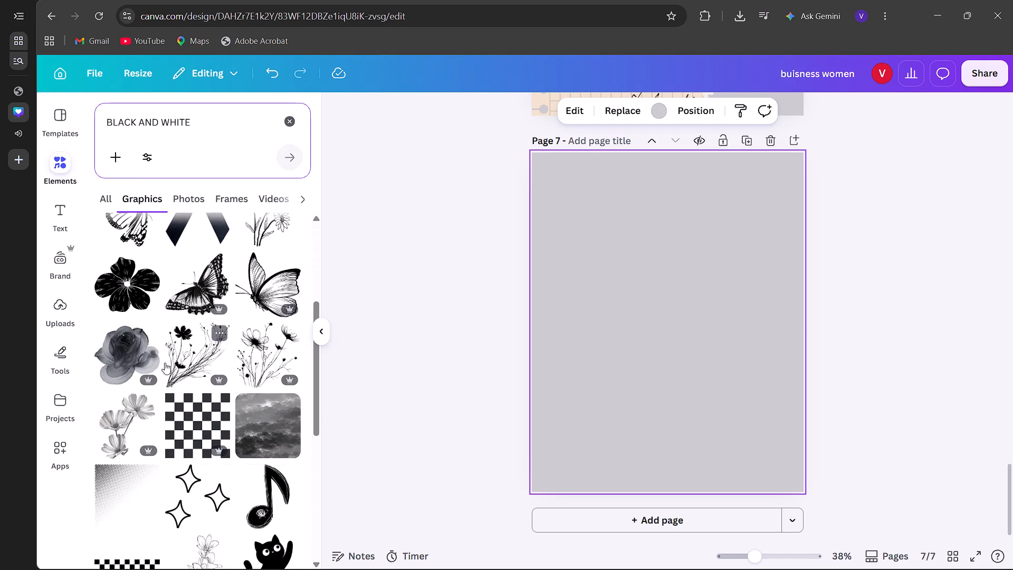
{"action": "left_click", "coordinate": [181, 412]}
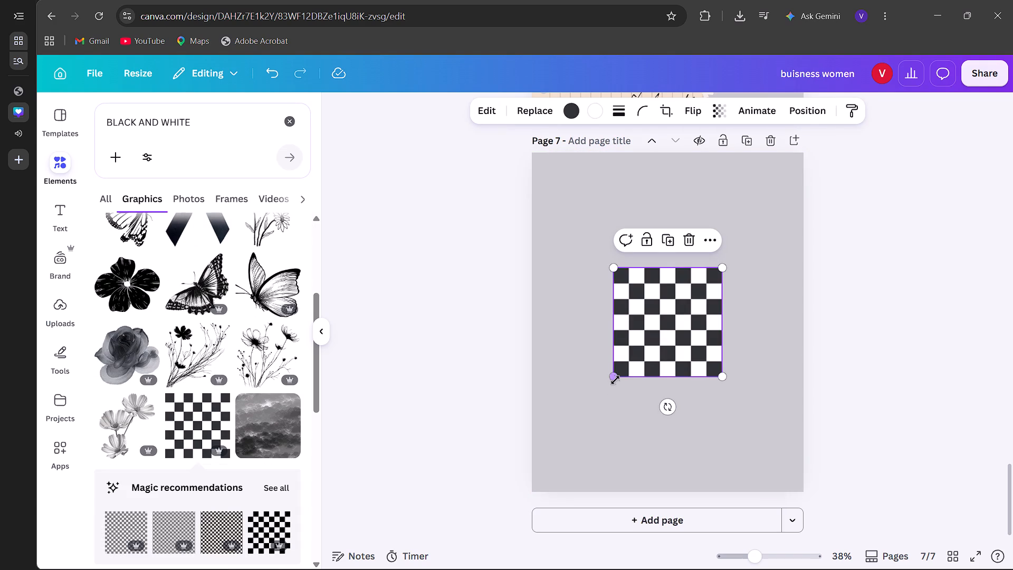
{"action": "left_click_drag", "start_coordinate": [615, 379], "coordinate": [512, 529]}
{"action": "left_click_drag", "start_coordinate": [626, 406], "coordinate": [692, 392]}
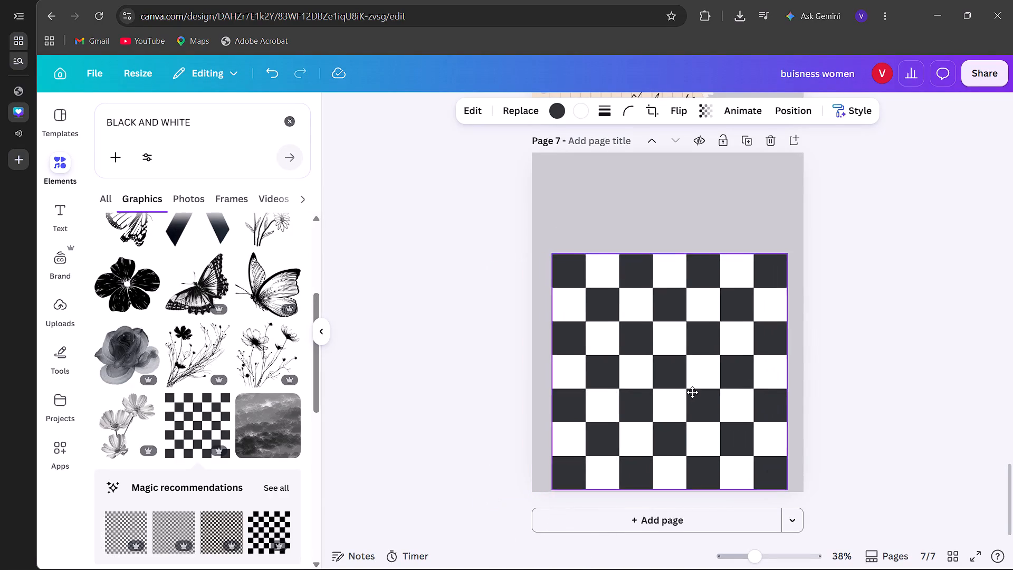
{"action": "left_click_drag", "start_coordinate": [692, 392], "coordinate": [692, 341]}
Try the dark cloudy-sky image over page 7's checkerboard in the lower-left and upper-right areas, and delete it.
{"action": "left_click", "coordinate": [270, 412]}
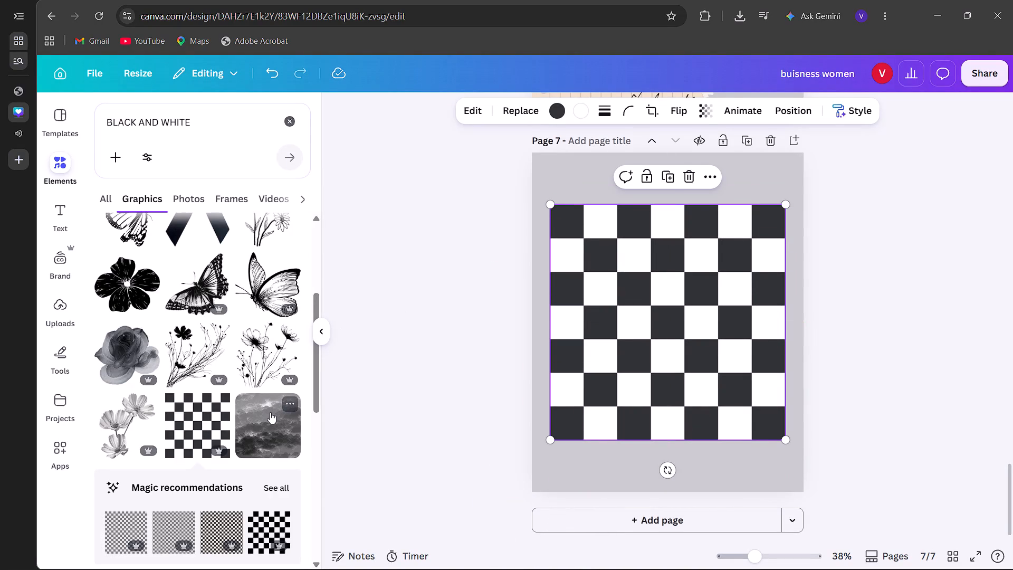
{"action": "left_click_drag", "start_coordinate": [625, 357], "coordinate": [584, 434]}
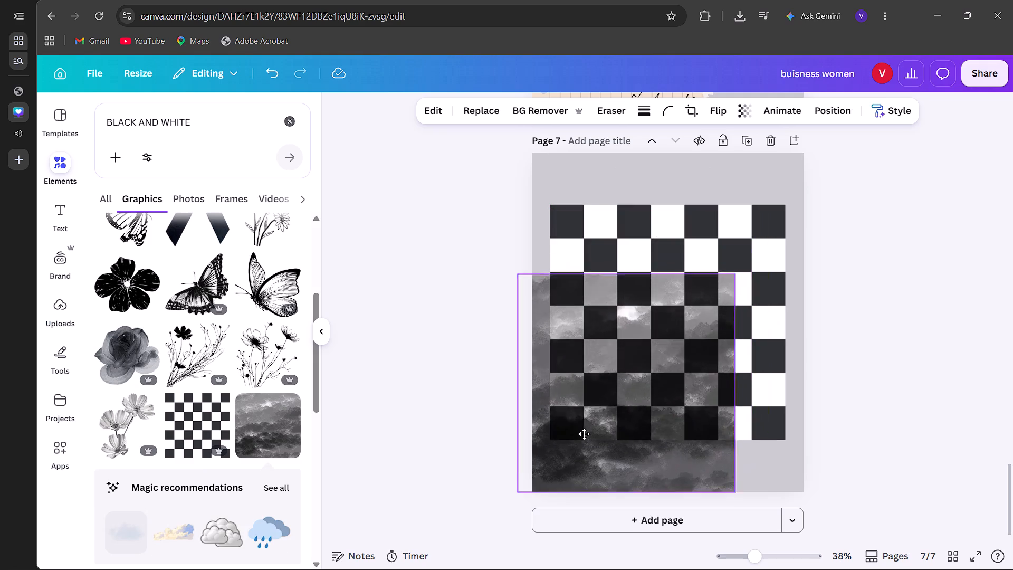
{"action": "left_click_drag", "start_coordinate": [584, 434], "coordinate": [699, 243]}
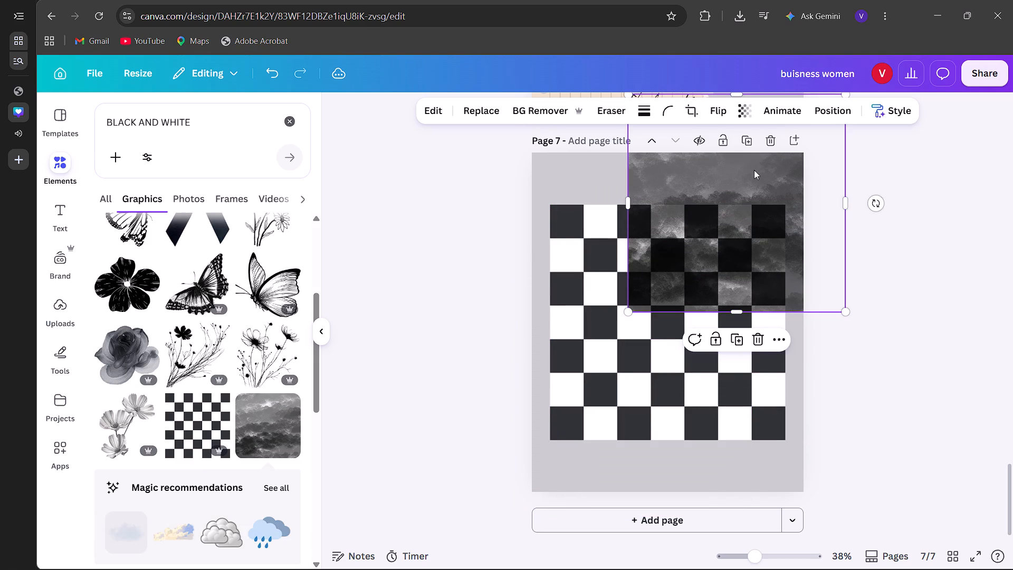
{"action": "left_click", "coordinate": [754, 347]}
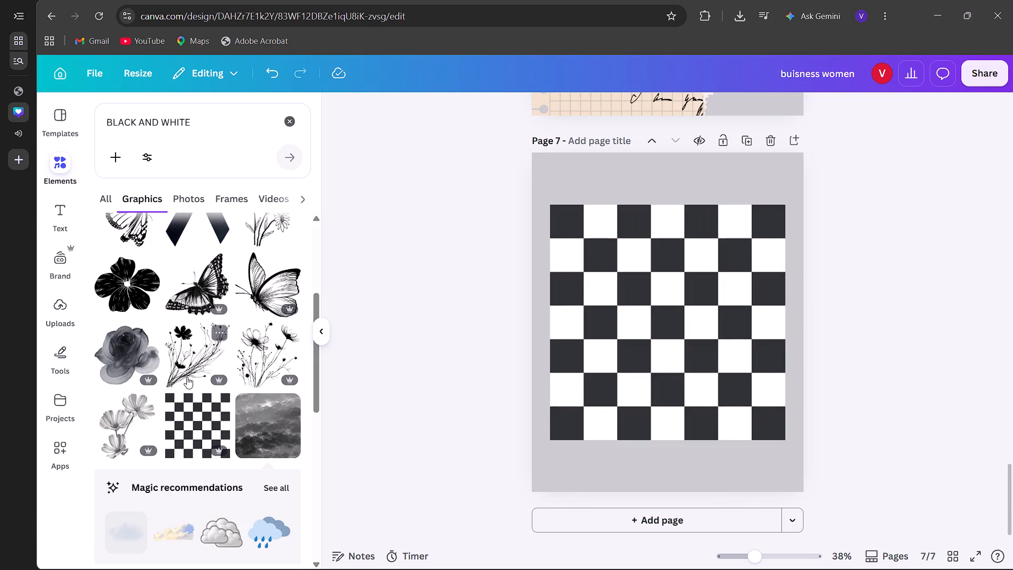
Add the vintage compass graphic to page 7, shrink it, and place it over the checkerboard's upper-right corner.
{"action": "scroll", "coordinate": [187, 377], "scroll_direction": "up", "scroll_amount": 3}
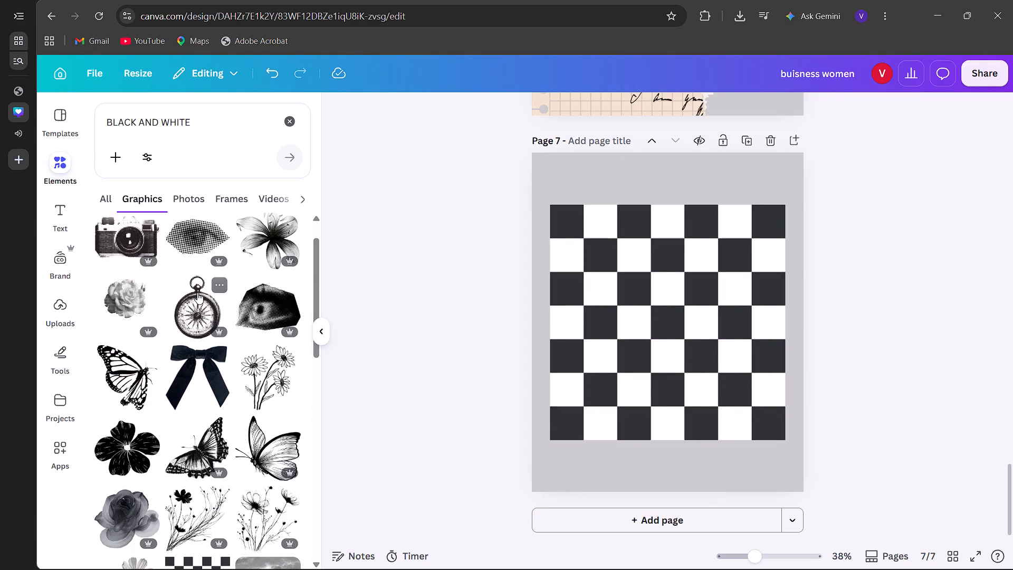
{"action": "left_click", "coordinate": [197, 292]}
{"action": "left_click_drag", "start_coordinate": [647, 324], "coordinate": [721, 236]}
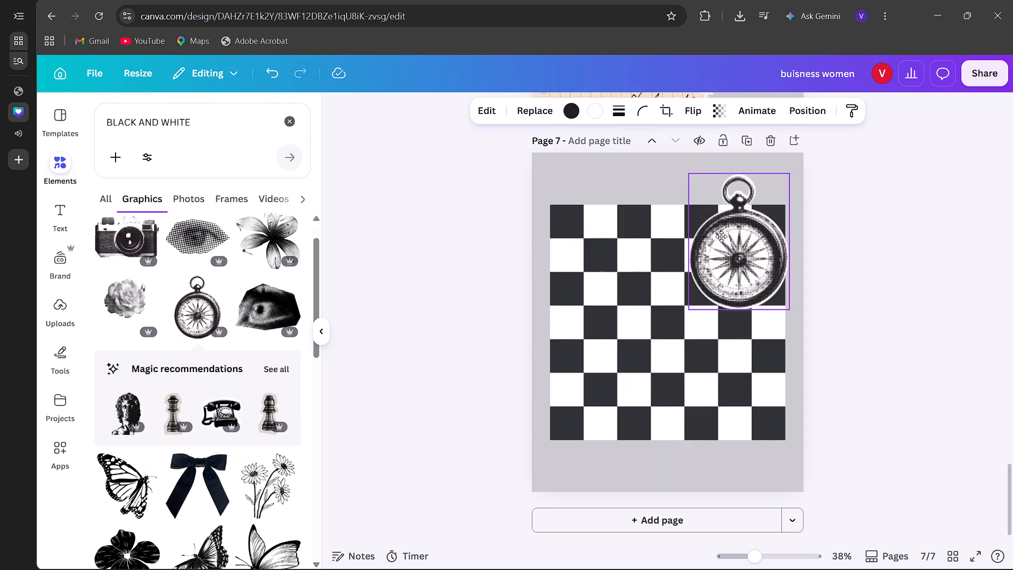
{"action": "left_click_drag", "start_coordinate": [721, 236], "coordinate": [727, 221]}
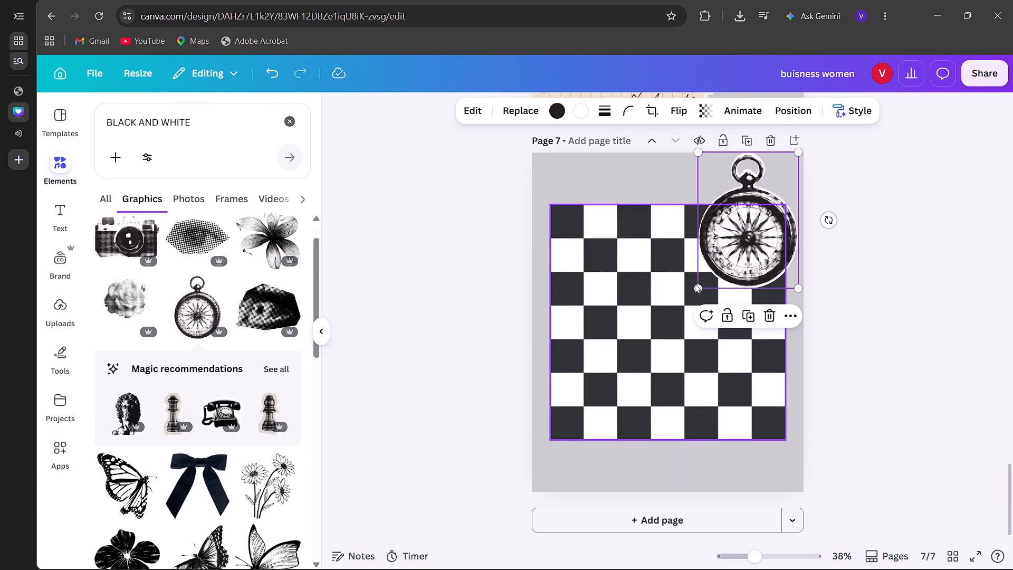
{"action": "left_click_drag", "start_coordinate": [695, 288], "coordinate": [731, 259]}
{"action": "left_click_drag", "start_coordinate": [758, 216], "coordinate": [746, 231]}
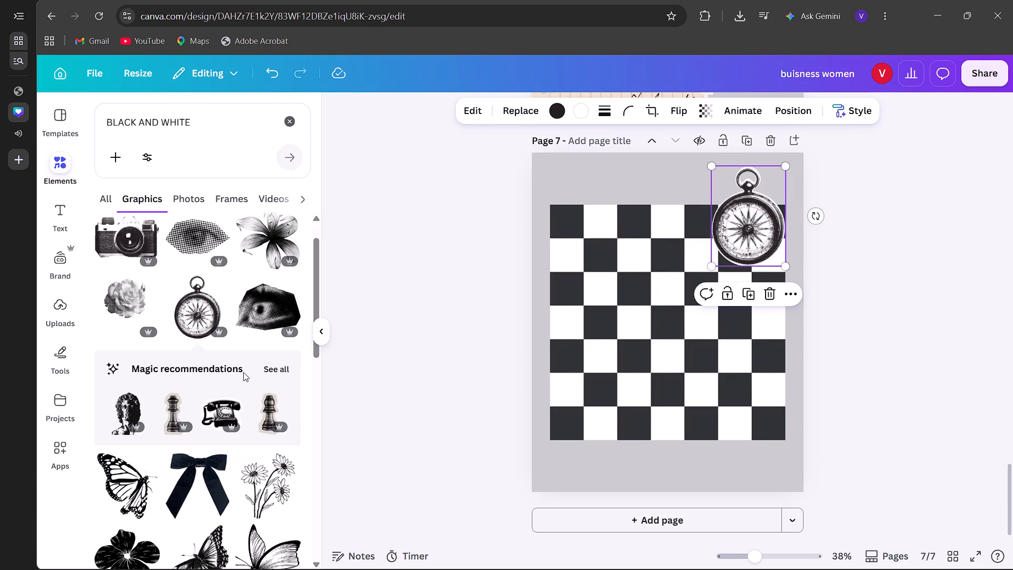
Add the black-and-white lily graphic, shrink it, and place it overlapping the compass's lower-left side.
{"action": "scroll", "coordinate": [243, 372], "scroll_direction": "up", "scroll_amount": 2}
{"action": "left_click", "coordinate": [250, 311]}
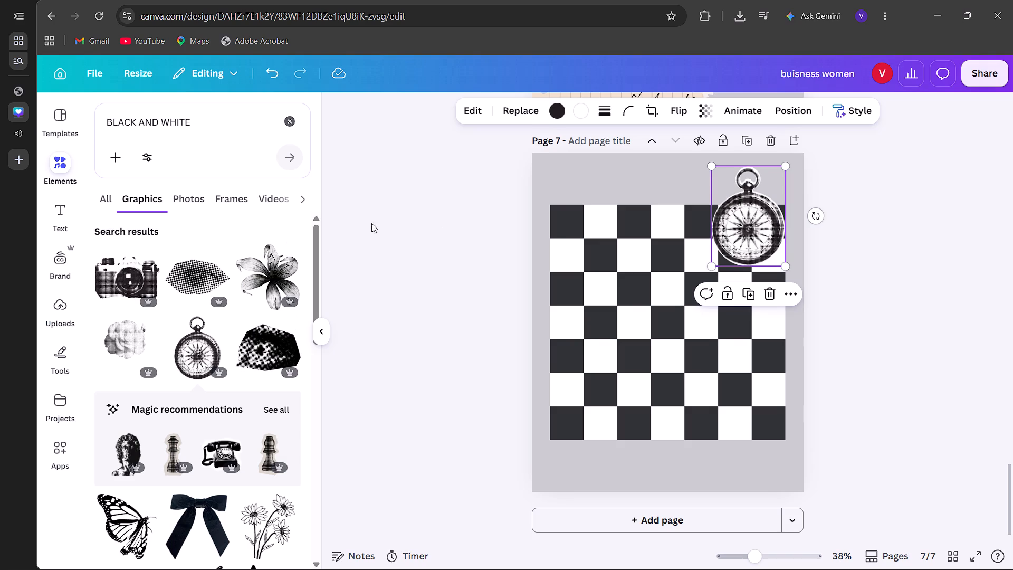
{"action": "left_click", "coordinate": [247, 282]}
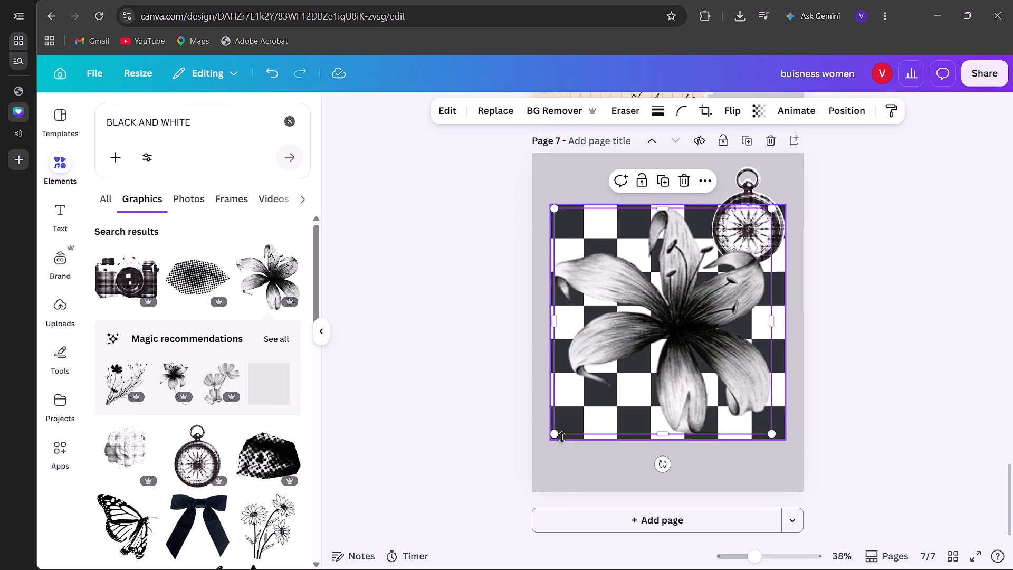
{"action": "left_click_drag", "start_coordinate": [552, 430], "coordinate": [696, 309]}
{"action": "left_click", "coordinate": [747, 236]}
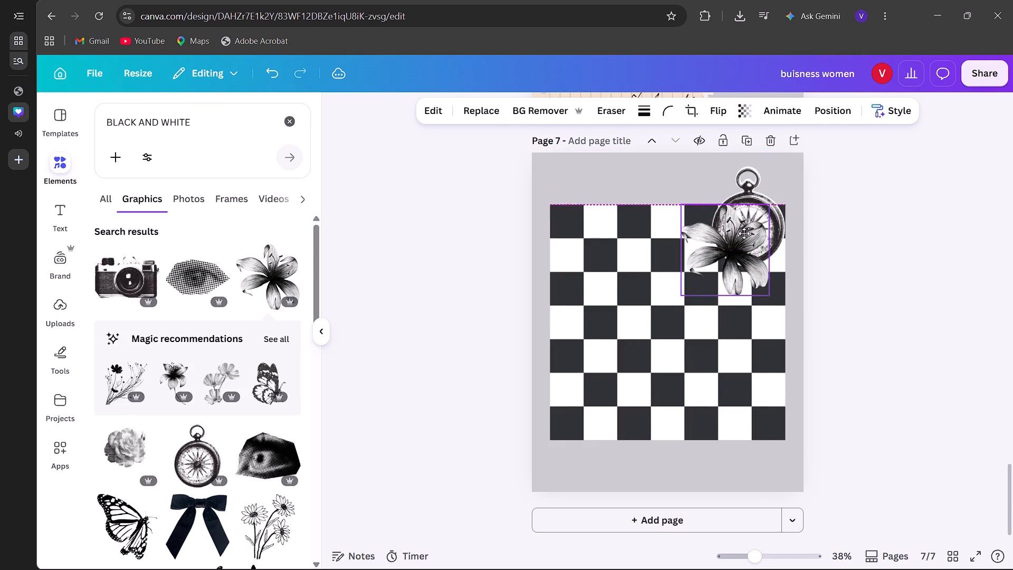
Delete the checkerboard graphic from page 7.
{"action": "left_click", "coordinate": [665, 324]}
{"action": "key", "text": "BackSpace"}
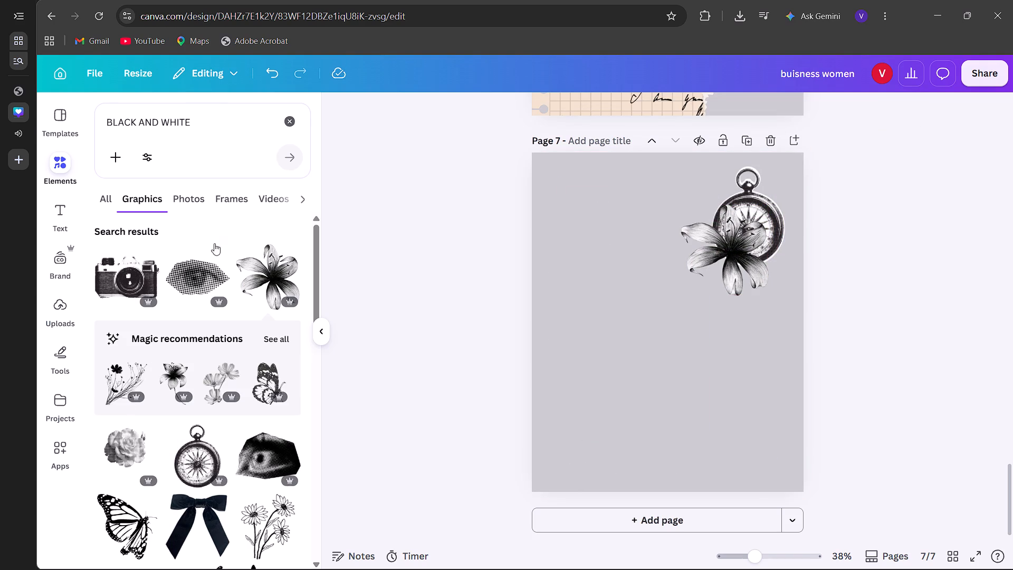
Extend the graphics search to "BLACK AND WHITE PAPER".
{"action": "left_click", "coordinate": [208, 113]}
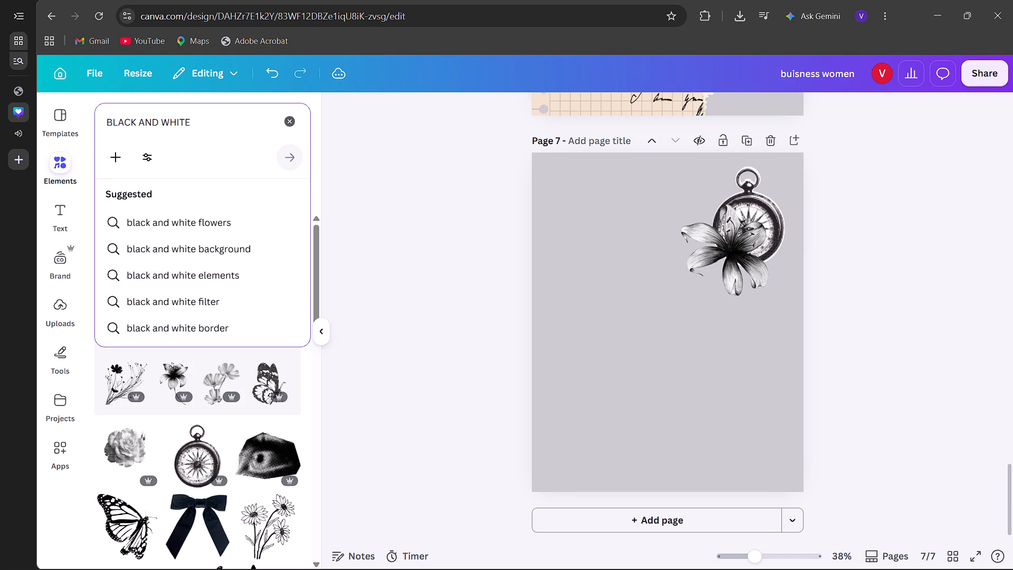
{"action": "key", "text": "space"}
{"action": "type", "text": "PAPER"}
{"action": "key", "text": "Return"}
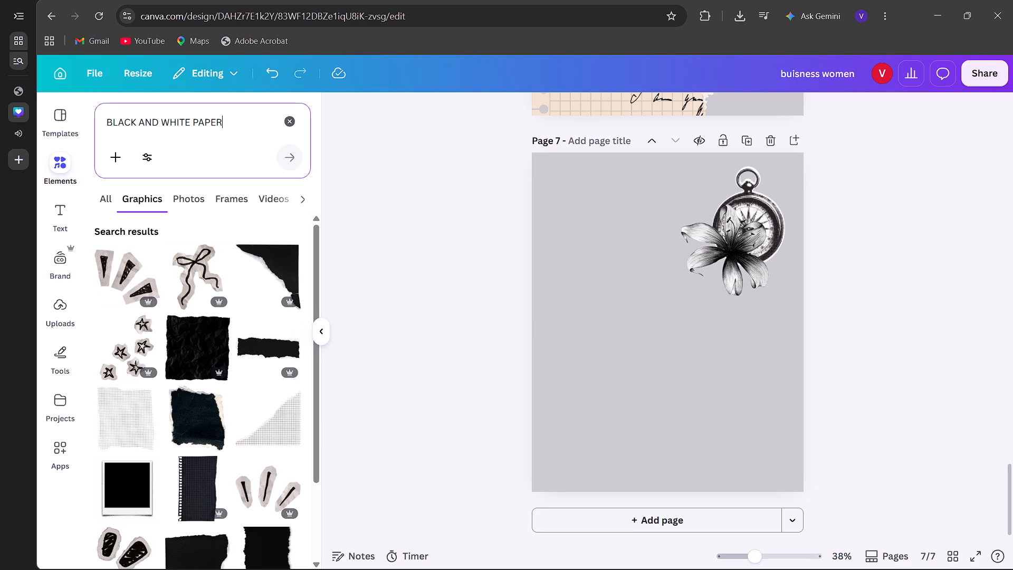
Add the dark torn paper with cream edges and place it over page 7's upper-left corner, slightly past the page edges.
{"action": "left_click", "coordinate": [212, 426]}
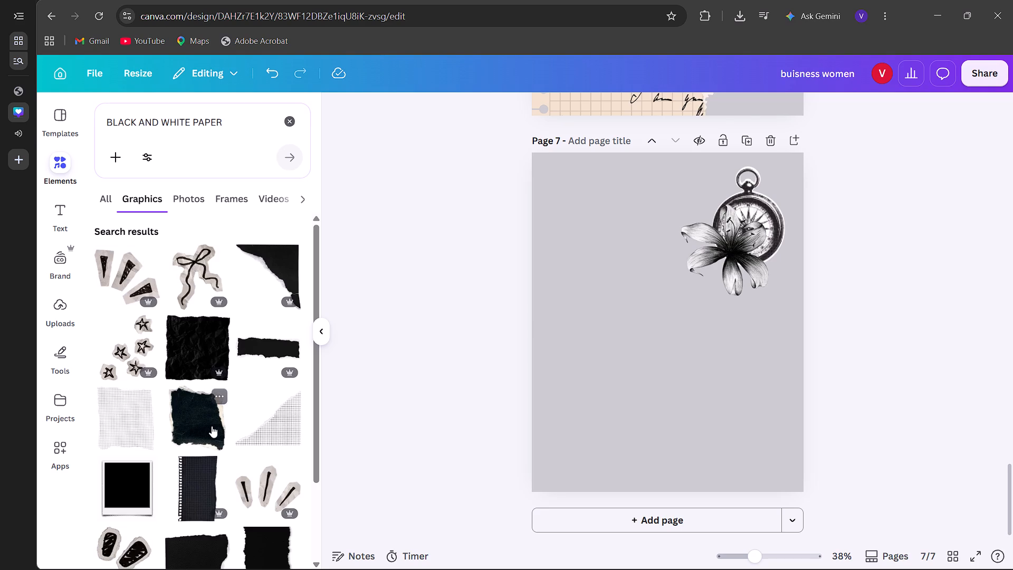
{"action": "left_click_drag", "start_coordinate": [575, 358], "coordinate": [536, 299]}
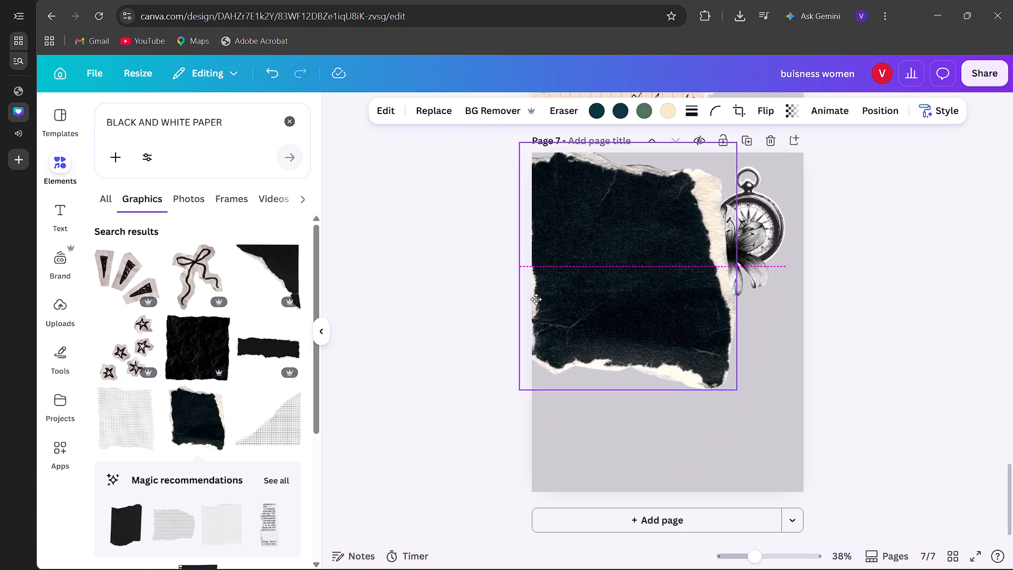
{"action": "left_click_drag", "start_coordinate": [536, 299], "coordinate": [533, 287]}
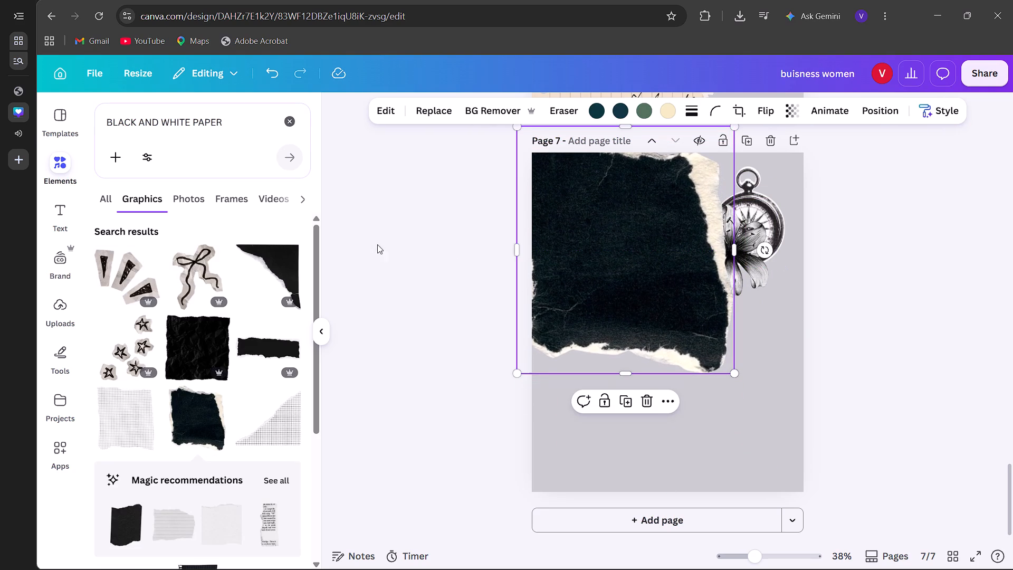
Add the black torn corner paper with a white ripped edge and place it over page 7's upper-right corner.
{"action": "left_click", "coordinate": [265, 271]}
{"action": "left_click_drag", "start_coordinate": [687, 252], "coordinate": [723, 179]}
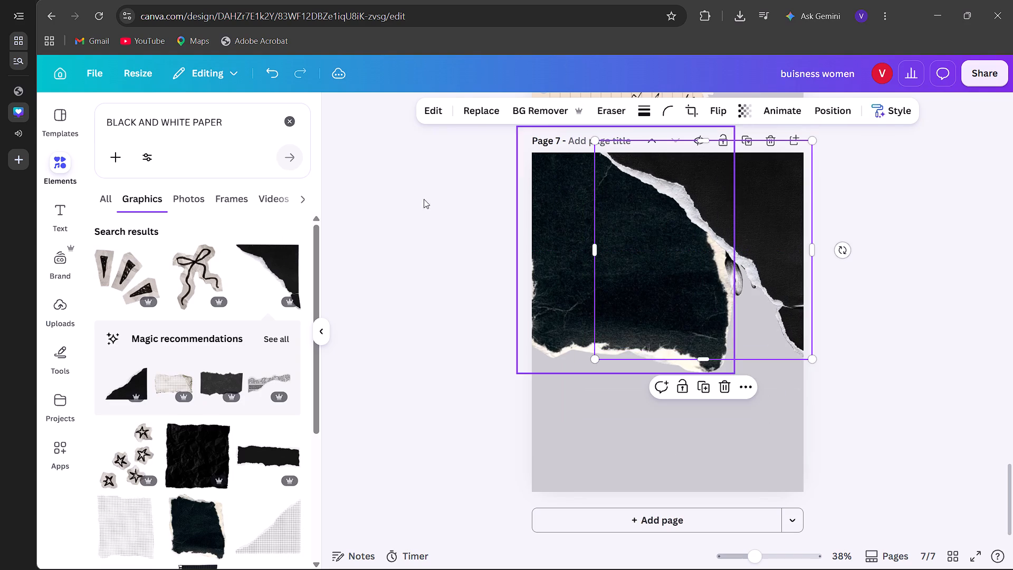
Add the curved torn newspaper strip from the full set of similar recommendations and place it along page 7's left edge.
{"action": "left_click", "coordinate": [281, 338]}
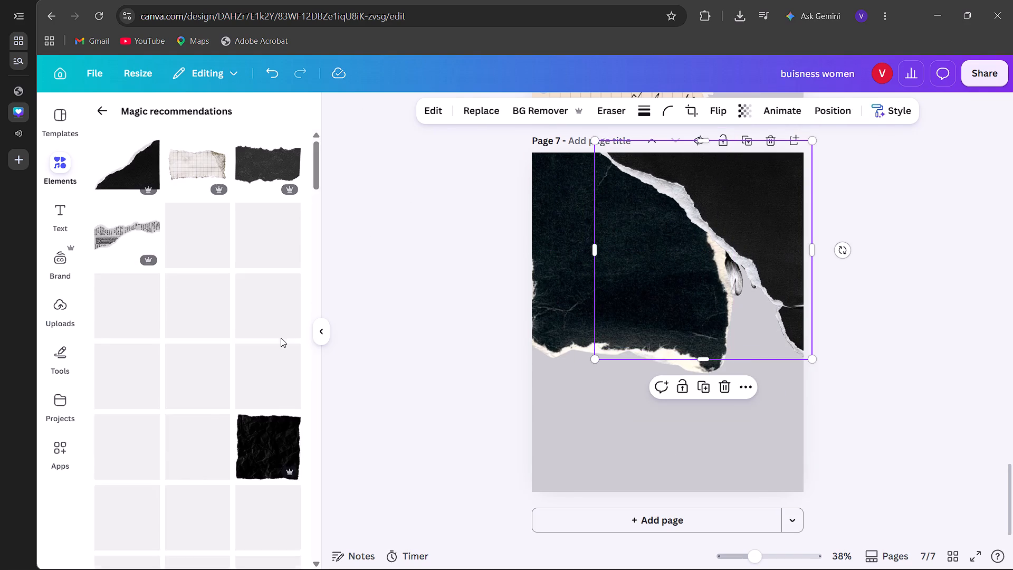
{"action": "left_click", "coordinate": [179, 254]}
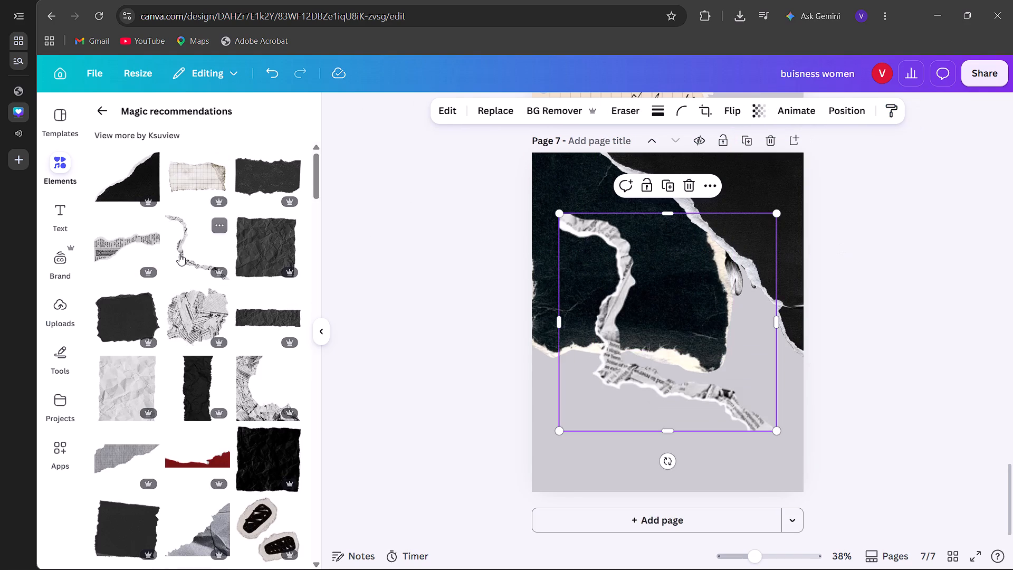
{"action": "left_click_drag", "start_coordinate": [605, 322], "coordinate": [568, 321]}
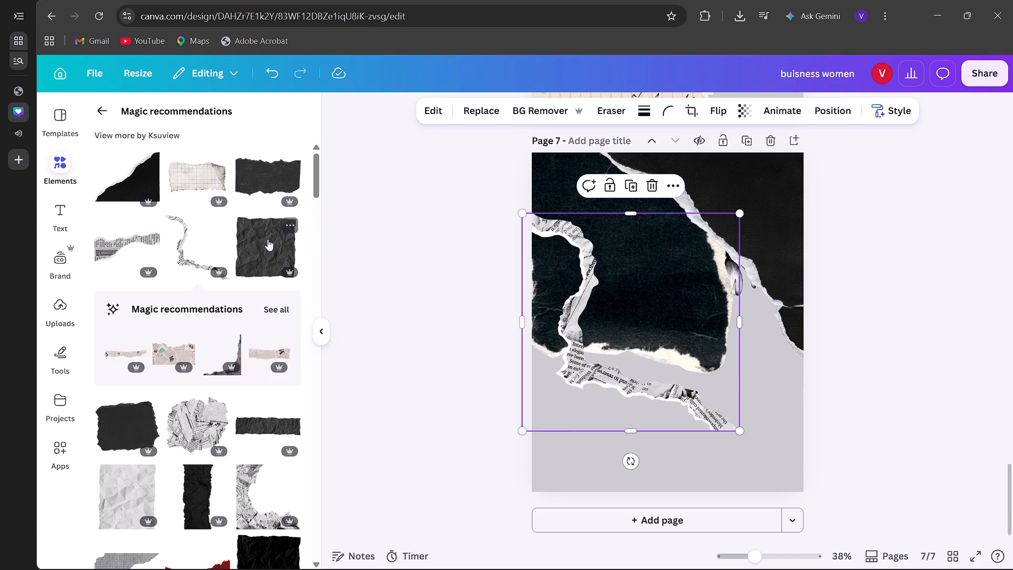
Add the torn newspaper collage piece, shrink it to about half the page width, and place it at page 7's right edge above the middle.
{"action": "left_click", "coordinate": [192, 418]}
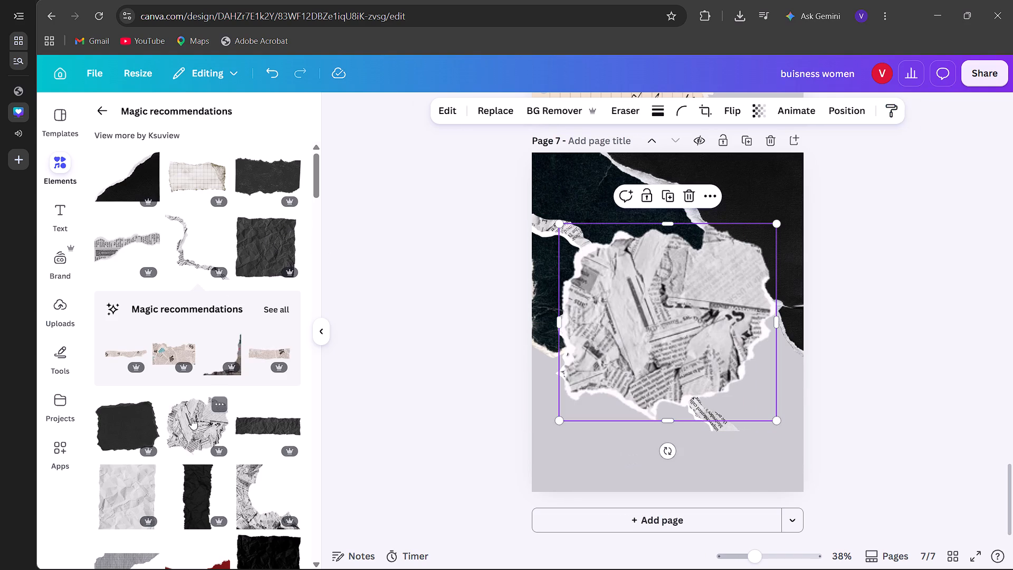
{"action": "left_click", "coordinate": [664, 274]}
{"action": "left_click_drag", "start_coordinate": [664, 274], "coordinate": [709, 234]}
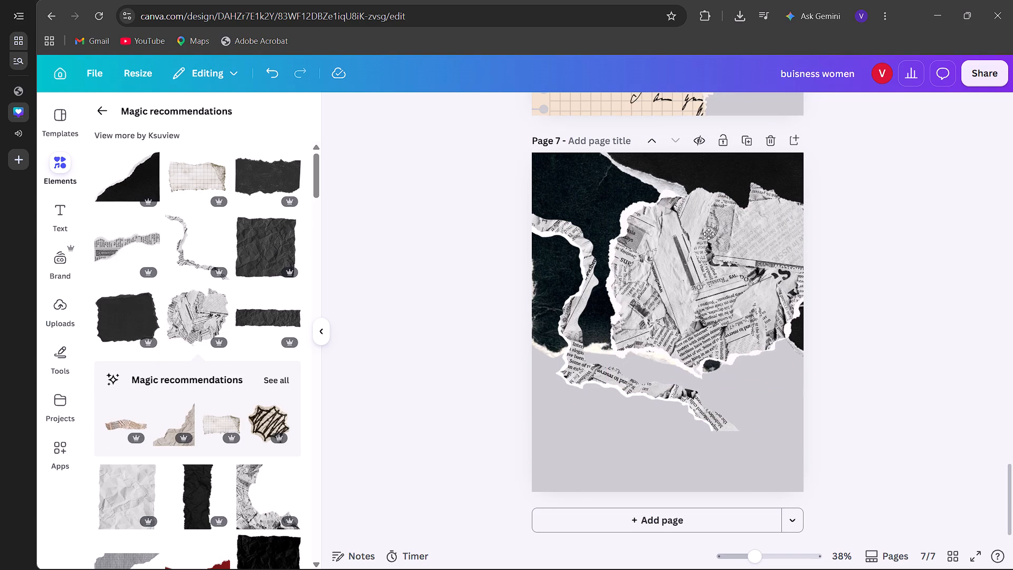
{"action": "left_click_drag", "start_coordinate": [709, 234], "coordinate": [693, 241]}
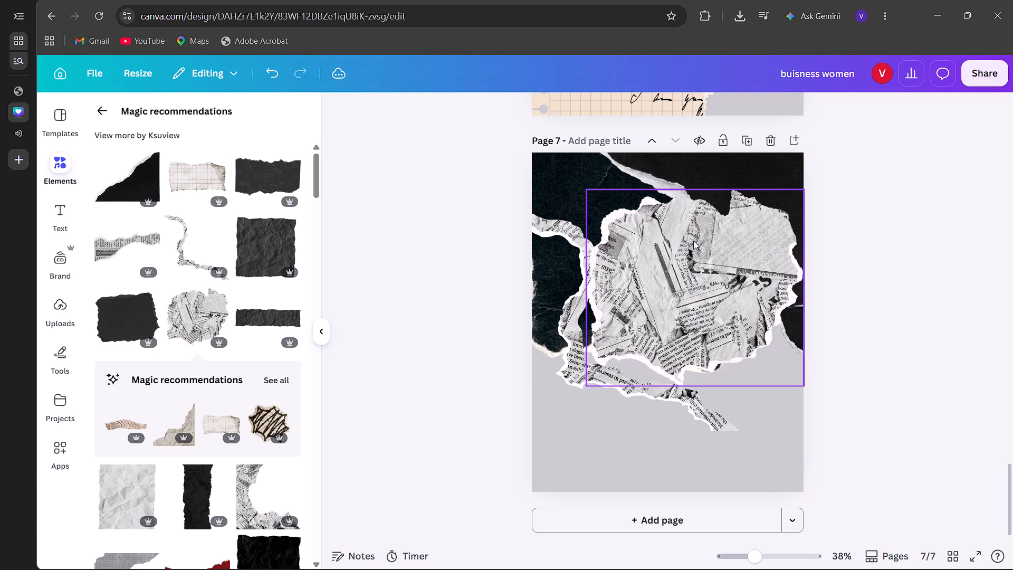
{"action": "left_click", "coordinate": [648, 299]}
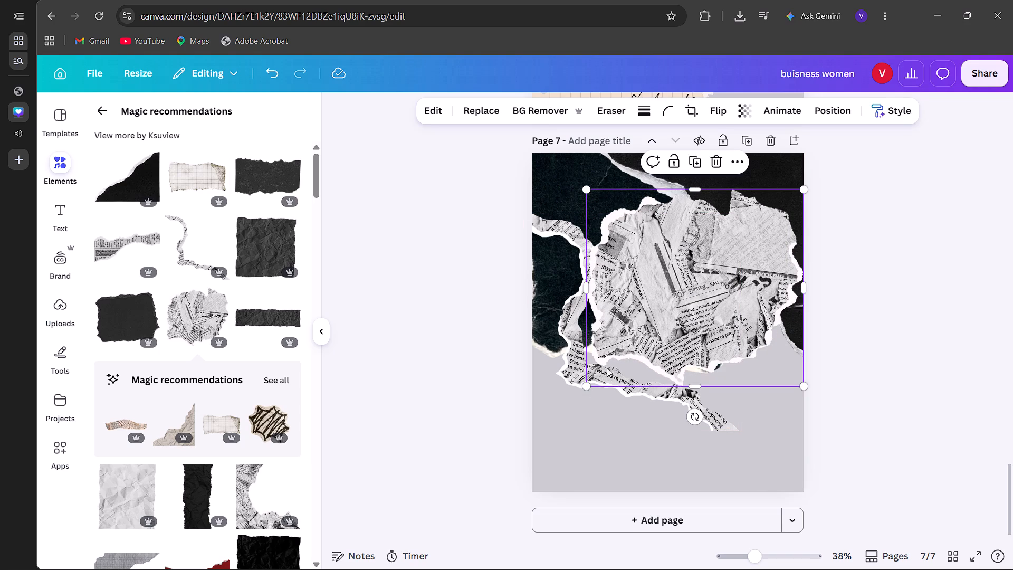
{"action": "left_click_drag", "start_coordinate": [585, 386], "coordinate": [663, 321]}
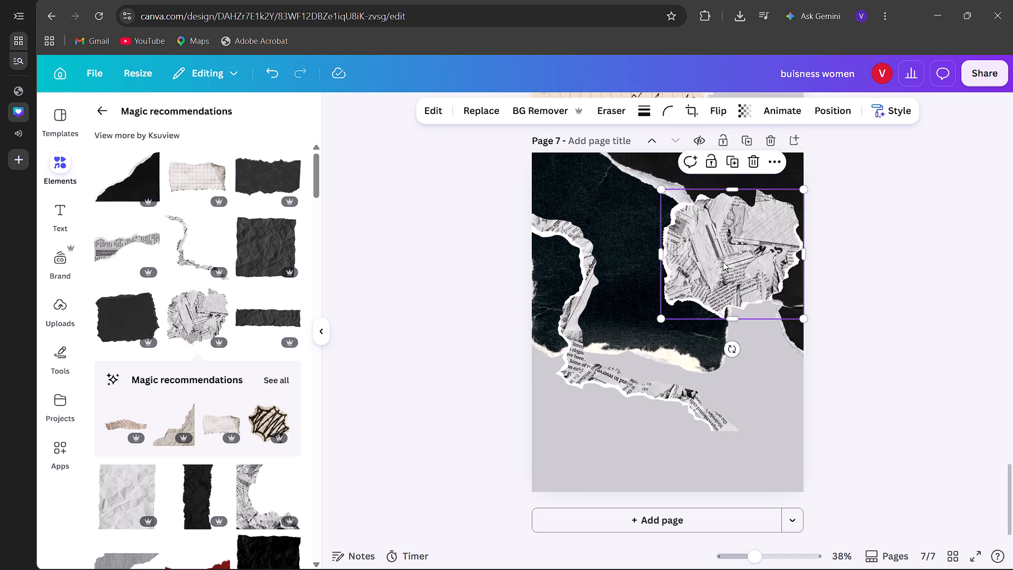
{"action": "left_click_drag", "start_coordinate": [723, 262], "coordinate": [722, 282]}
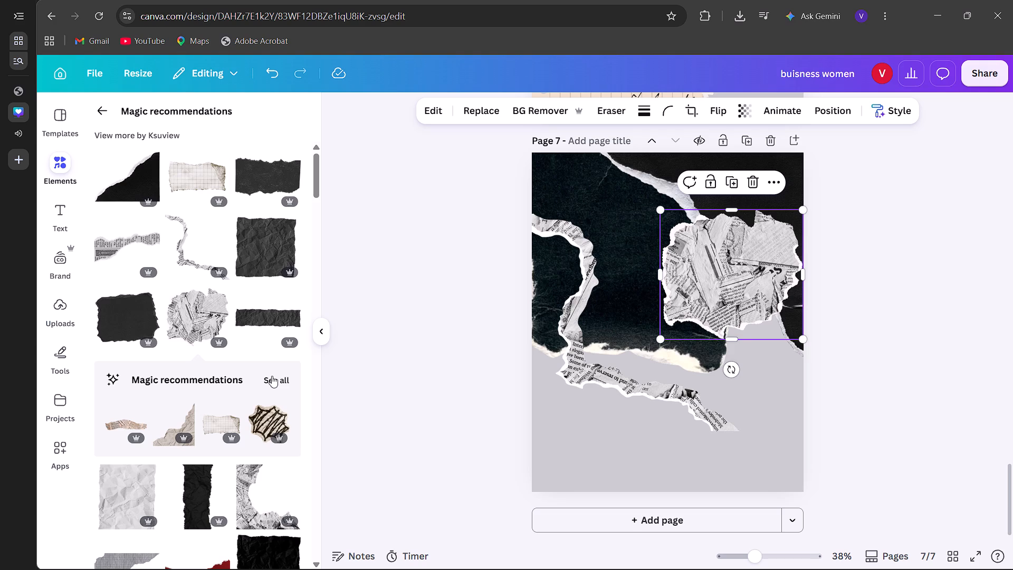
Add the torn cream grid paper and place it over page 7's left edge, below the middle, covering part of the newspaper strip.
{"action": "left_click", "coordinate": [205, 175]}
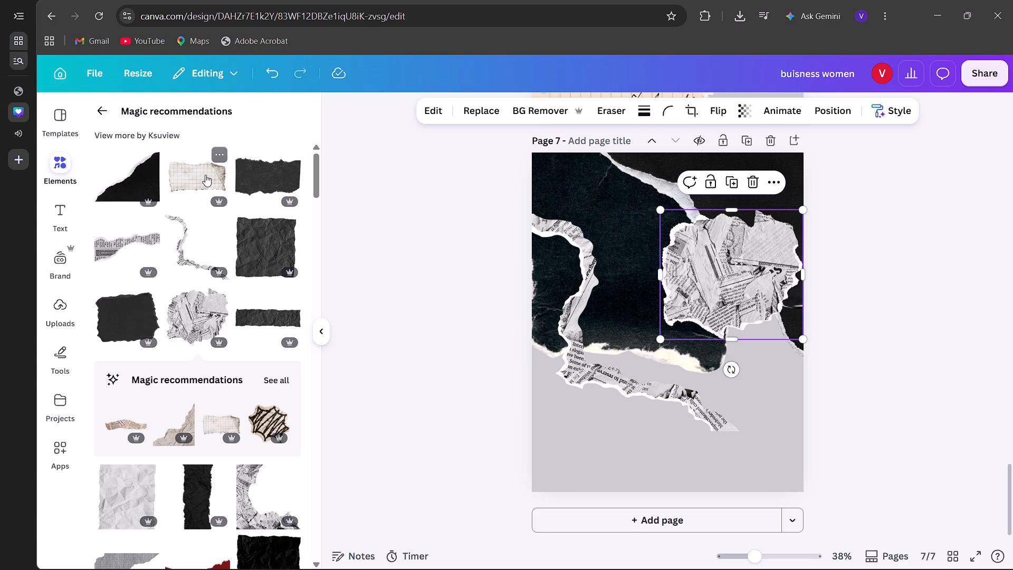
{"action": "left_click_drag", "start_coordinate": [650, 329], "coordinate": [577, 382]}
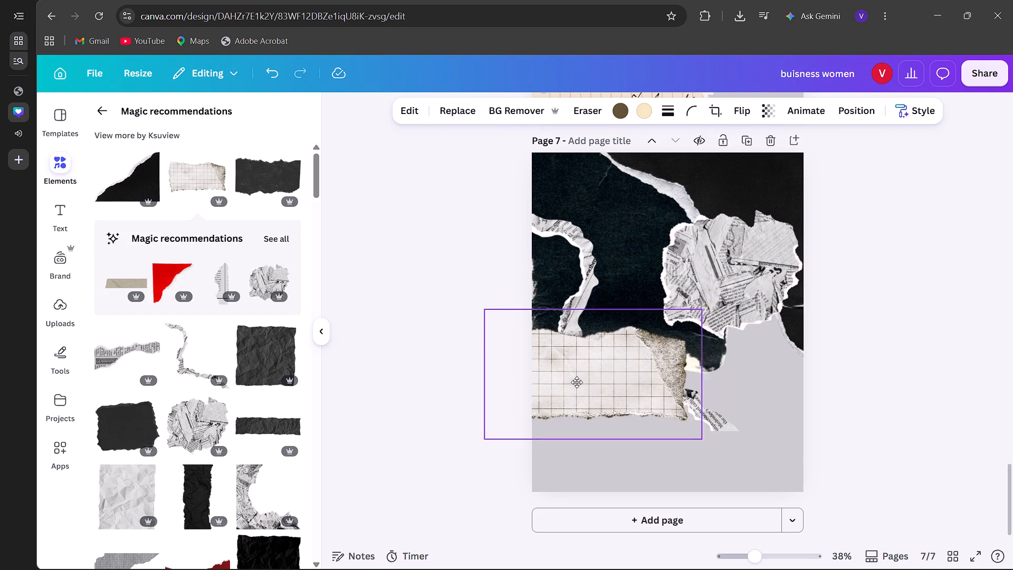
{"action": "left_click_drag", "start_coordinate": [577, 382], "coordinate": [583, 383]}
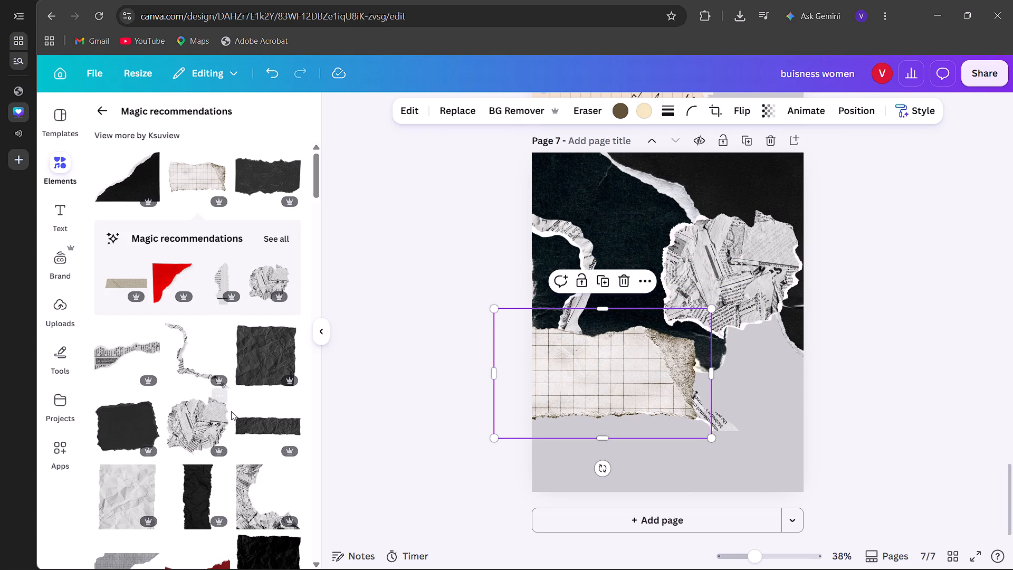
Add the black crumpled paper, place it over page 7's lower-right corner, and send it to the back.
{"action": "scroll", "coordinate": [231, 411], "scroll_direction": "down", "scroll_amount": 3}
{"action": "left_click", "coordinate": [259, 267]}
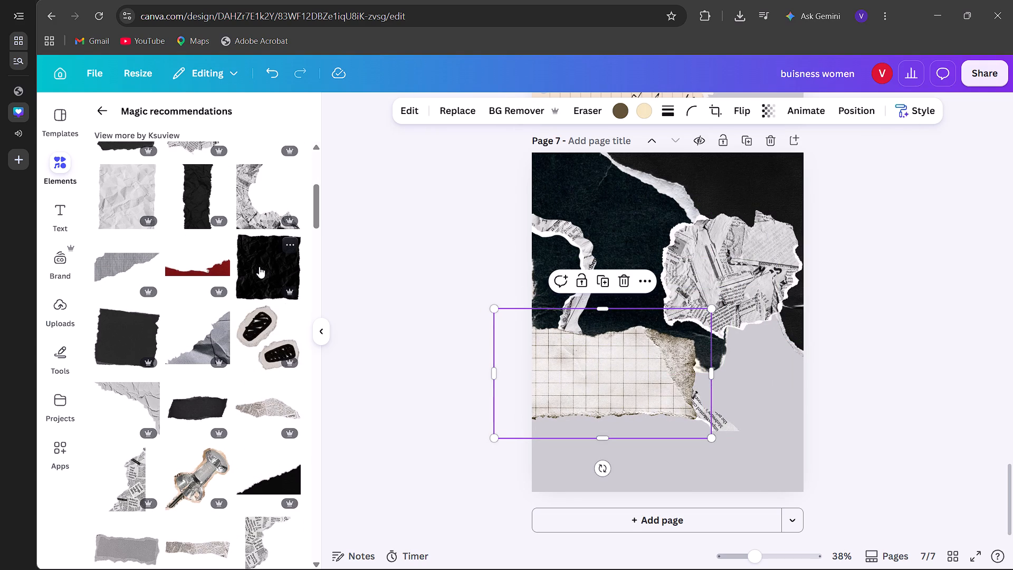
{"action": "left_click_drag", "start_coordinate": [596, 288], "coordinate": [652, 345]}
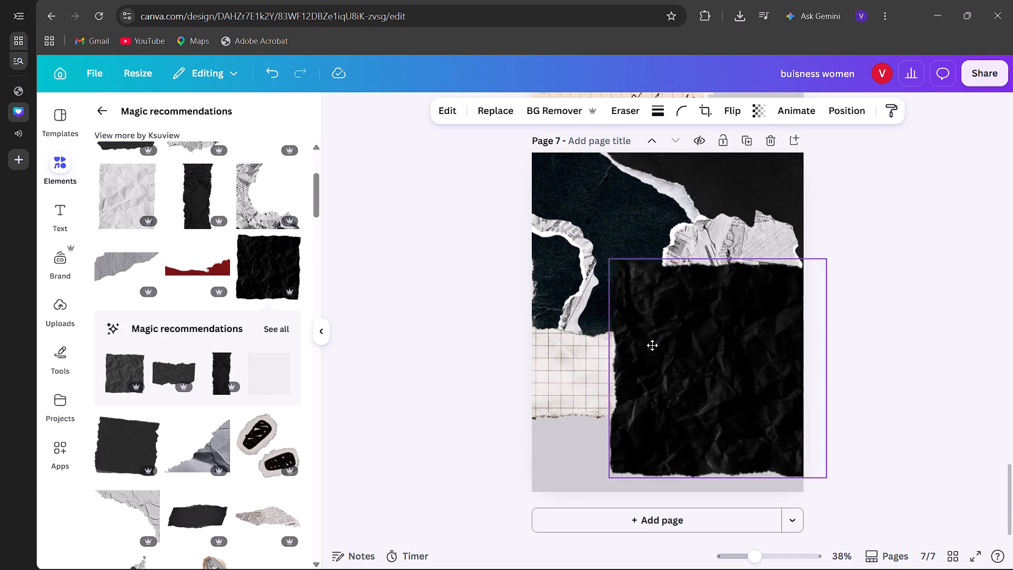
{"action": "left_click_drag", "start_coordinate": [652, 345], "coordinate": [648, 361]}
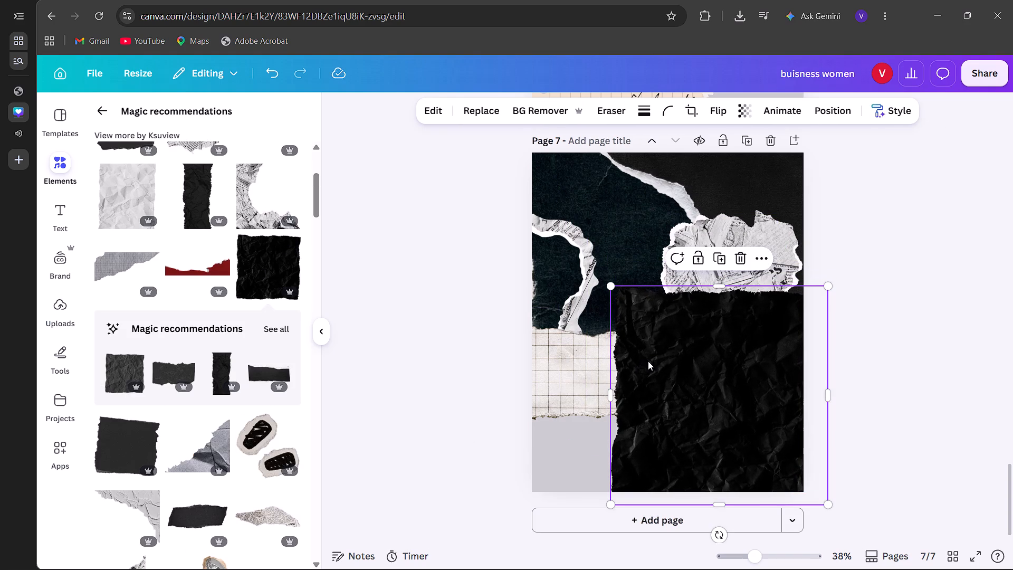
{"action": "left_click", "coordinate": [648, 361]}
{"action": "left_click_drag", "start_coordinate": [664, 359], "coordinate": [665, 433]}
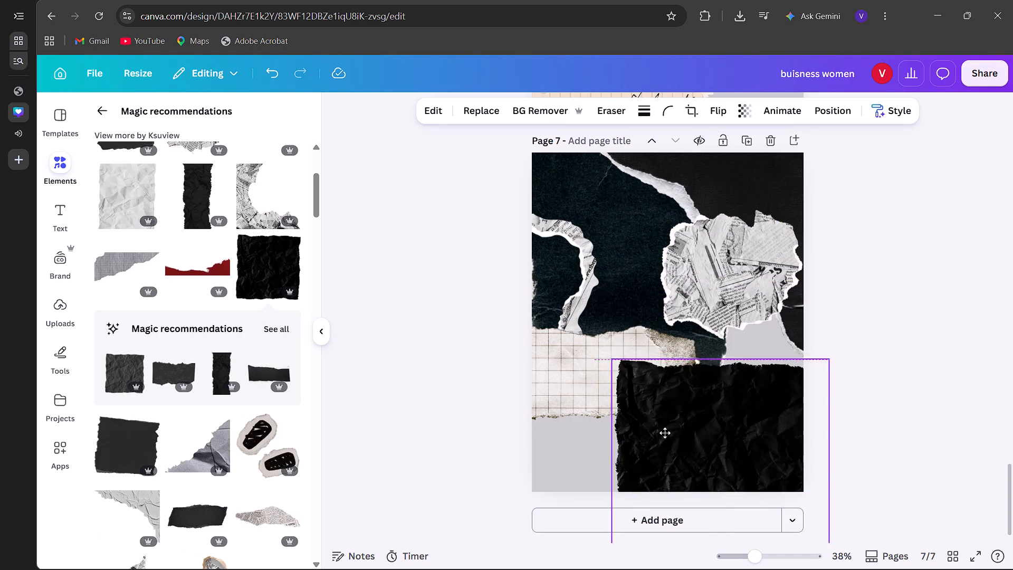
{"action": "left_click_drag", "start_coordinate": [665, 433], "coordinate": [665, 364]}
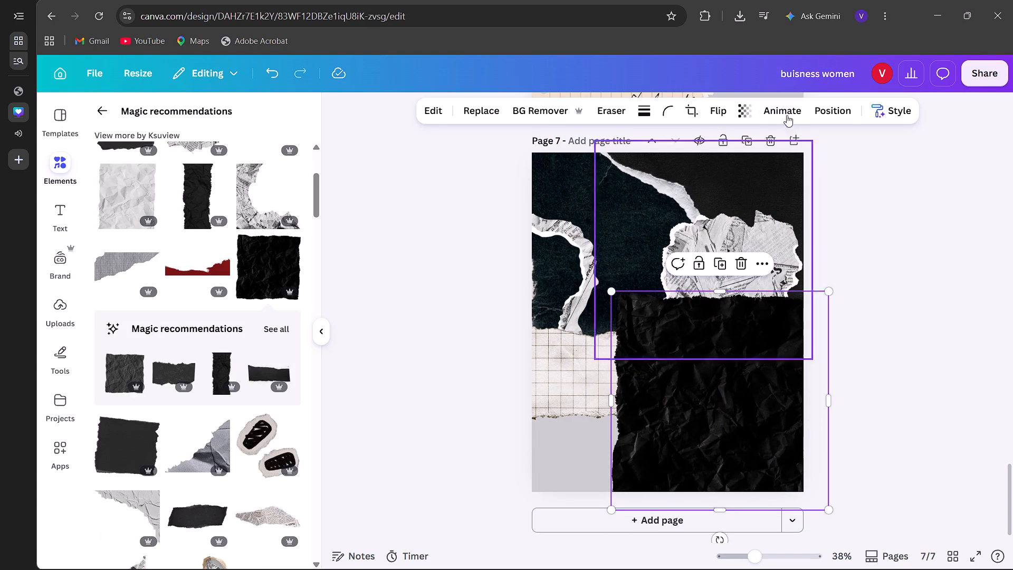
{"action": "left_click", "coordinate": [828, 104]}
{"action": "left_click", "coordinate": [254, 201]}
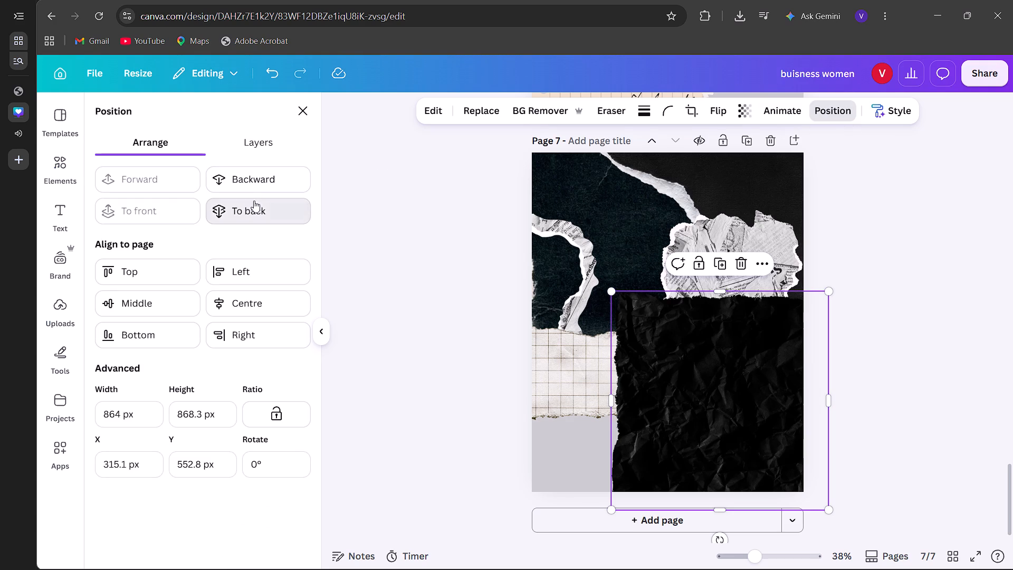
{"action": "left_click", "coordinate": [303, 117]}
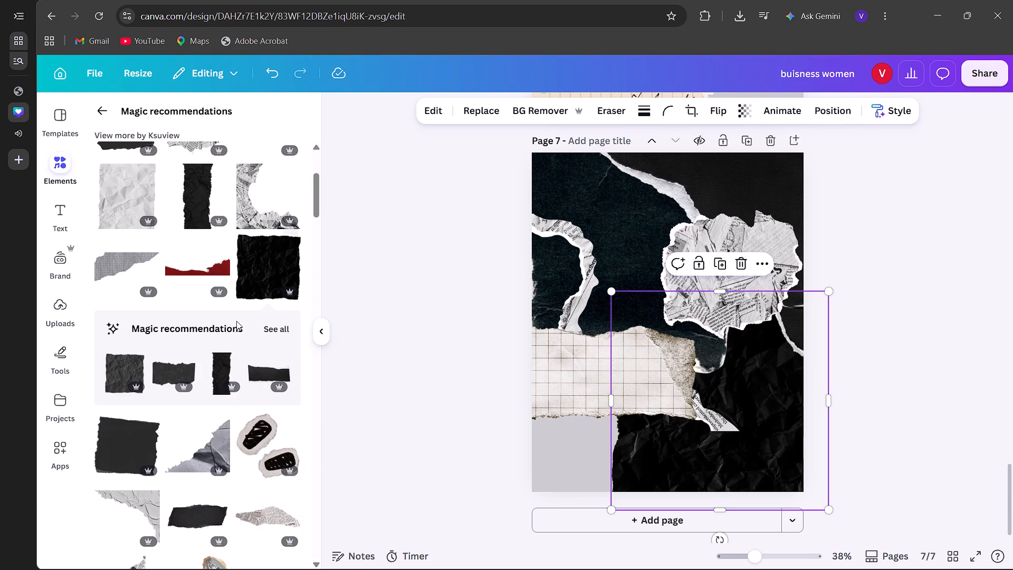
Add the torn grey creased paper, flip it horizontally, and place it in page 7's lower-left corner.
{"action": "scroll", "coordinate": [232, 354], "scroll_direction": "down", "scroll_amount": 2}
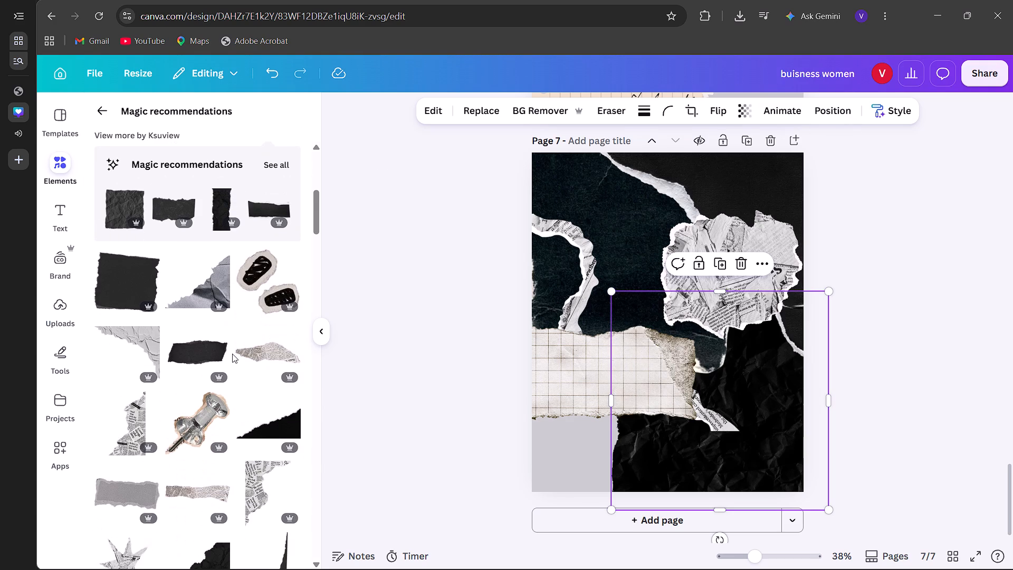
{"action": "left_click", "coordinate": [219, 275]}
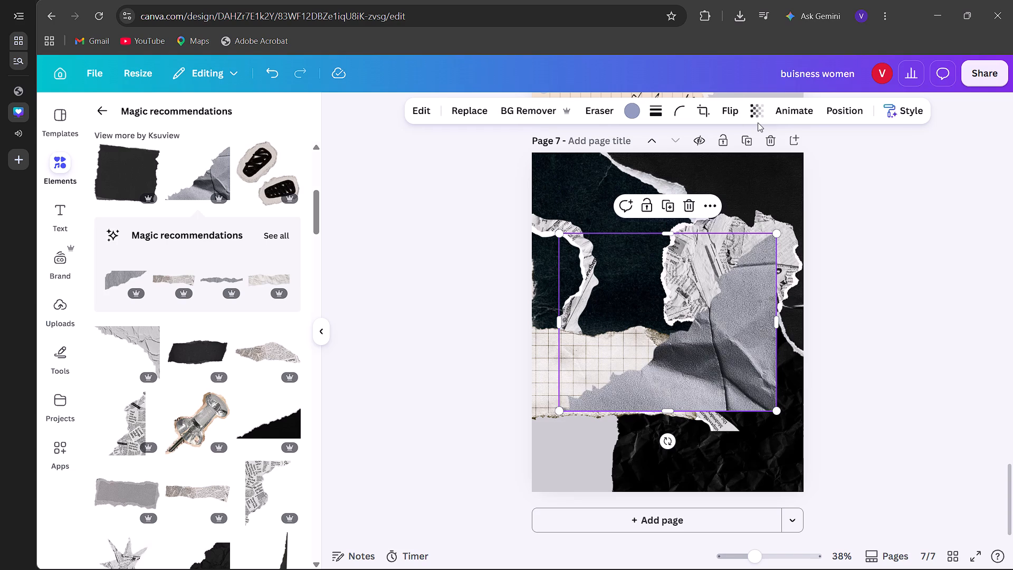
{"action": "left_click", "coordinate": [723, 107]}
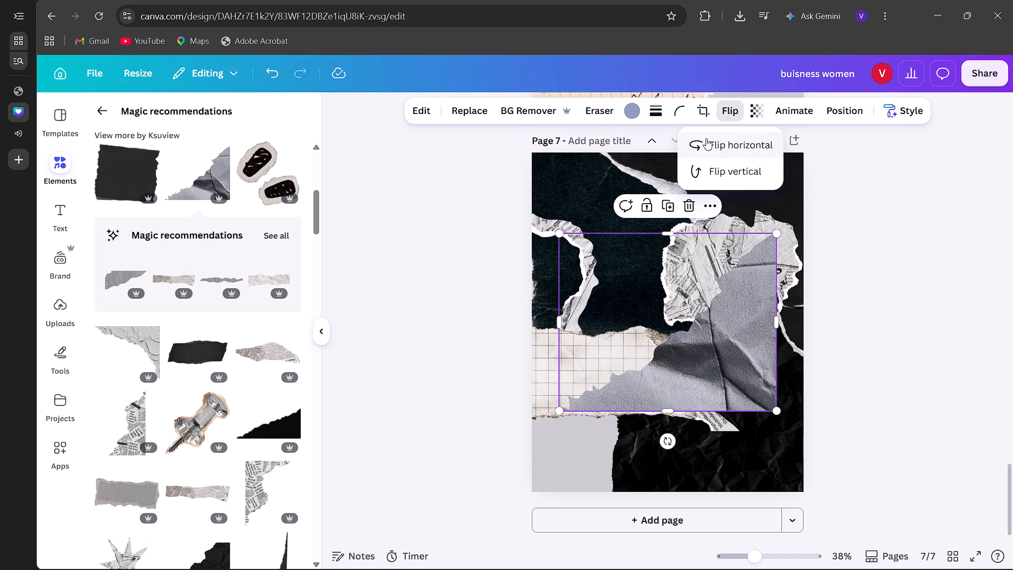
{"action": "left_click", "coordinate": [704, 143]}
{"action": "left_click_drag", "start_coordinate": [626, 367], "coordinate": [590, 470]}
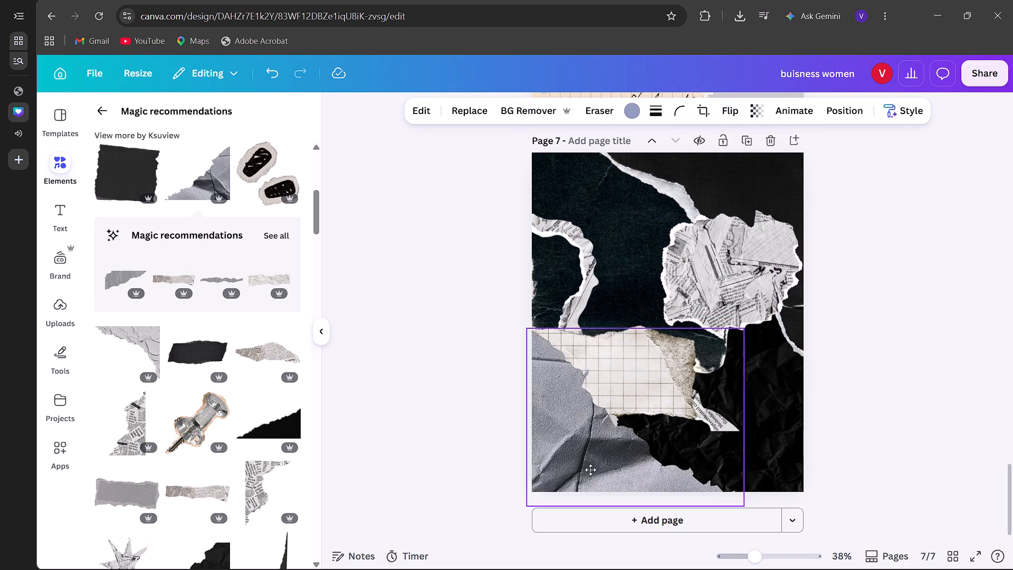
{"action": "left_click_drag", "start_coordinate": [590, 470], "coordinate": [596, 455]}
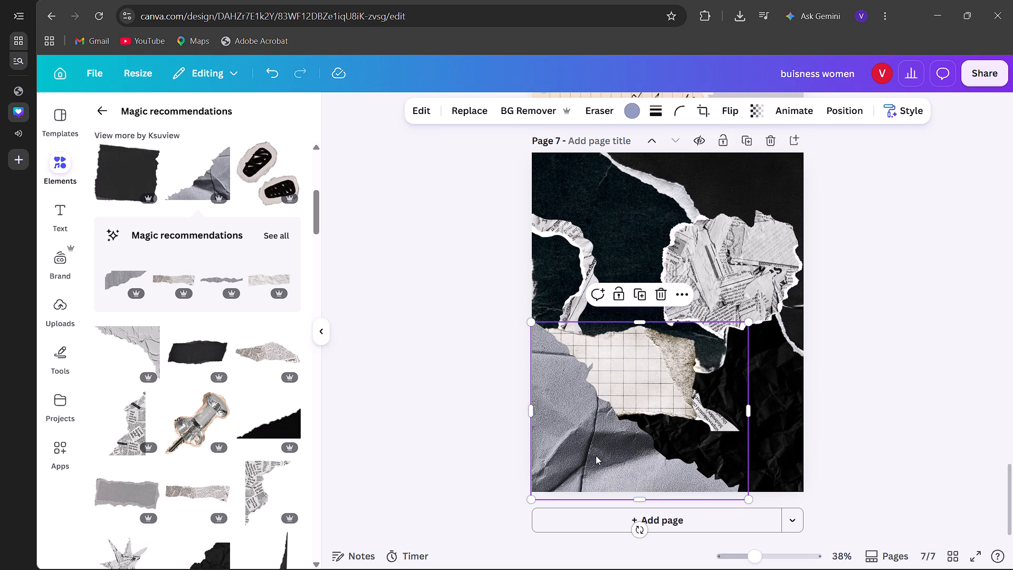
Add the black torn-edge paper wedge, flip it horizontally, and place it over the grey paper in page 7's lower-left corner.
{"action": "left_click", "coordinate": [352, 413]}
{"action": "left_click", "coordinate": [289, 420]}
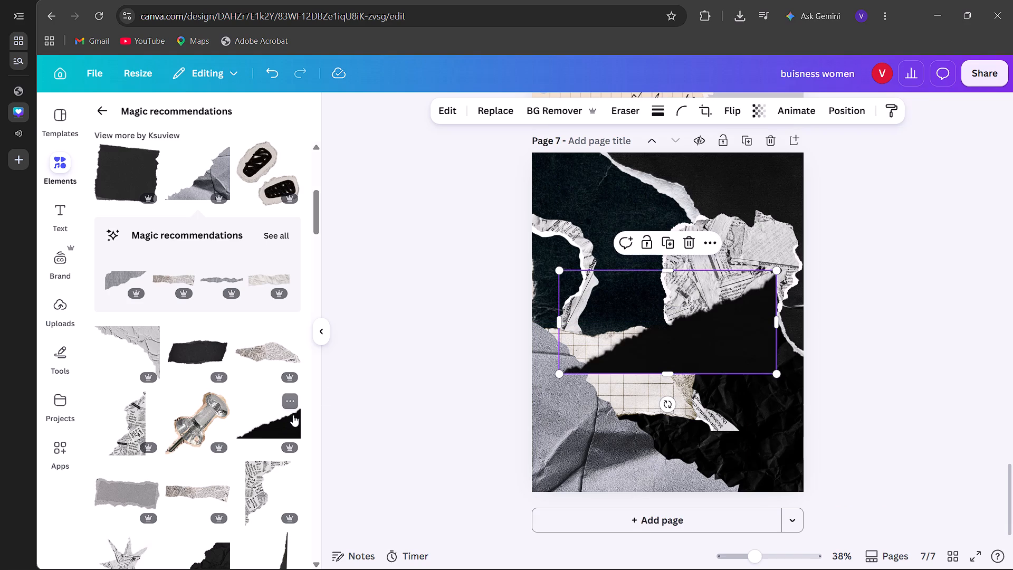
{"action": "left_click", "coordinate": [722, 112]}
{"action": "left_click", "coordinate": [716, 145]}
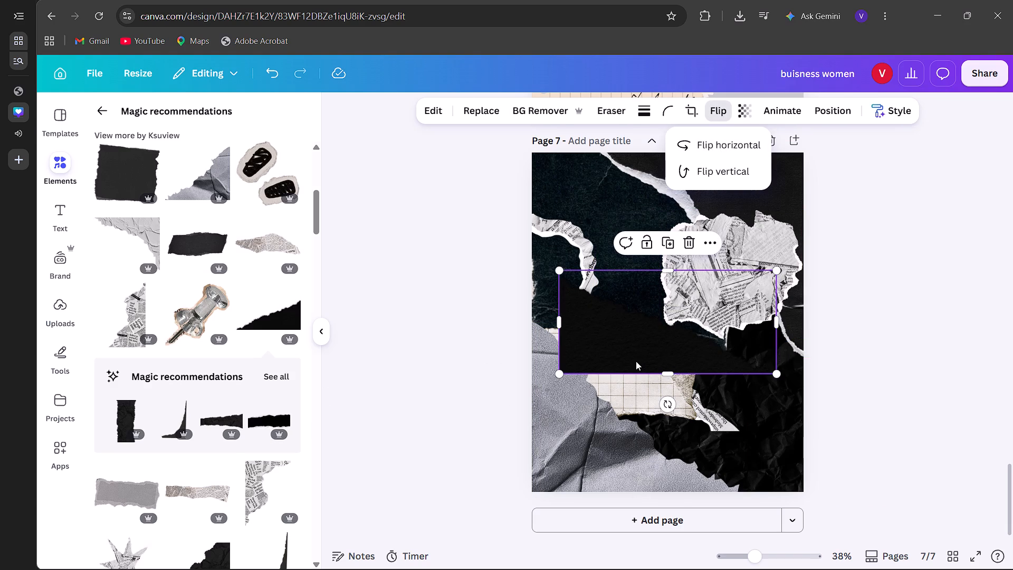
{"action": "left_click_drag", "start_coordinate": [633, 344], "coordinate": [577, 467]}
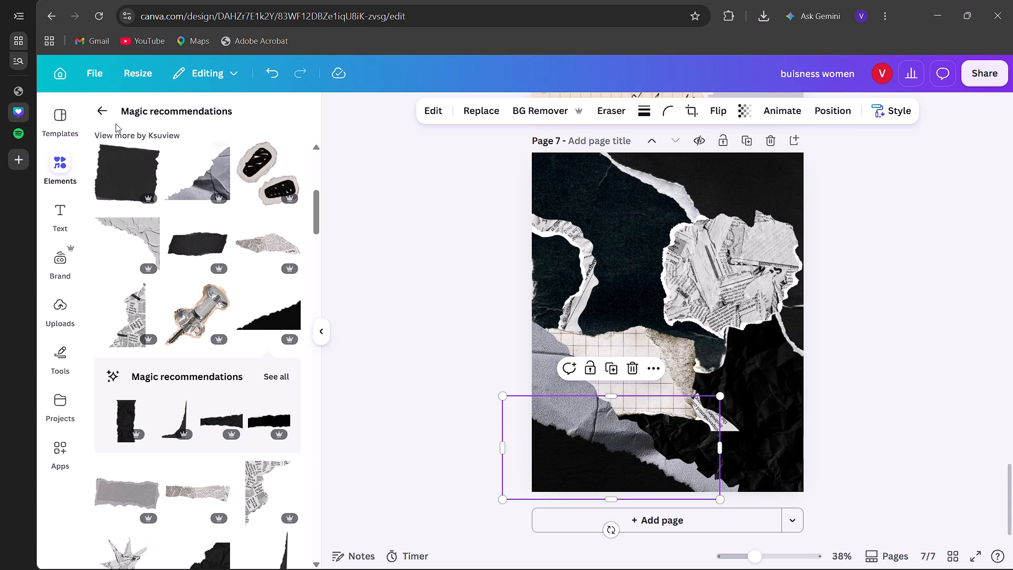
Add the halftone eye from a BLACK AND WHITE graphics search, shrink it to about 431 by 233 px, and place it over the grid paper's upper-left edge.
{"action": "left_click", "coordinate": [107, 112]}
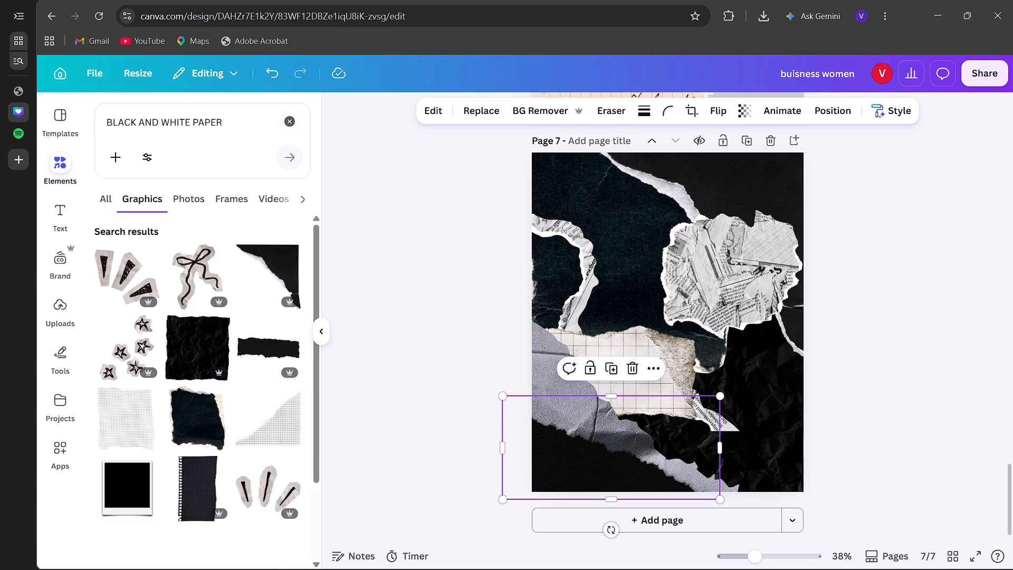
{"action": "left_click", "coordinate": [217, 129]}
{"action": "left_click", "coordinate": [232, 129]}
{"action": "key", "text": "BackSpace"}
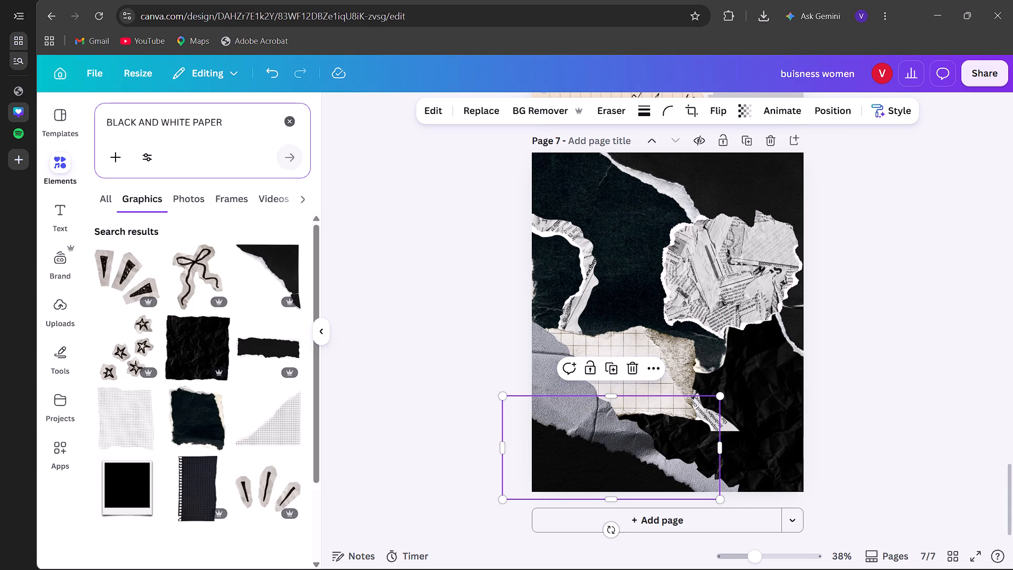
{"action": "key", "text": "BackSpace"}
{"action": "key", "text": "BackSpace"}
{"action": "key", "text": "BackSpace"}
{"action": "key", "text": "BackSpace"}
{"action": "key", "text": "Return"}
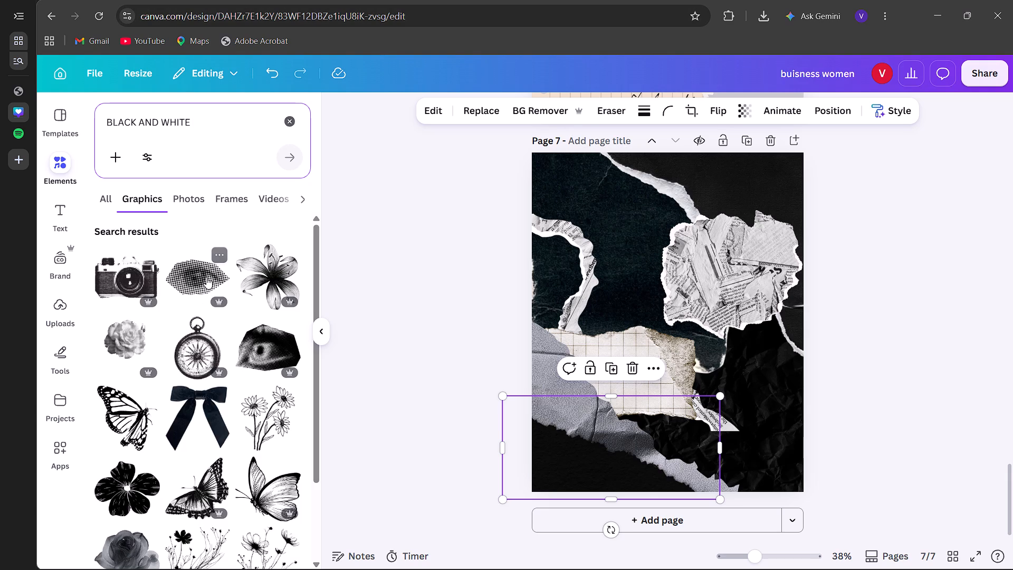
{"action": "left_click", "coordinate": [206, 277]}
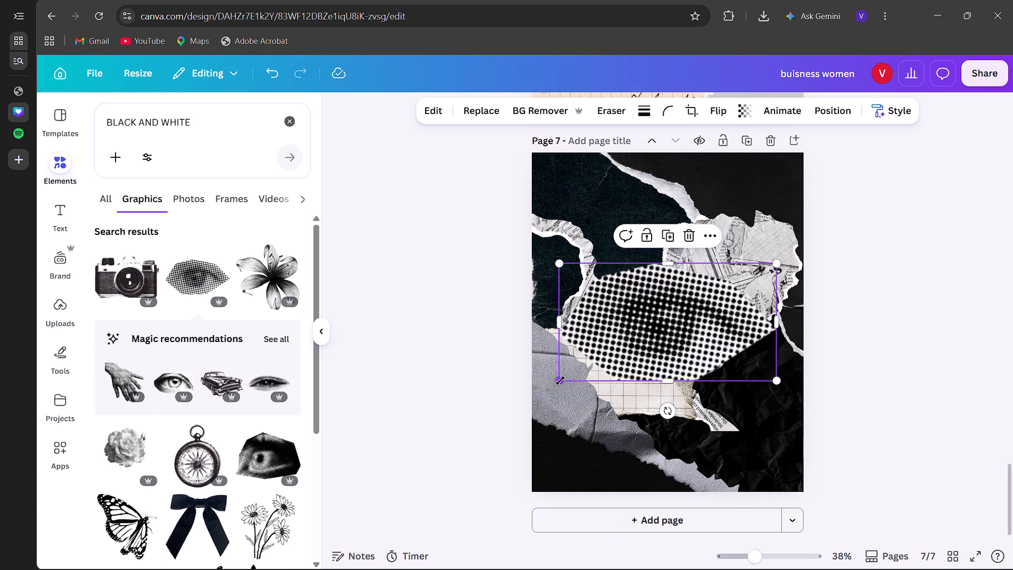
{"action": "left_click_drag", "start_coordinate": [560, 381], "coordinate": [664, 313]}
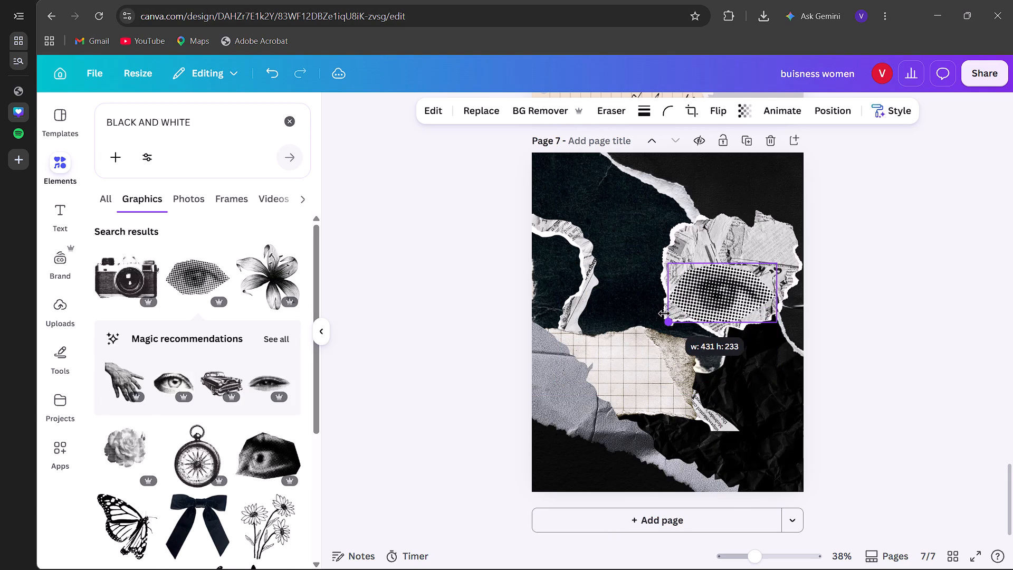
{"action": "left_click_drag", "start_coordinate": [728, 290], "coordinate": [596, 331]}
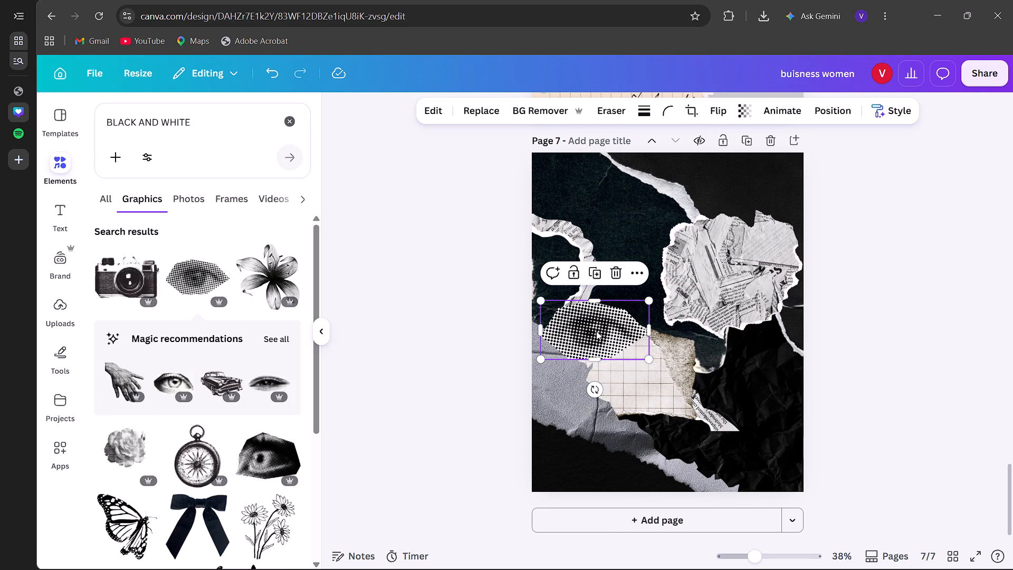
Open the layer order list for page 7's elements.
{"action": "left_click", "coordinate": [818, 113]}
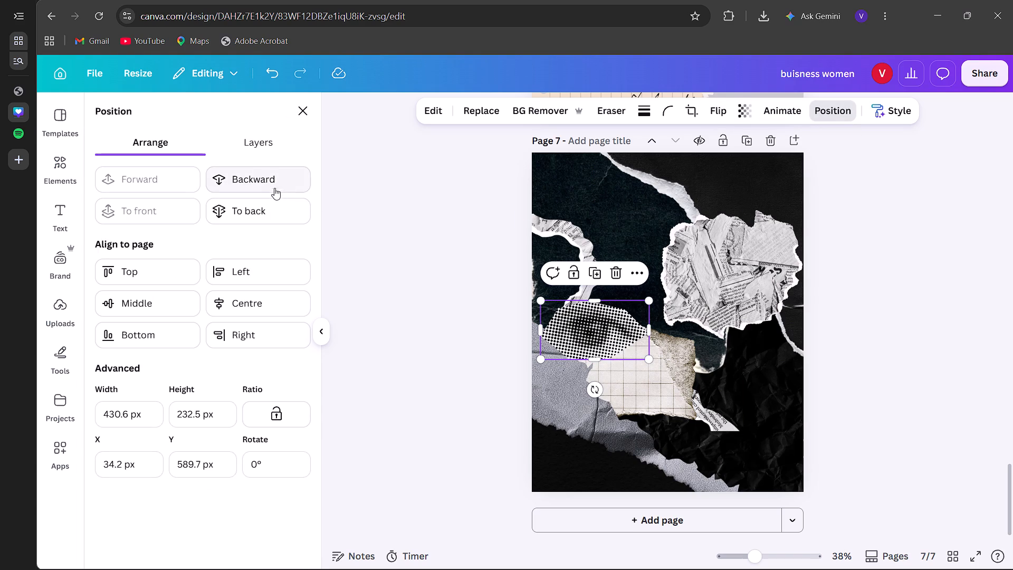
{"action": "left_click", "coordinate": [265, 153]}
{"action": "scroll", "coordinate": [226, 347], "scroll_direction": "down", "scroll_amount": 4}
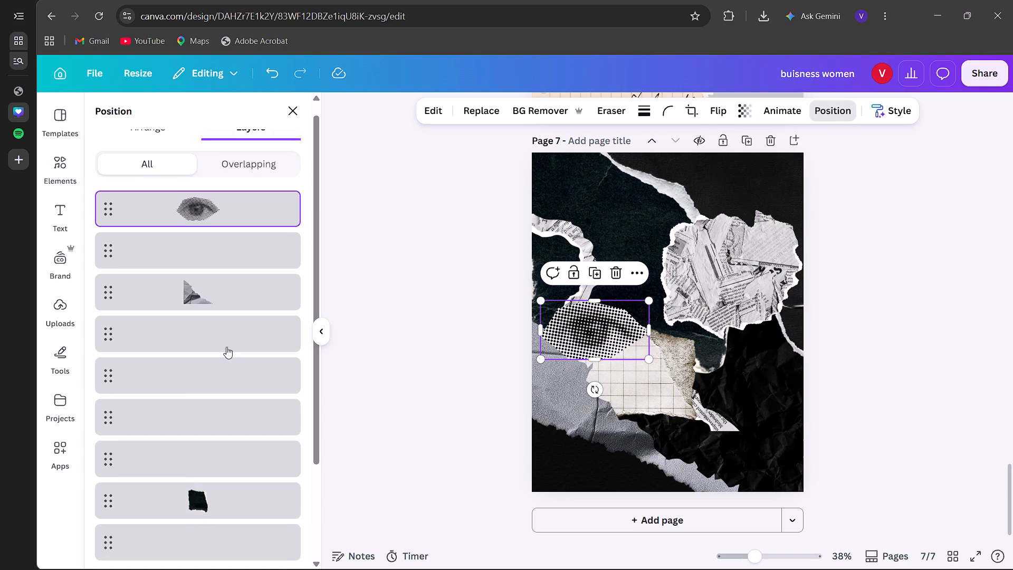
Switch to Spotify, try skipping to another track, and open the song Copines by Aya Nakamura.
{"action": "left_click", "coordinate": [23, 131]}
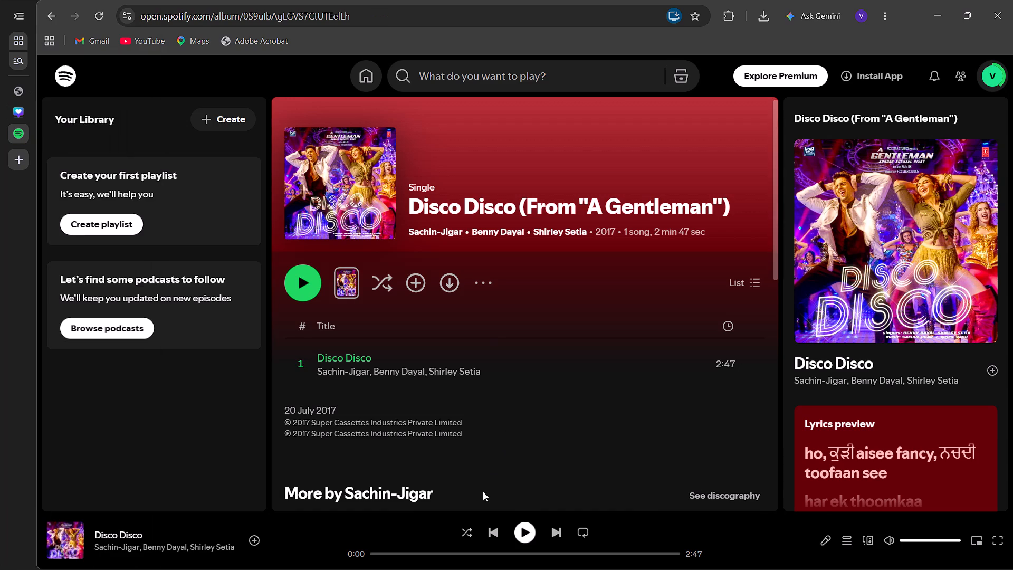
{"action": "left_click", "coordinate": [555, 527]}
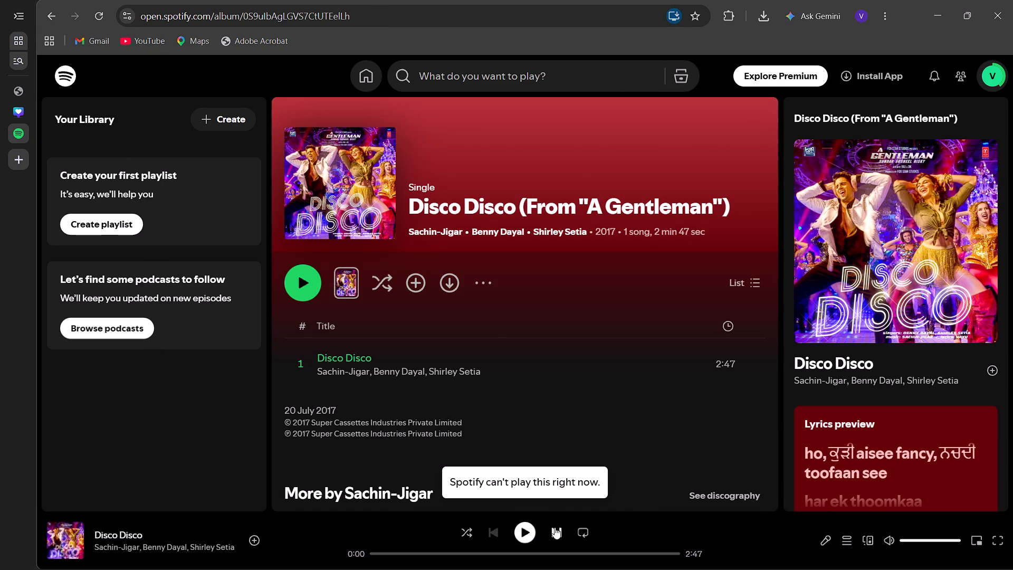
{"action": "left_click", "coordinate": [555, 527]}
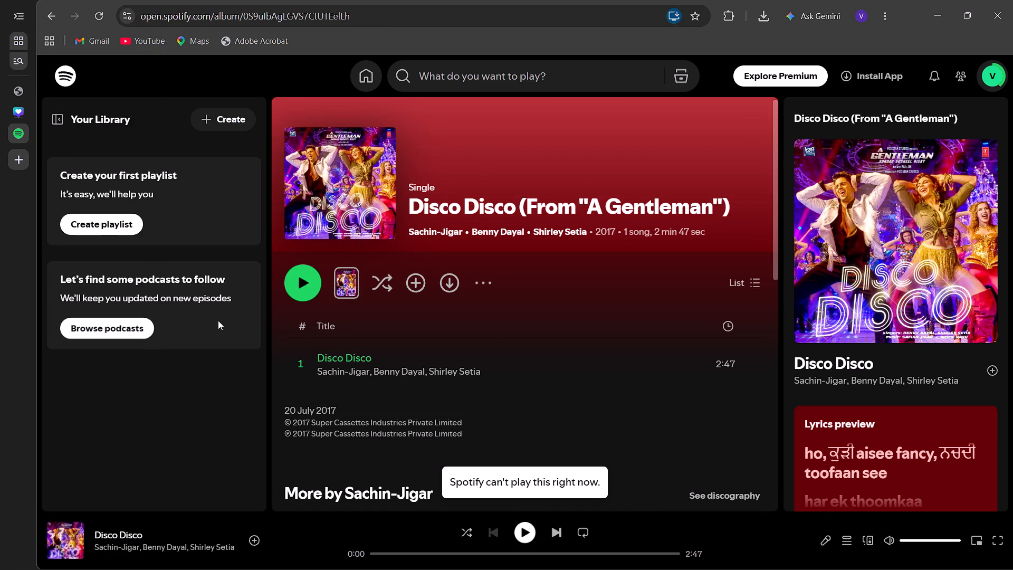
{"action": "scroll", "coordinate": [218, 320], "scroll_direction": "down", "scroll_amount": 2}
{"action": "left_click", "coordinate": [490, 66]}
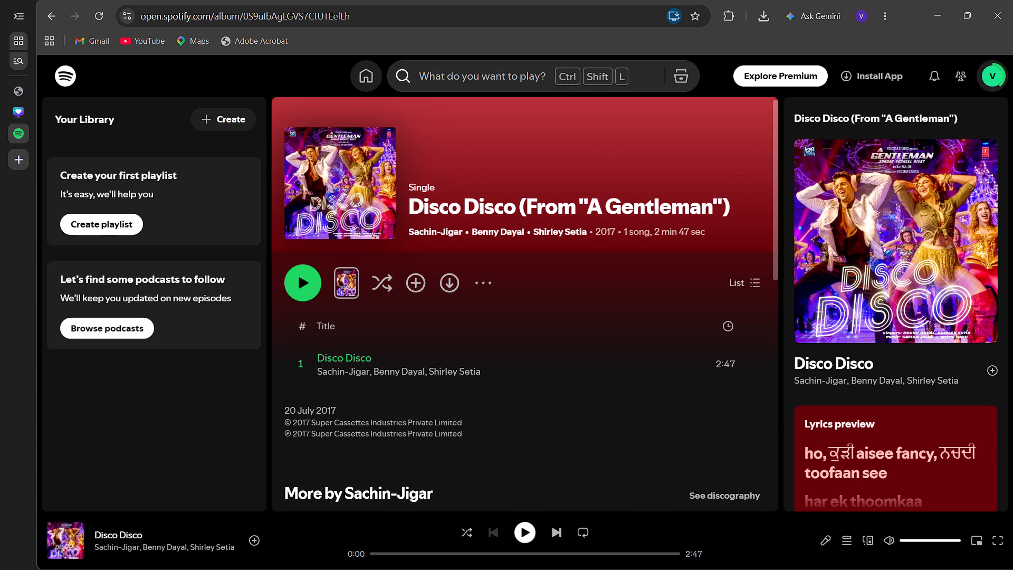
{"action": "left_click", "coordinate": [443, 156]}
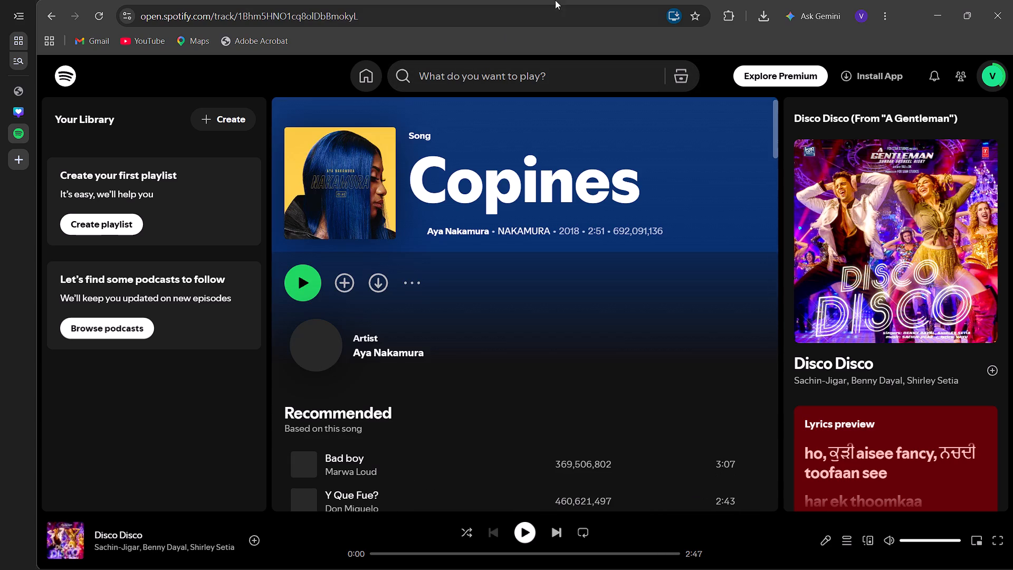
Search Spotify for DISCO, play Disco Disco by Sachin-Jigar, and skip ahead to Palat - Tera Hero Idhar Hai.
{"action": "left_click", "coordinate": [530, 68]}
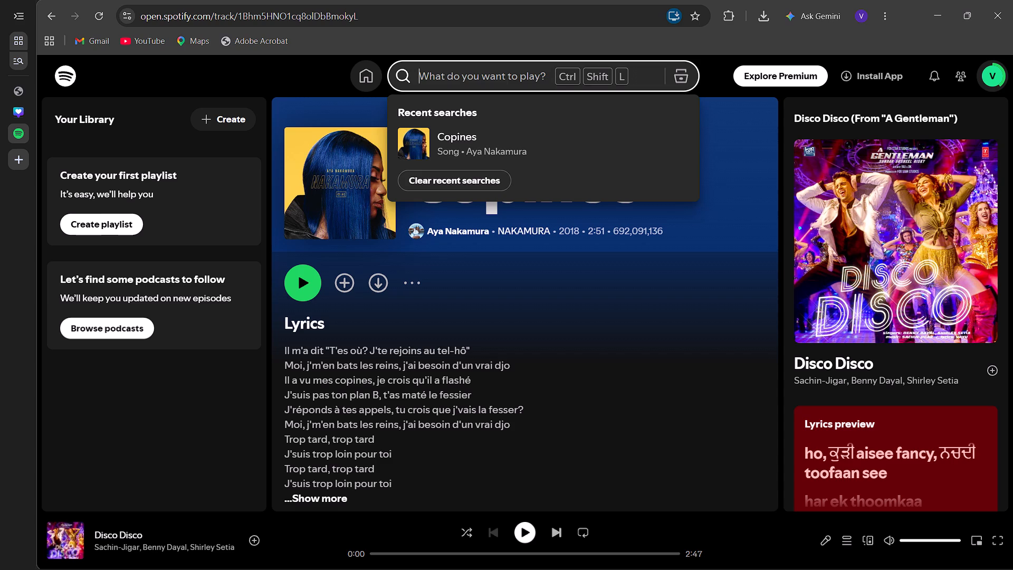
{"action": "type", "text": "DISCO"}
{"action": "scroll", "coordinate": [471, 264], "scroll_direction": "down", "scroll_amount": 1}
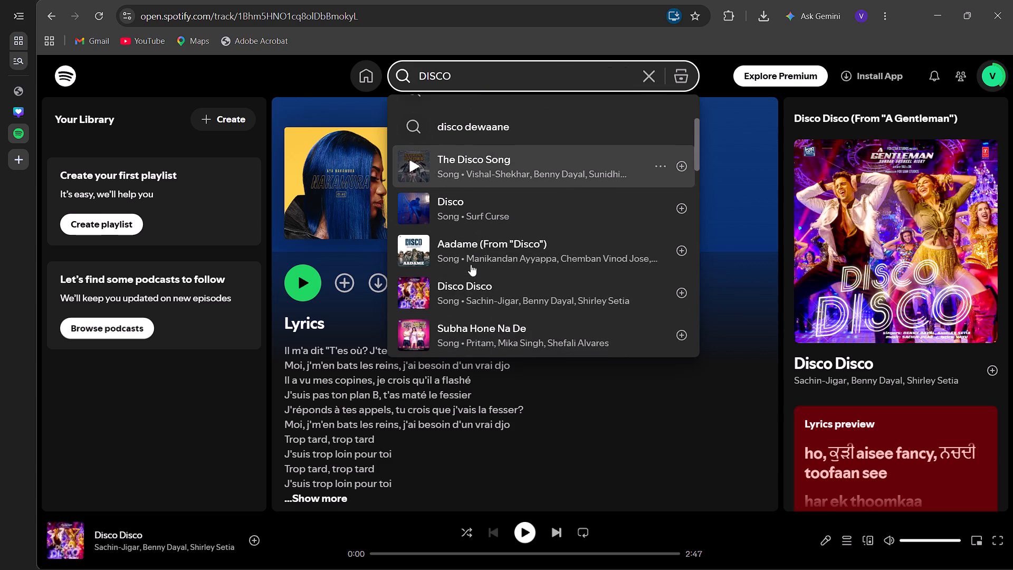
{"action": "scroll", "coordinate": [471, 264], "scroll_direction": "down", "scroll_amount": 1}
{"action": "left_click", "coordinate": [412, 287]}
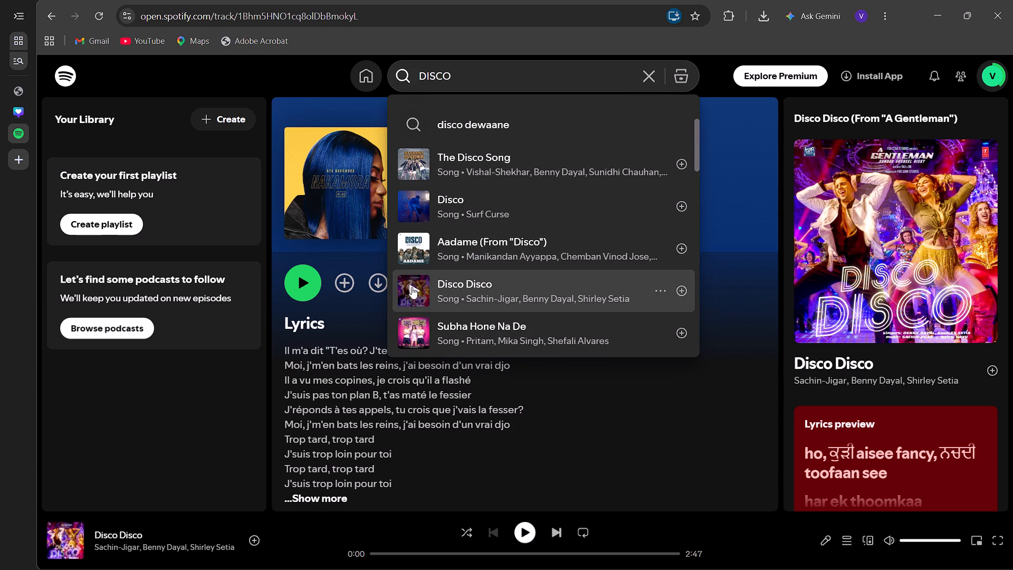
{"action": "left_click", "coordinate": [521, 531]}
{"action": "left_click", "coordinate": [559, 535]}
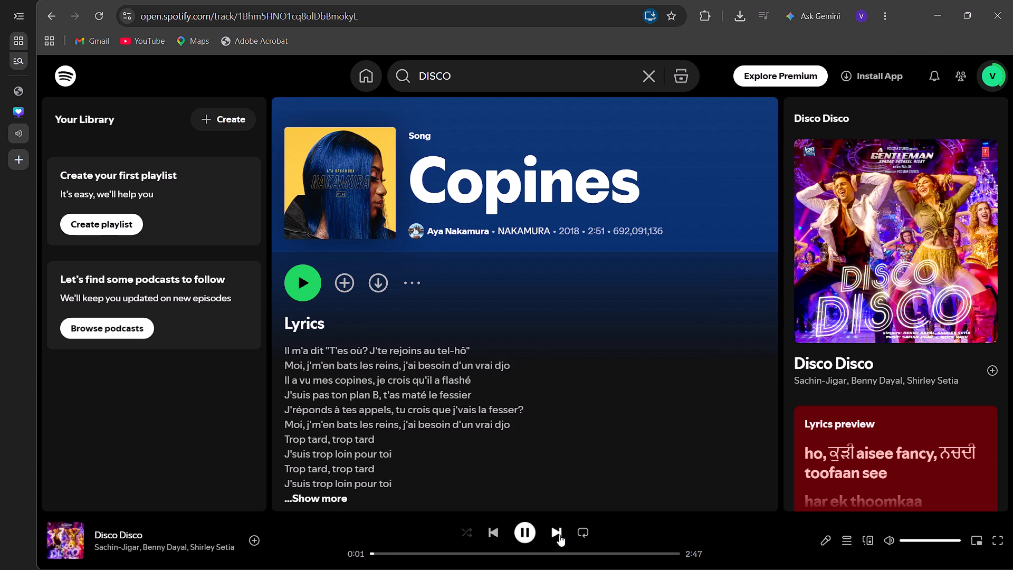
{"action": "left_click", "coordinate": [559, 535]}
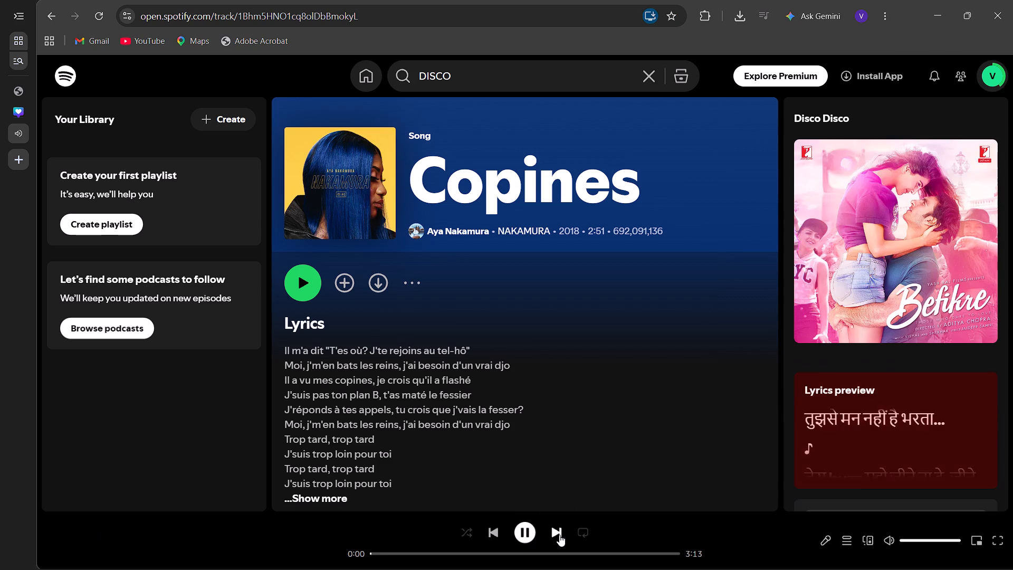
{"action": "left_click", "coordinate": [559, 535]}
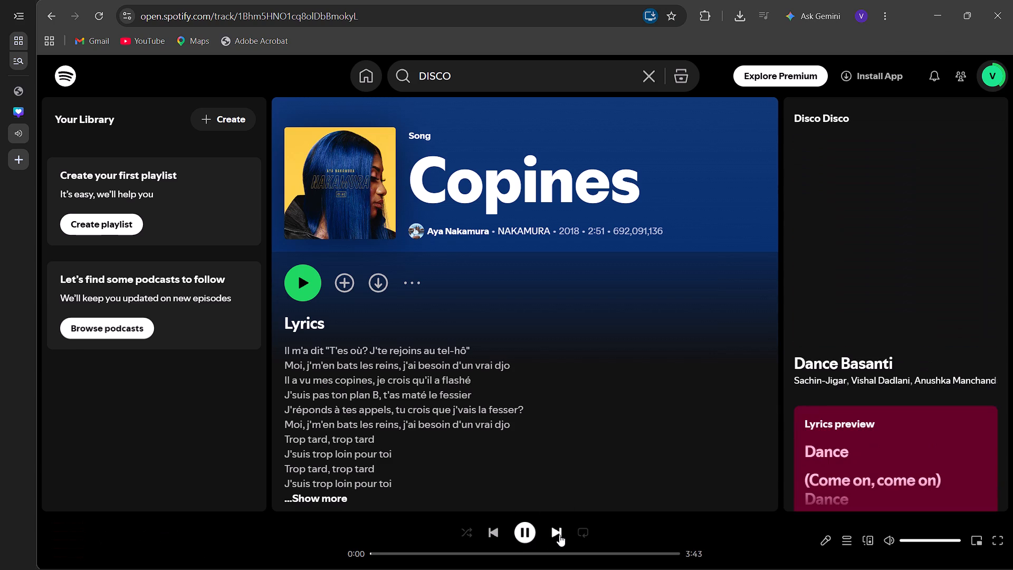
{"action": "left_click", "coordinate": [559, 535]}
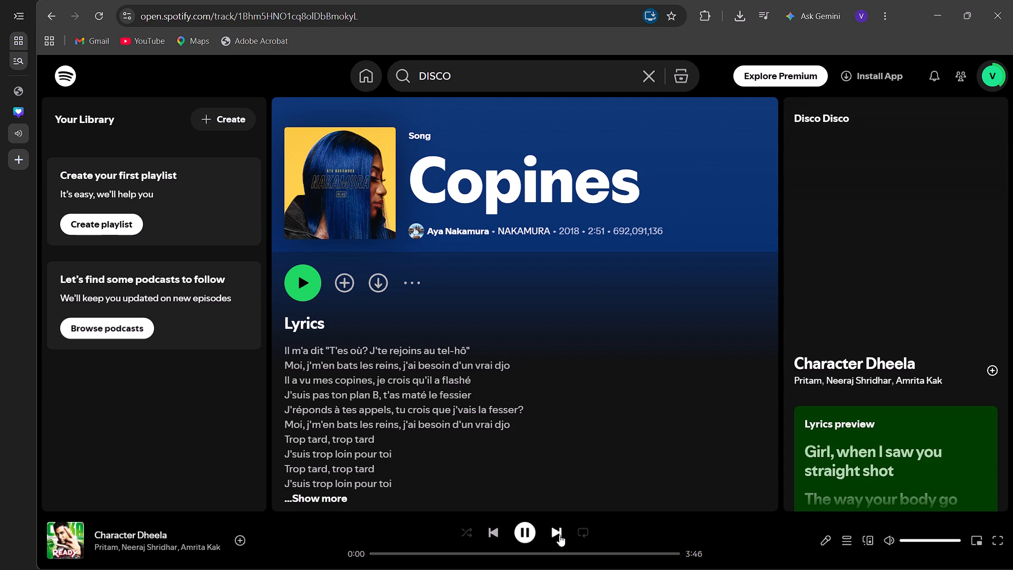
{"action": "left_click", "coordinate": [559, 535]}
{"action": "left_click", "coordinate": [559, 535]}
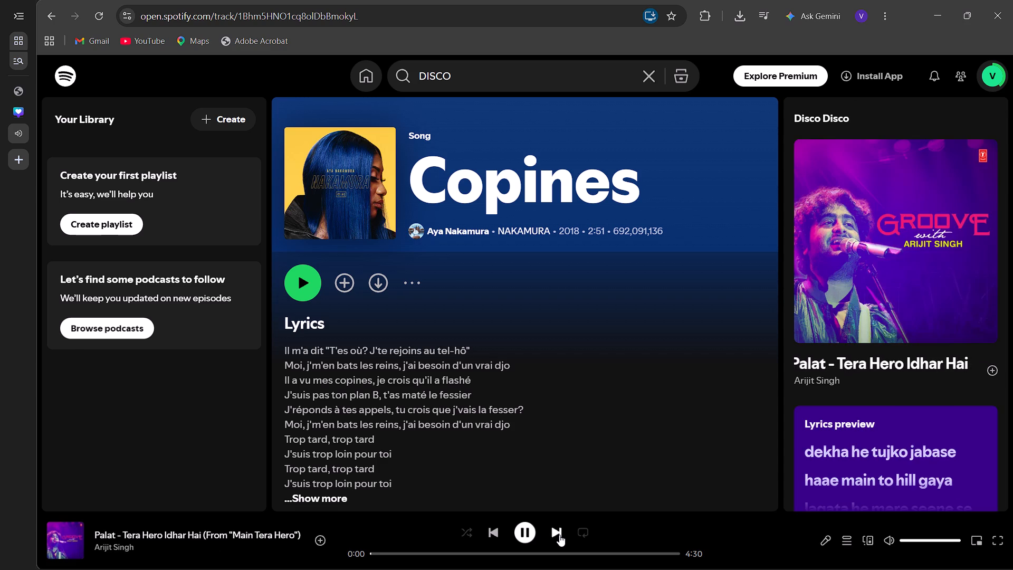
Switch back to the Canva design and move the compass up page 7's layer order to just below the halftone eye.
{"action": "left_click", "coordinate": [23, 110]}
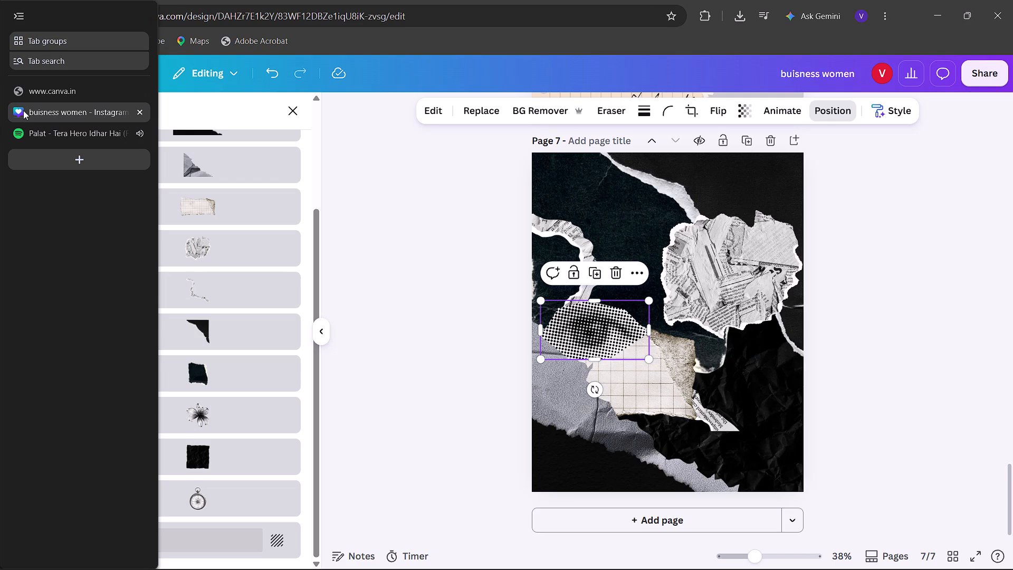
{"action": "scroll", "coordinate": [239, 272], "scroll_direction": "down", "scroll_amount": 4}
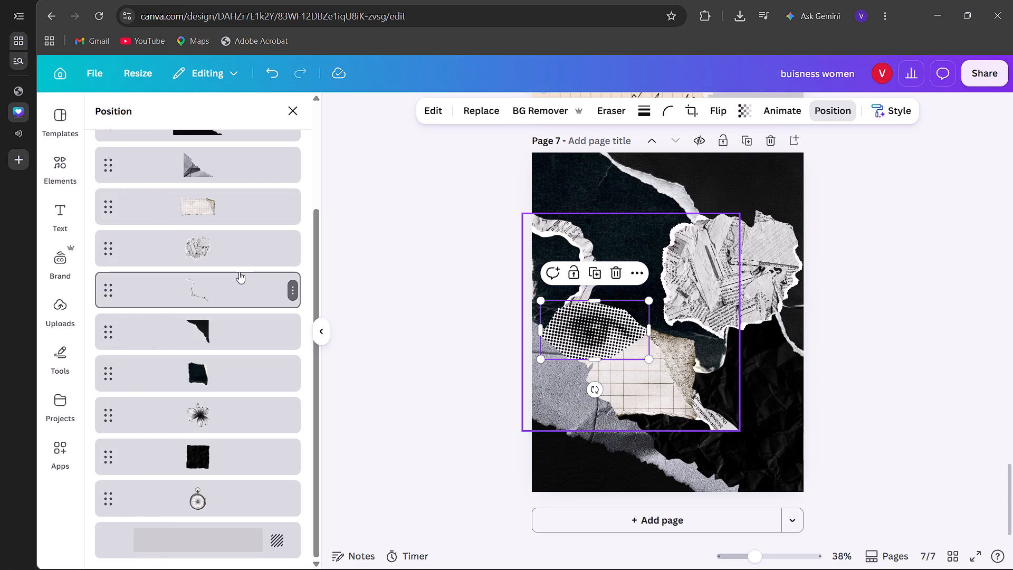
{"action": "left_click_drag", "start_coordinate": [225, 496], "coordinate": [234, 213]}
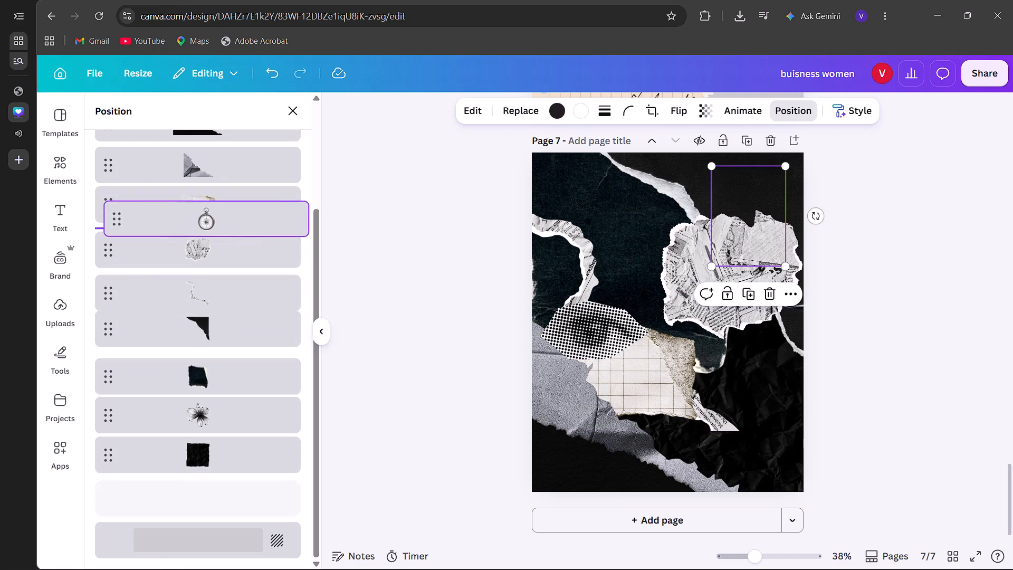
{"action": "left_click_drag", "start_coordinate": [234, 213], "coordinate": [226, 198]}
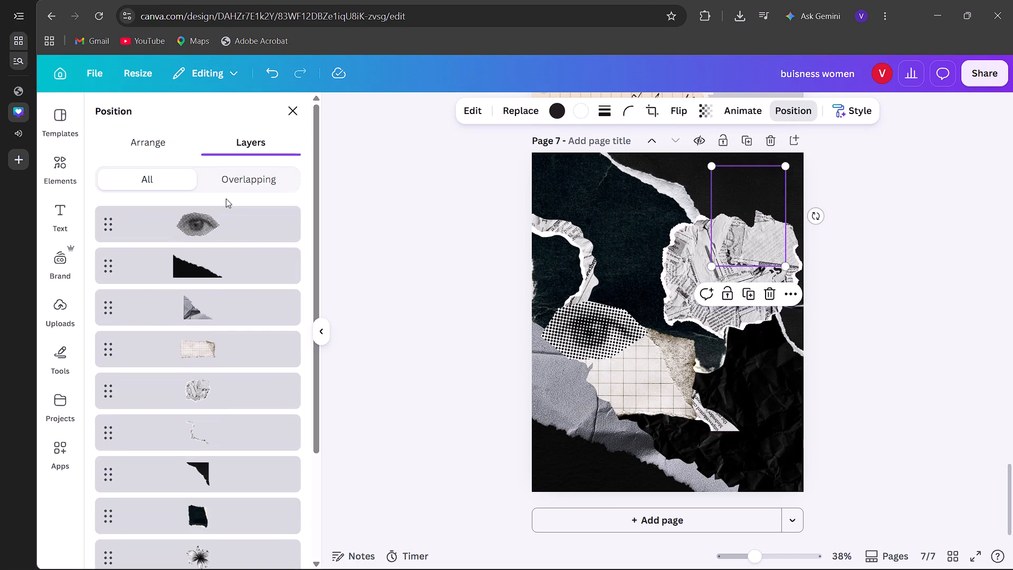
{"action": "scroll", "coordinate": [187, 374], "scroll_direction": "down", "scroll_amount": 6}
{"action": "left_click_drag", "start_coordinate": [247, 481], "coordinate": [245, 267]}
{"action": "scroll", "coordinate": [245, 267], "scroll_direction": "up", "scroll_amount": 1}
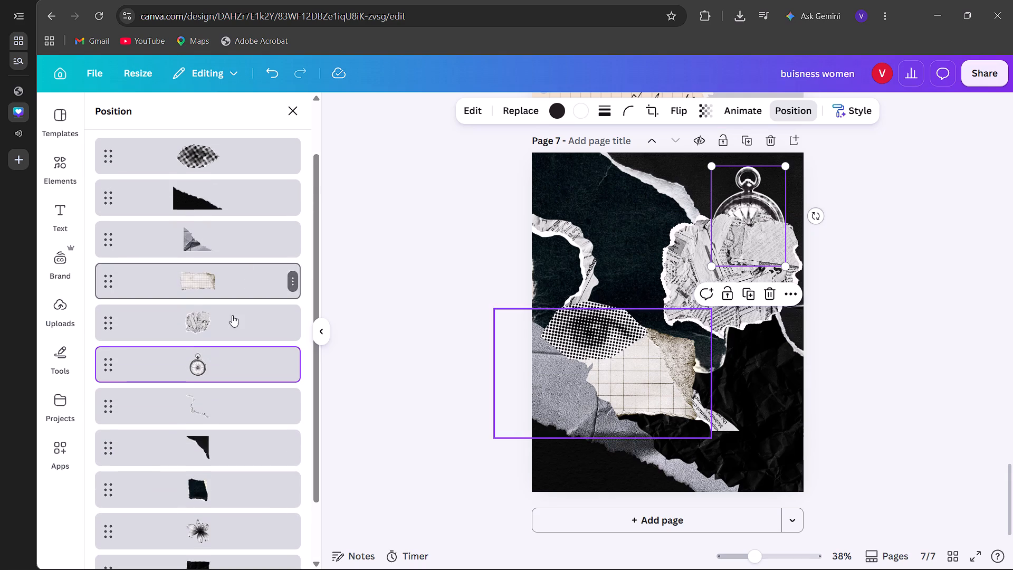
{"action": "left_click_drag", "start_coordinate": [218, 374], "coordinate": [235, 142]}
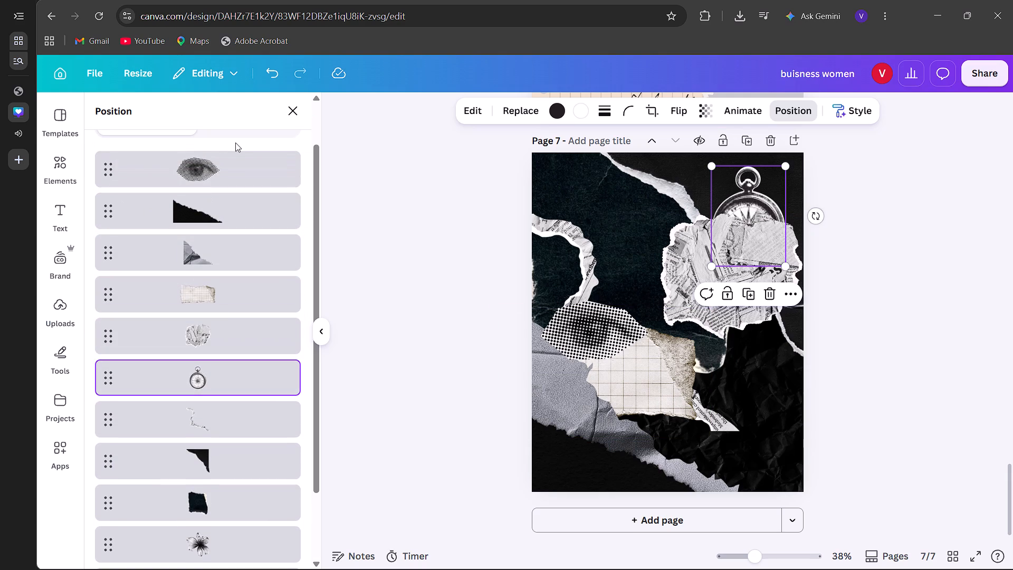
{"action": "left_click_drag", "start_coordinate": [215, 374], "coordinate": [215, 163]}
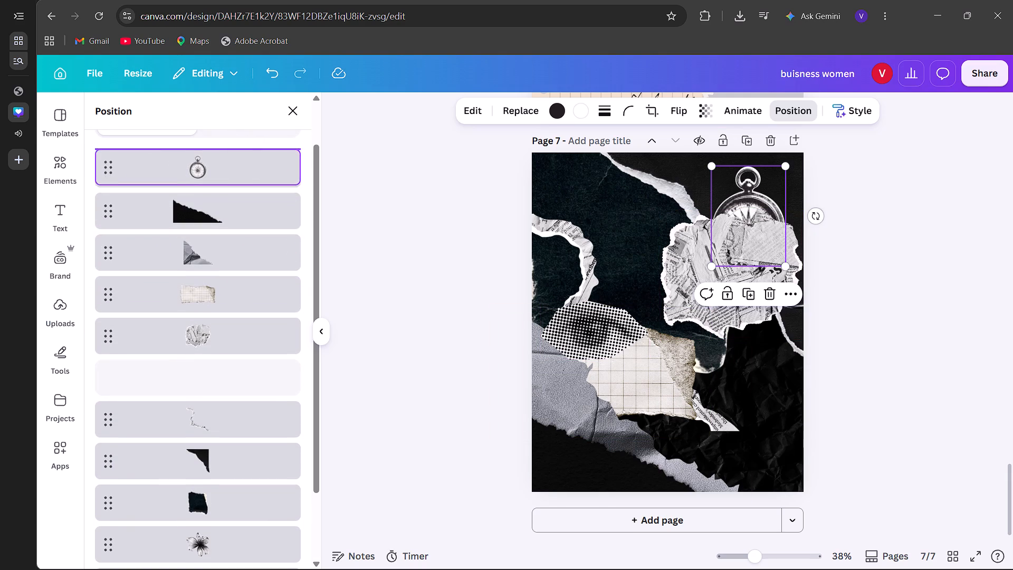
{"action": "left_click_drag", "start_coordinate": [215, 163], "coordinate": [216, 176]}
Move the lily up the layer order to just above the compass, and close the layer list.
{"action": "scroll", "coordinate": [216, 176], "scroll_direction": "down", "scroll_amount": 4}
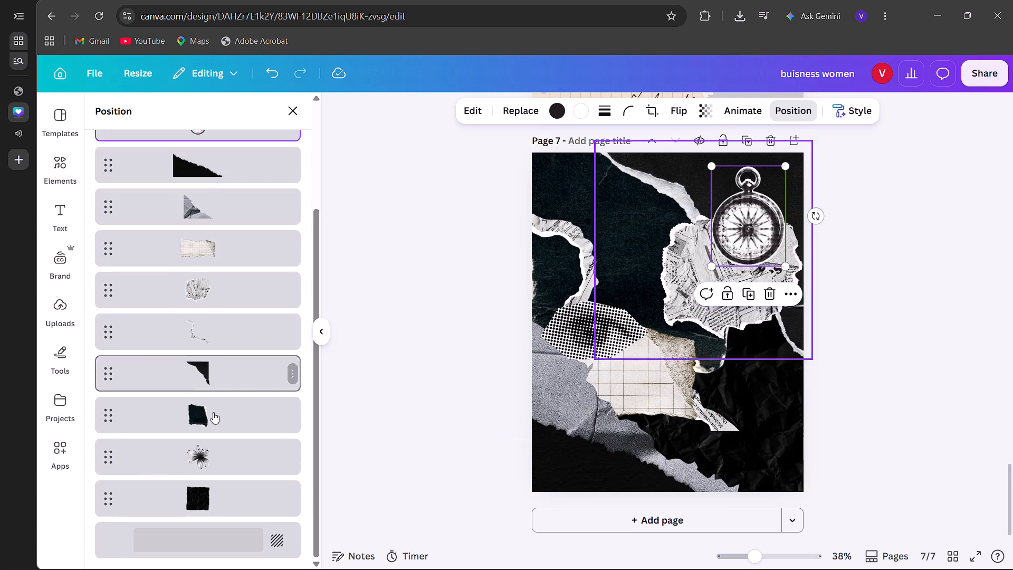
{"action": "left_click_drag", "start_coordinate": [214, 451], "coordinate": [219, 151]}
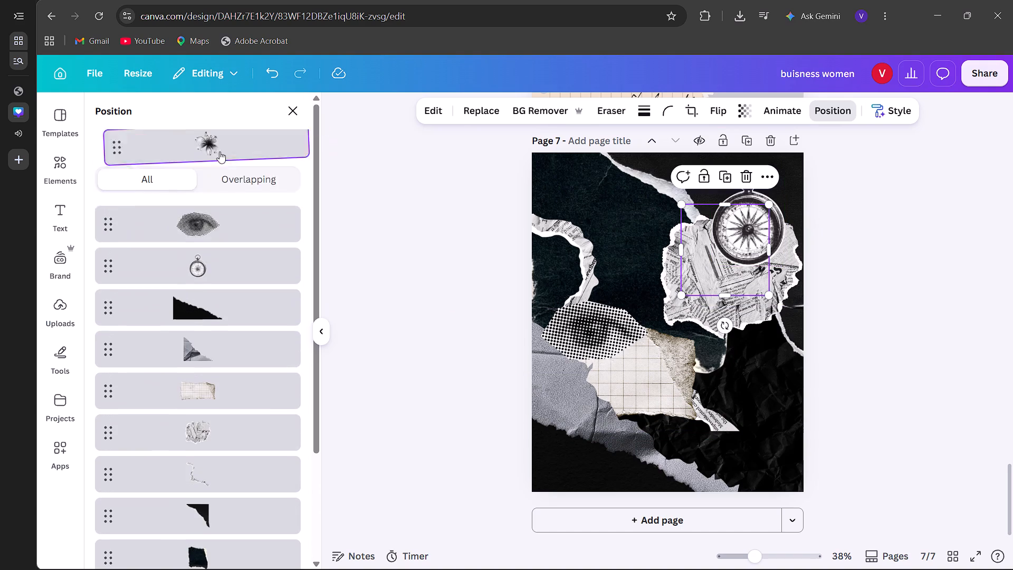
{"action": "left_click_drag", "start_coordinate": [219, 151], "coordinate": [216, 269]}
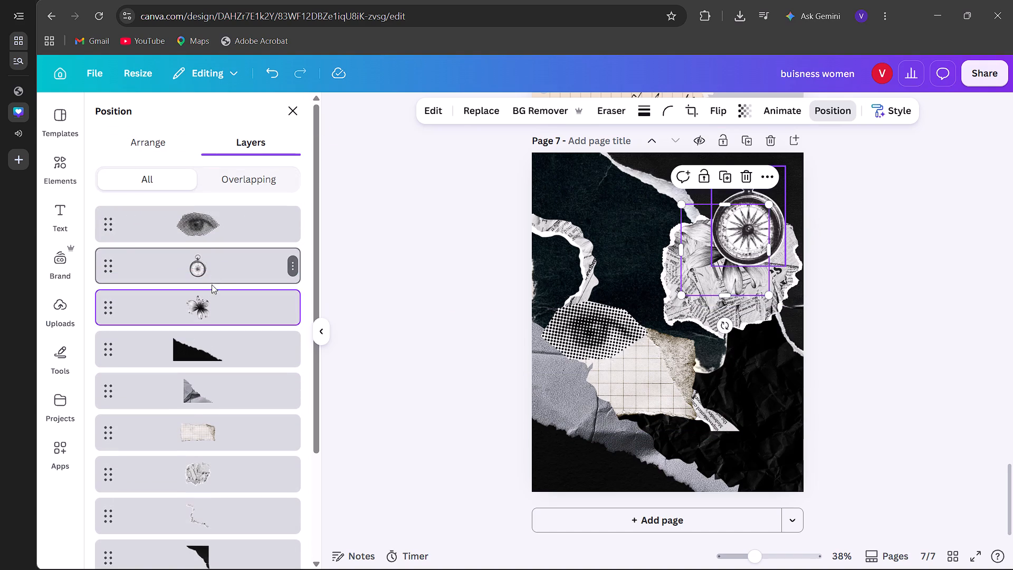
{"action": "left_click_drag", "start_coordinate": [213, 297], "coordinate": [217, 239]}
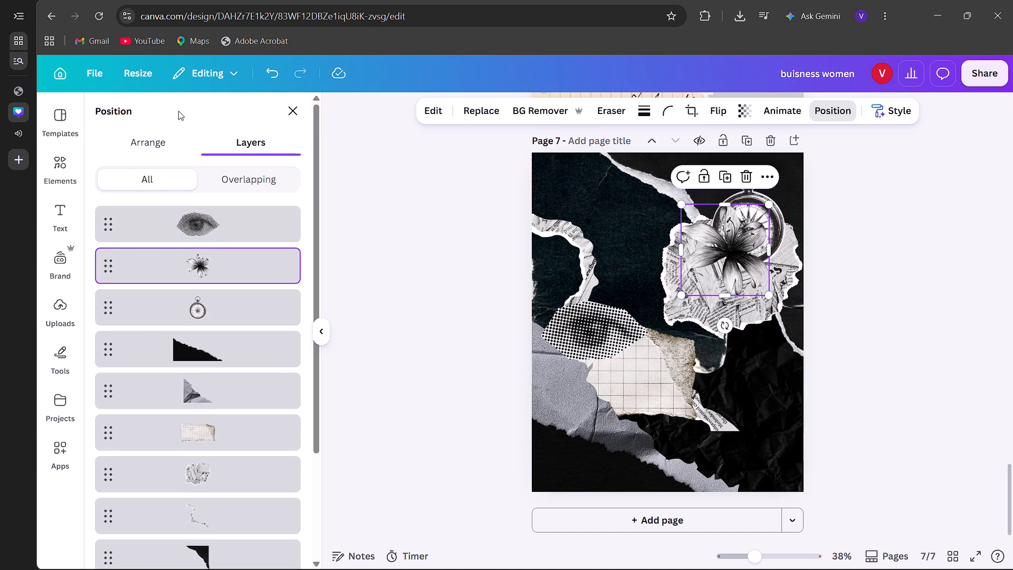
{"action": "left_click", "coordinate": [297, 112]}
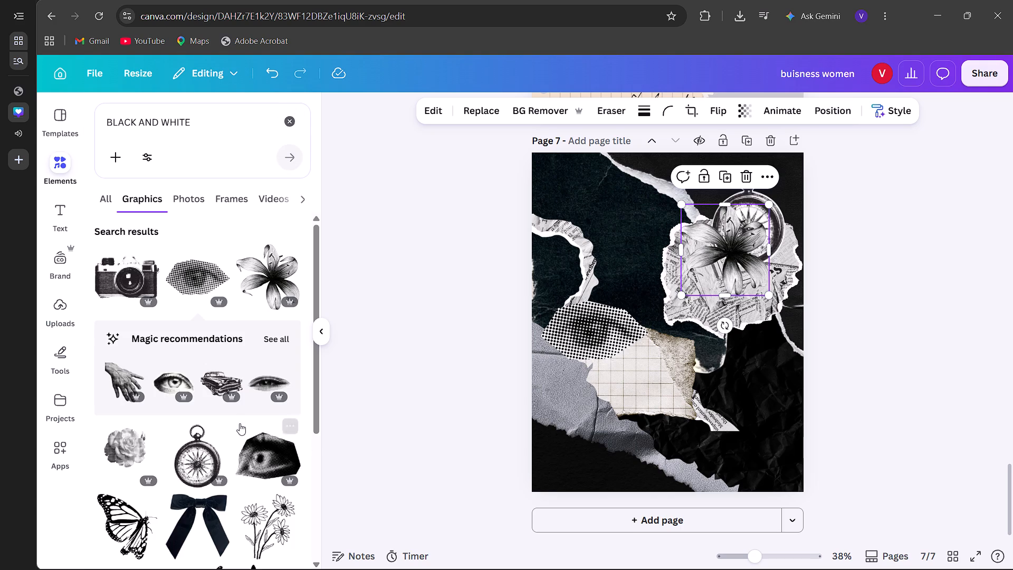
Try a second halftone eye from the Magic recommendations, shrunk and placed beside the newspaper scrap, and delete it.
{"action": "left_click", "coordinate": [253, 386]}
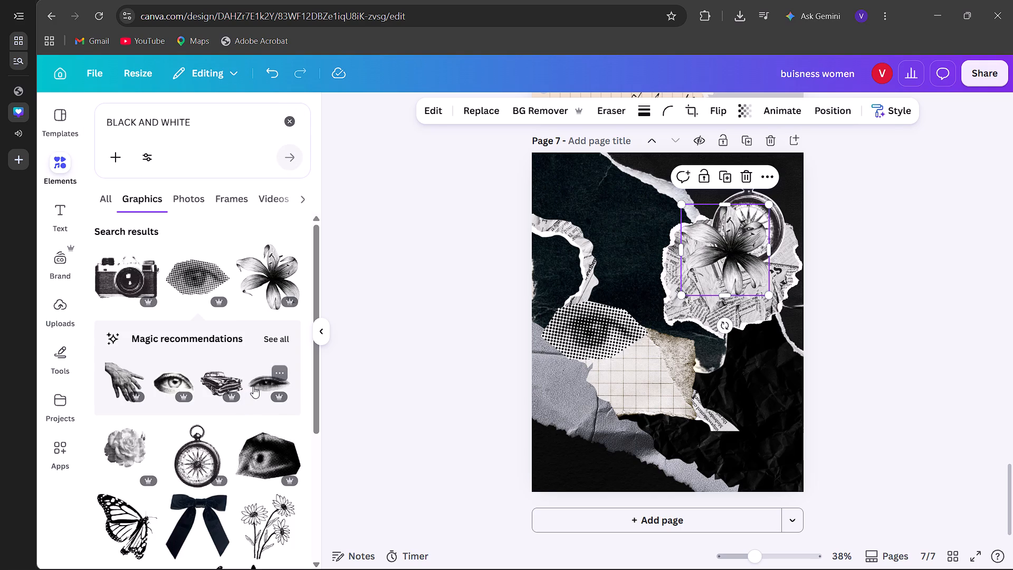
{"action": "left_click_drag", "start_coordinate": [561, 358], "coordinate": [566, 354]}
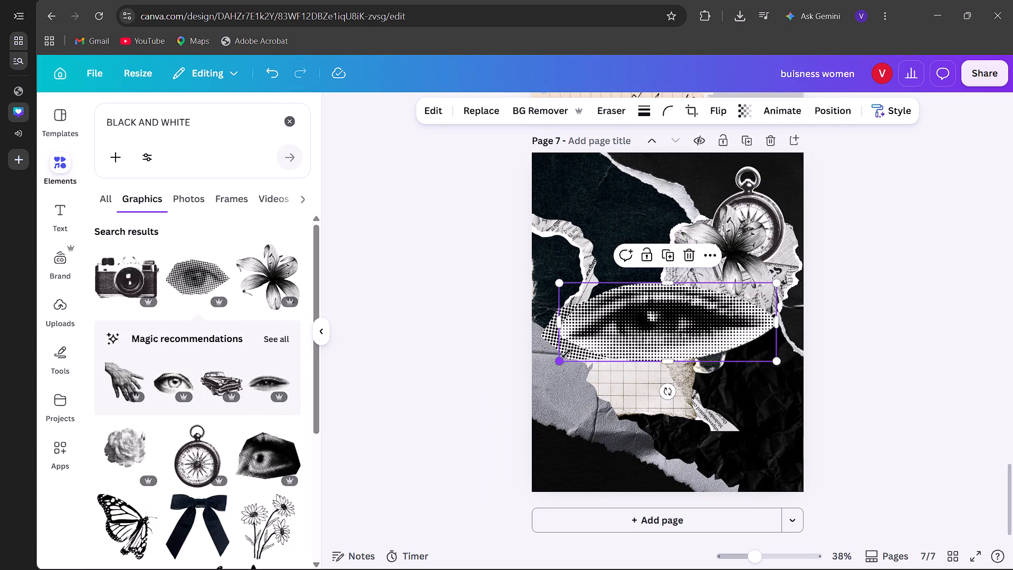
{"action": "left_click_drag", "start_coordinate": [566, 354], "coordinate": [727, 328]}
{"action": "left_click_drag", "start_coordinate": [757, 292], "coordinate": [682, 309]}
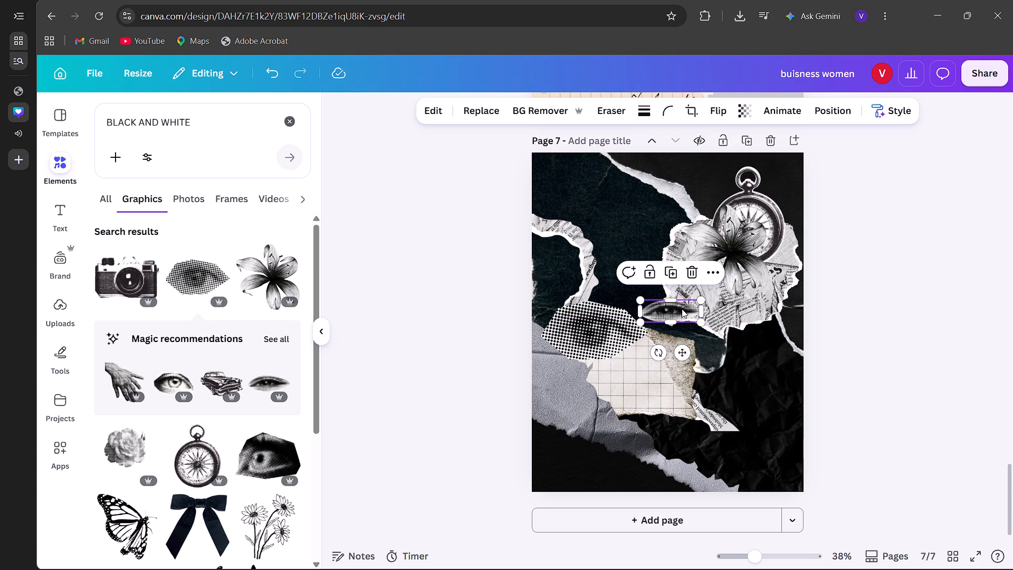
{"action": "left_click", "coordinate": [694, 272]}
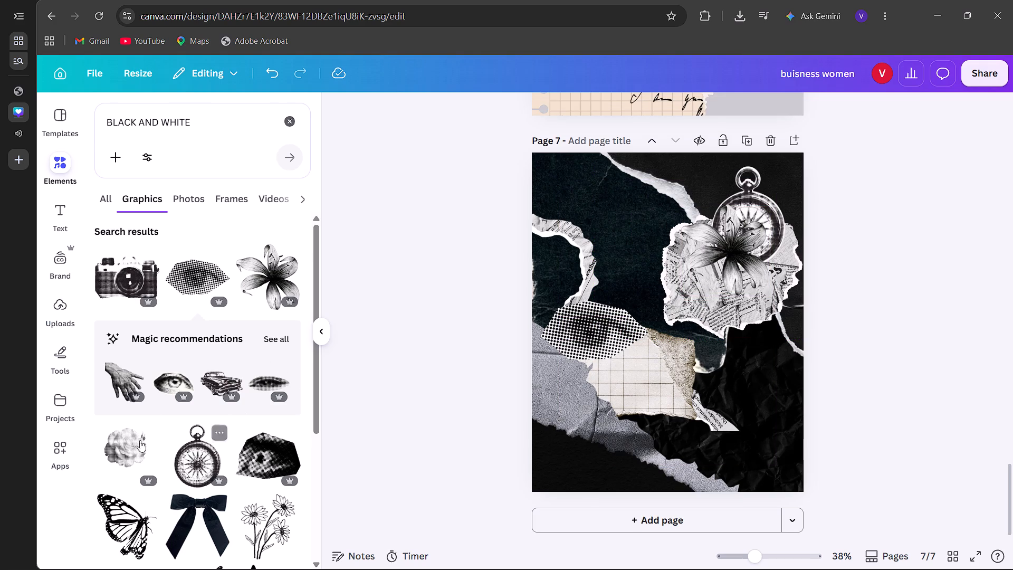
Add the pale halftone flower to the page's upper-right corner at about X 713, Y 0, and send it backward behind the lily and compass.
{"action": "left_click", "coordinate": [122, 442]}
{"action": "left_click_drag", "start_coordinate": [664, 298], "coordinate": [574, 412]}
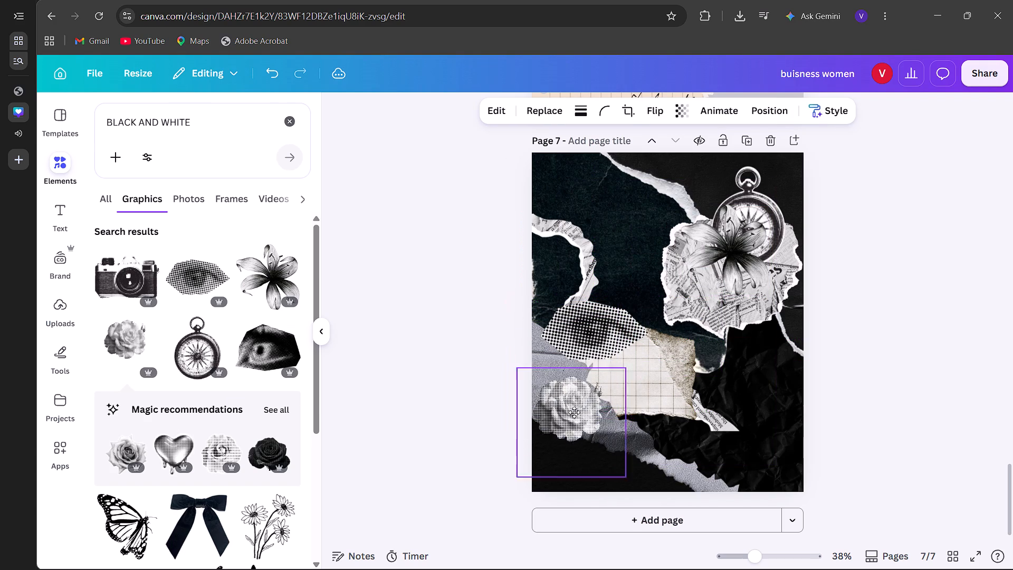
{"action": "left_click_drag", "start_coordinate": [574, 412], "coordinate": [762, 179]}
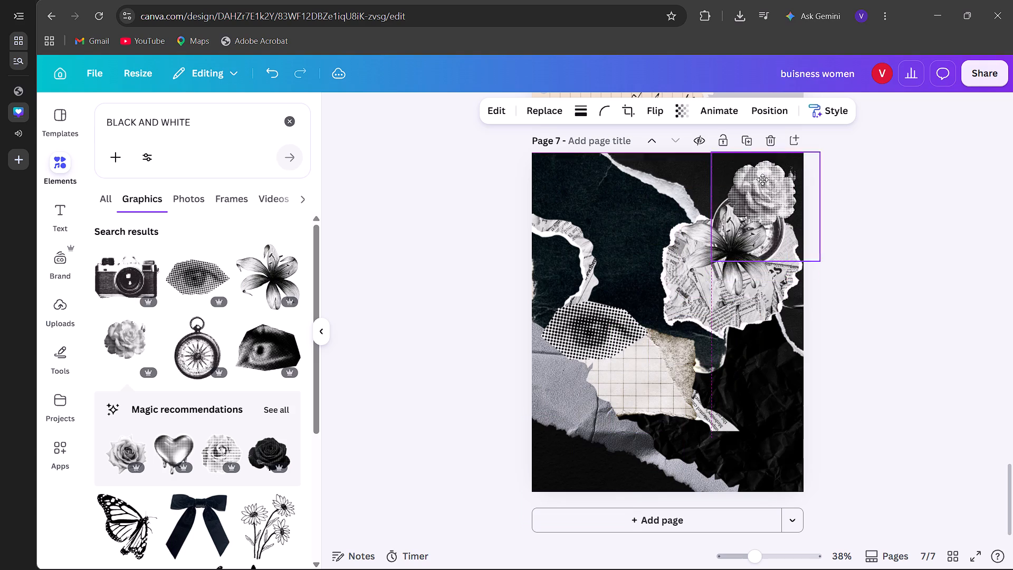
{"action": "left_click_drag", "start_coordinate": [762, 179], "coordinate": [757, 190]}
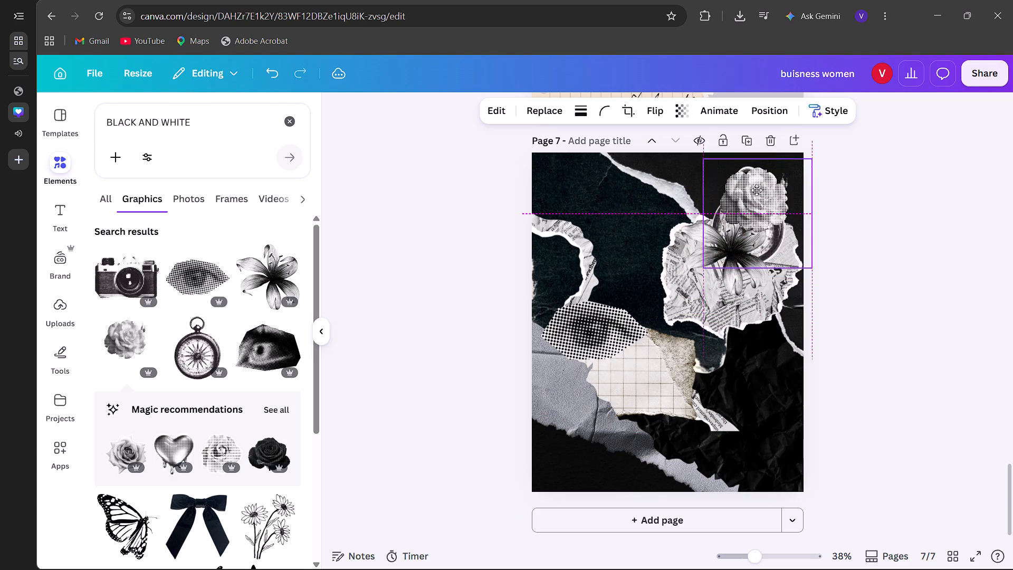
{"action": "left_click_drag", "start_coordinate": [757, 190], "coordinate": [758, 183]}
{"action": "left_click", "coordinate": [763, 108]}
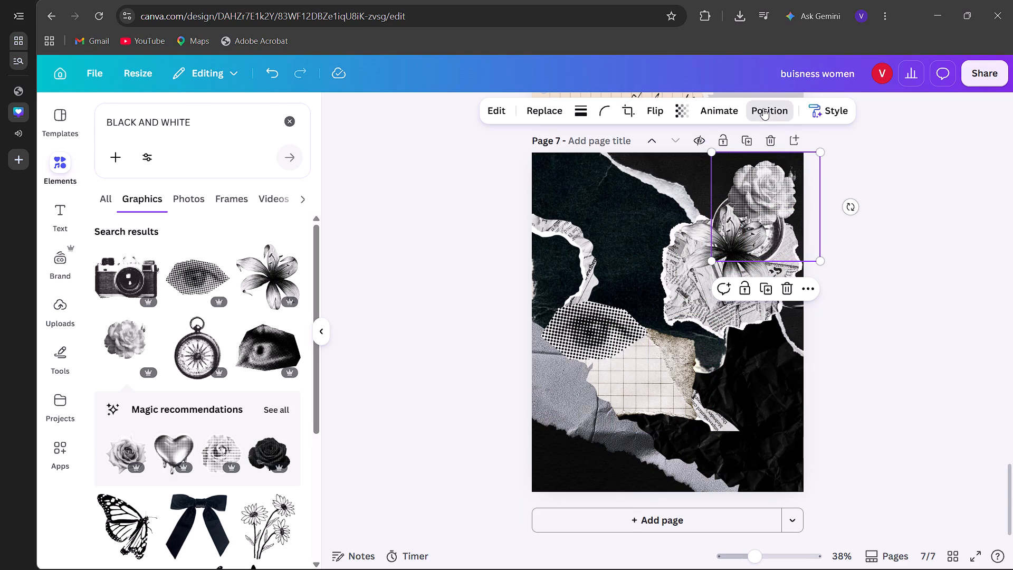
{"action": "left_click", "coordinate": [169, 146]}
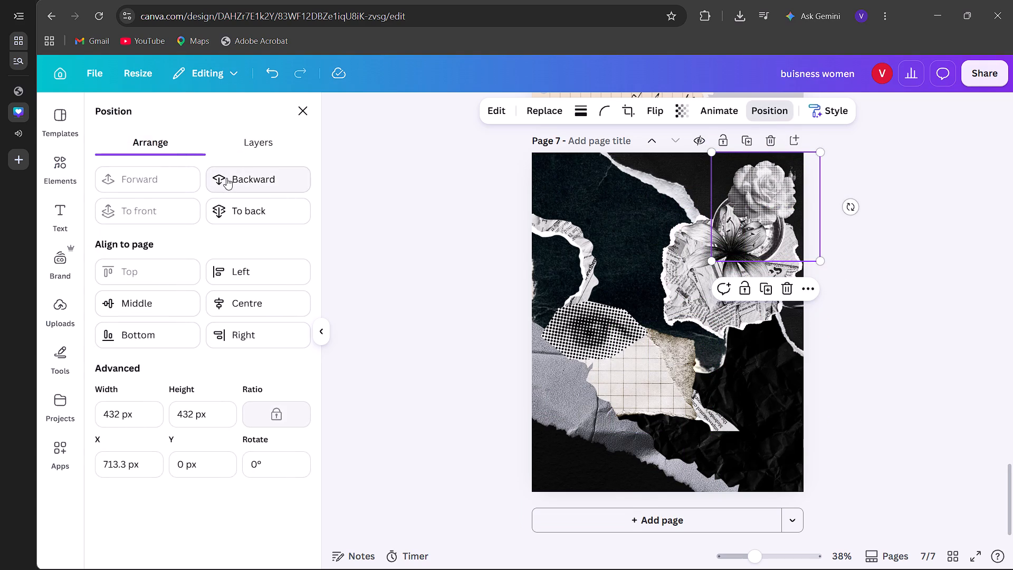
{"action": "left_click", "coordinate": [226, 178]}
{"action": "left_click", "coordinate": [226, 178]}
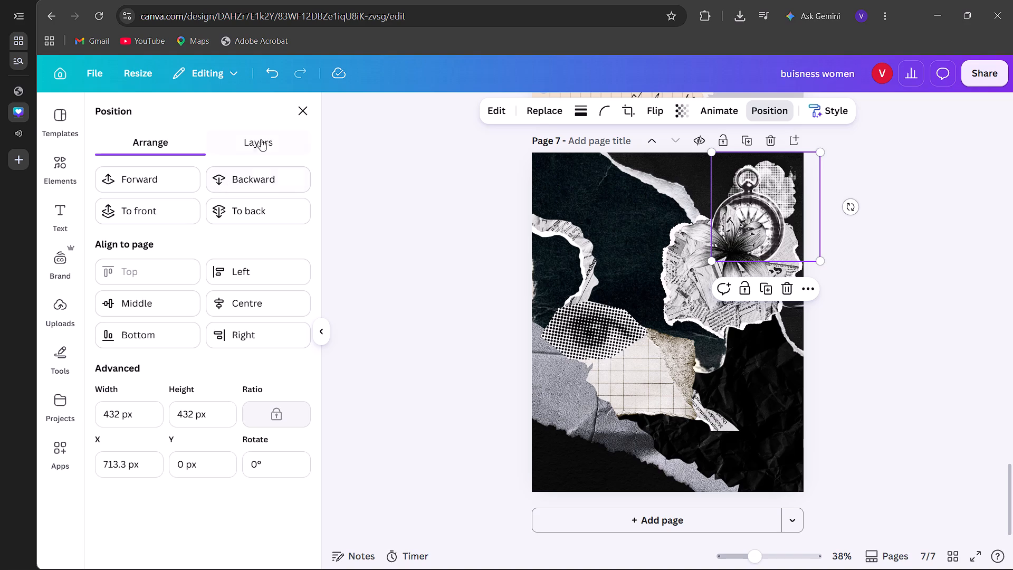
{"action": "left_click", "coordinate": [308, 109]}
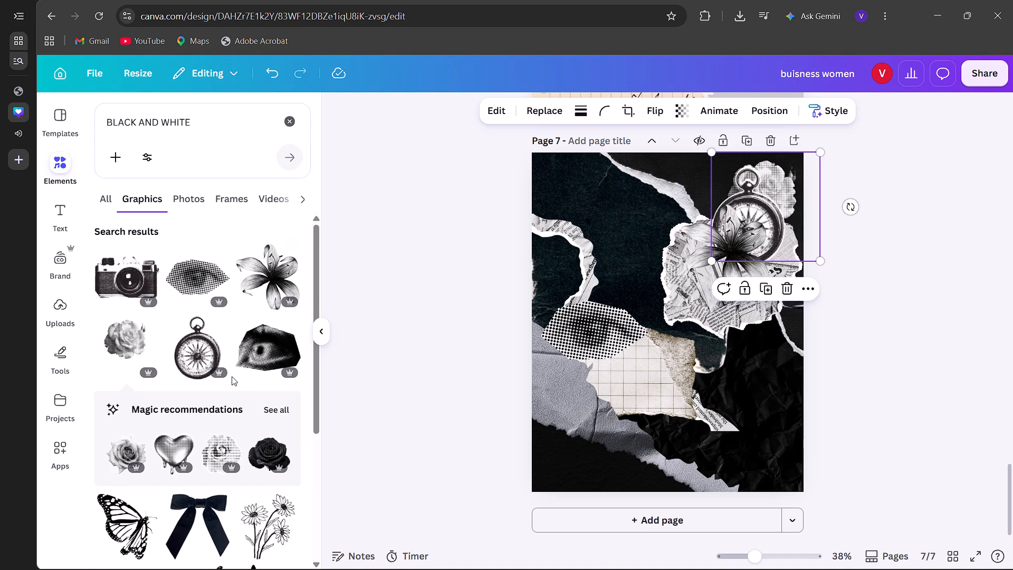
Add the grey rose graphic, shrink it to about 278 by 252 px, place it at the newspaper scrap's right side, and send it behind the compass.
{"action": "scroll", "coordinate": [232, 376], "scroll_direction": "down", "scroll_amount": 4}
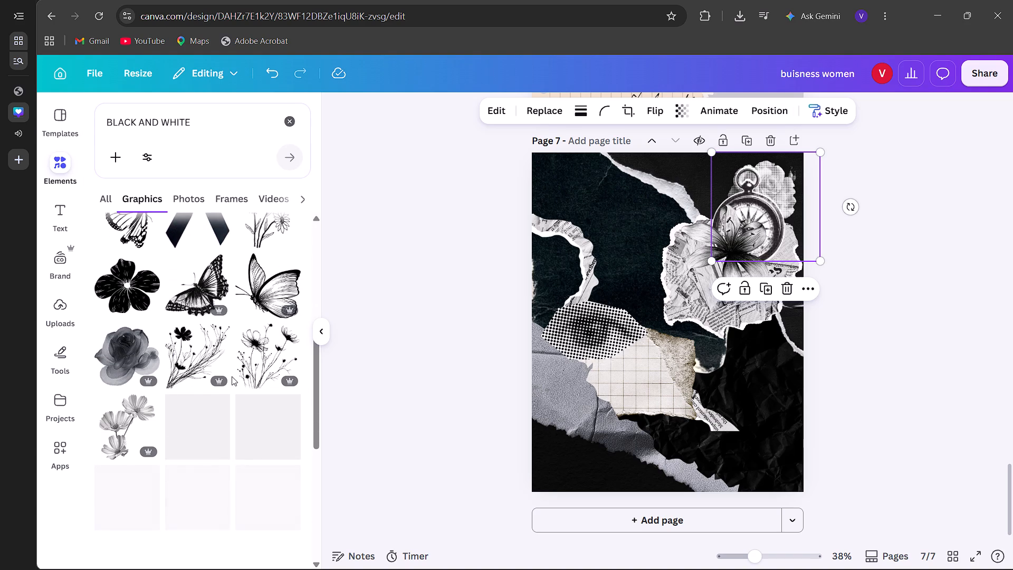
{"action": "left_click", "coordinate": [107, 355]}
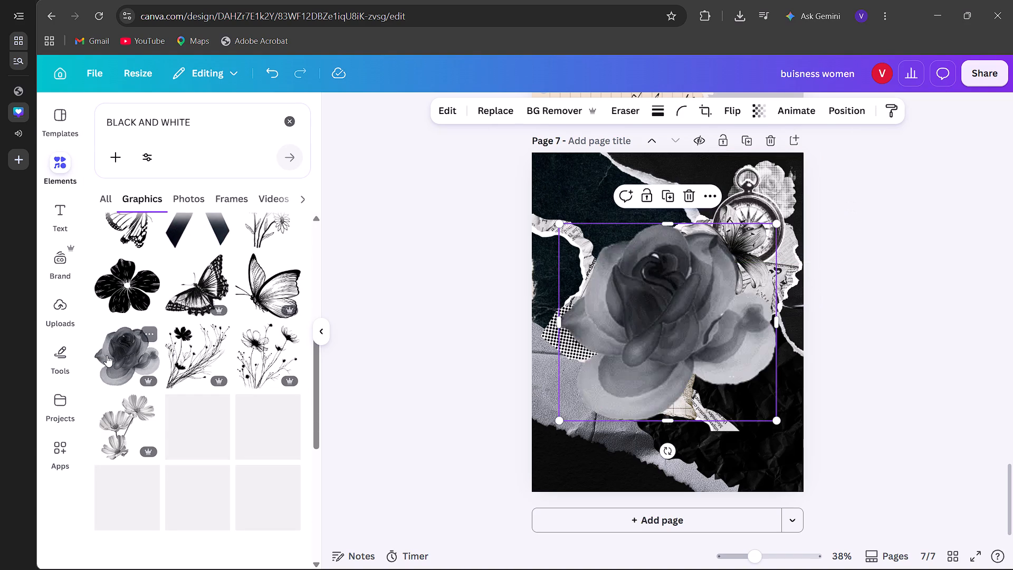
{"action": "left_click_drag", "start_coordinate": [559, 421], "coordinate": [609, 355]}
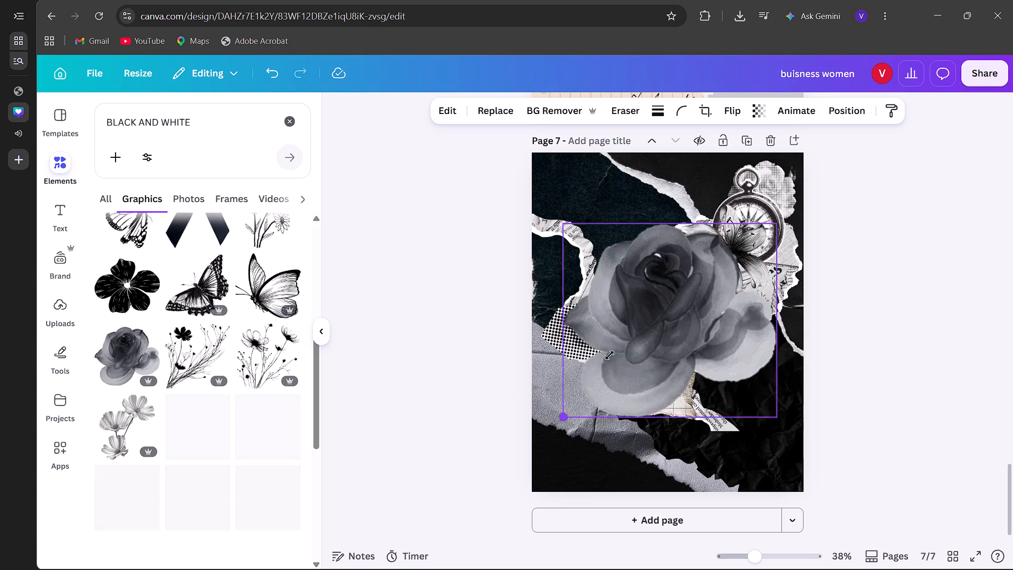
{"action": "left_click_drag", "start_coordinate": [609, 355], "coordinate": [710, 291]}
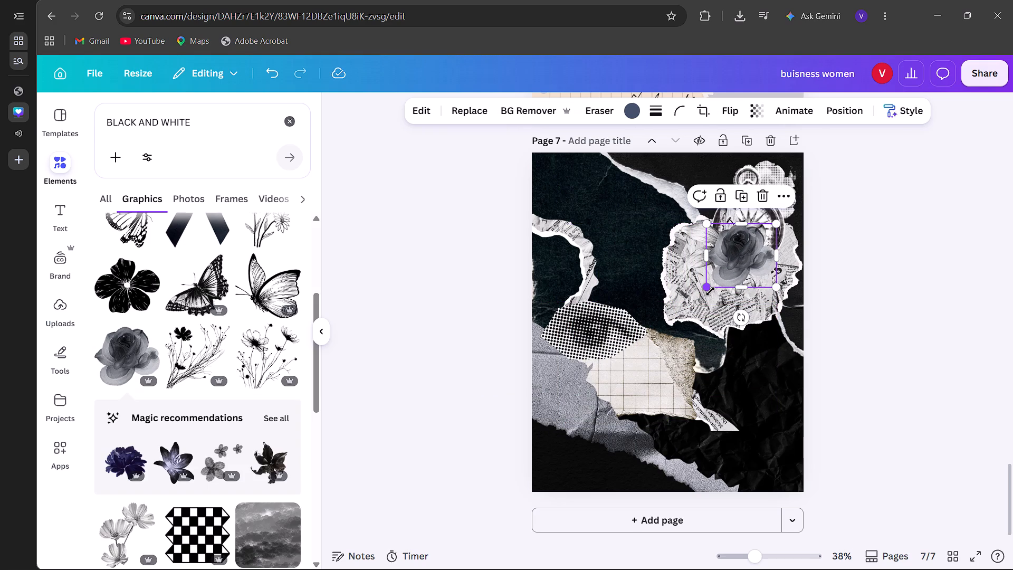
{"action": "left_click_drag", "start_coordinate": [739, 269], "coordinate": [767, 264]}
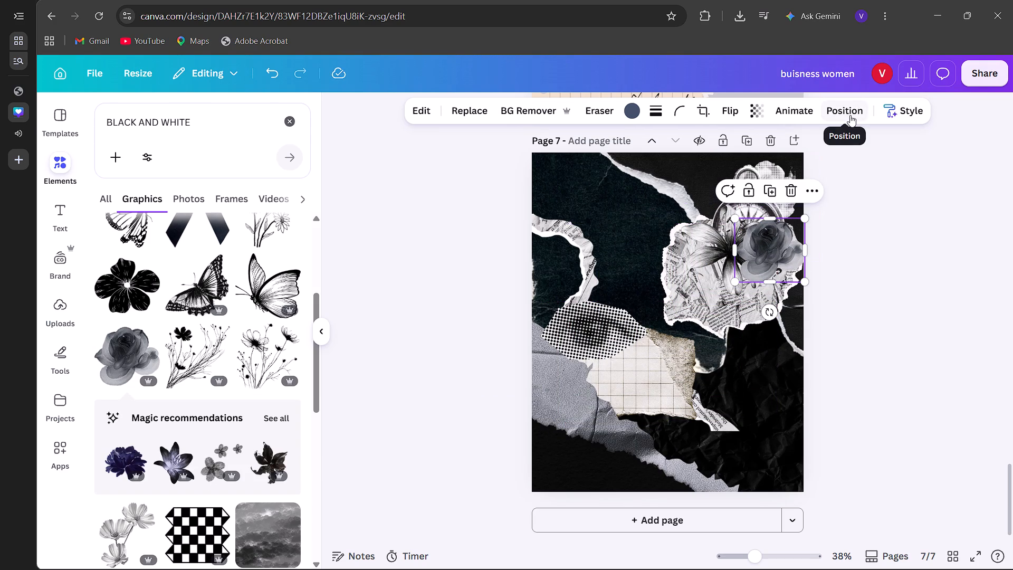
{"action": "left_click", "coordinate": [850, 115]}
{"action": "left_click", "coordinate": [288, 174]}
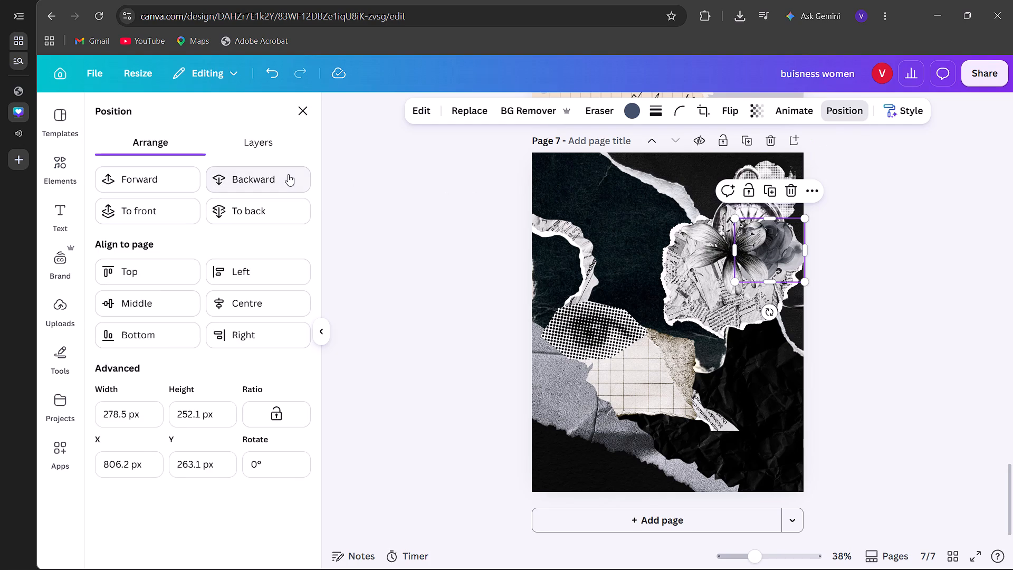
{"action": "left_click", "coordinate": [288, 174]}
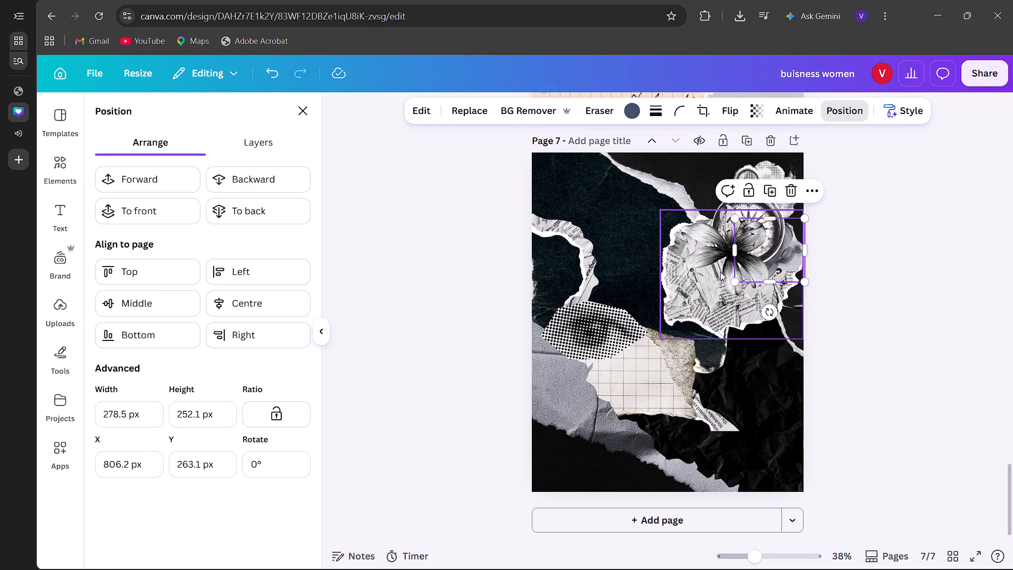
Send the lily one level backward behind the compass and shift it to about X 540, Y 229 on the newspaper scrap.
{"action": "left_click", "coordinate": [696, 255]}
{"action": "left_click", "coordinate": [237, 192]}
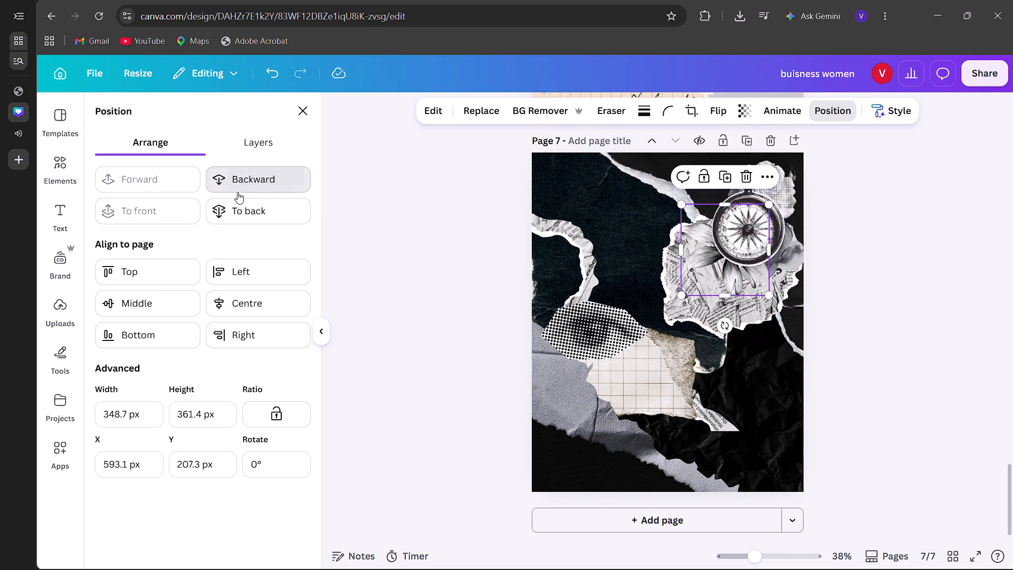
{"action": "left_click_drag", "start_coordinate": [694, 259], "coordinate": [685, 267]}
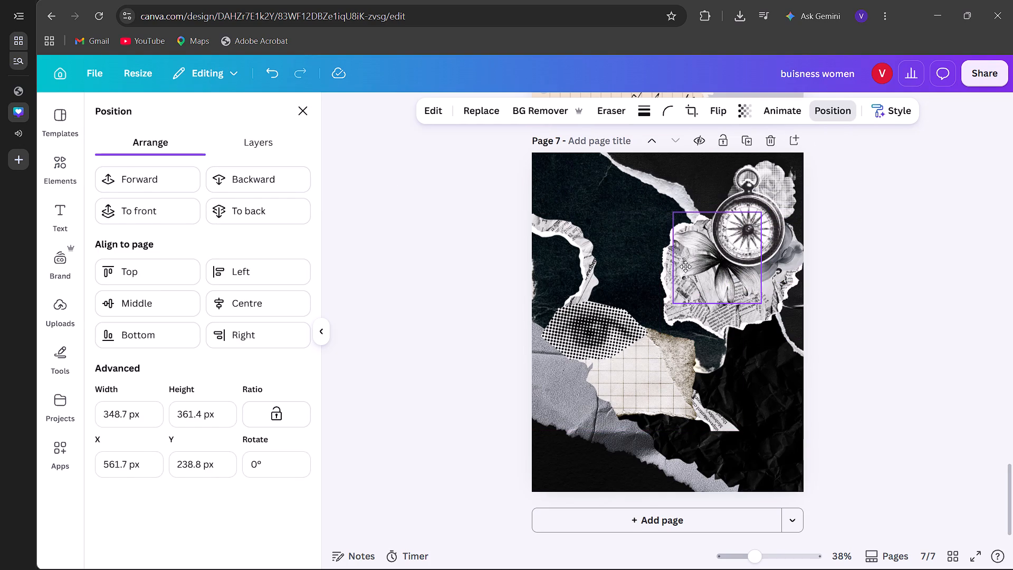
{"action": "left_click_drag", "start_coordinate": [685, 267], "coordinate": [684, 265]}
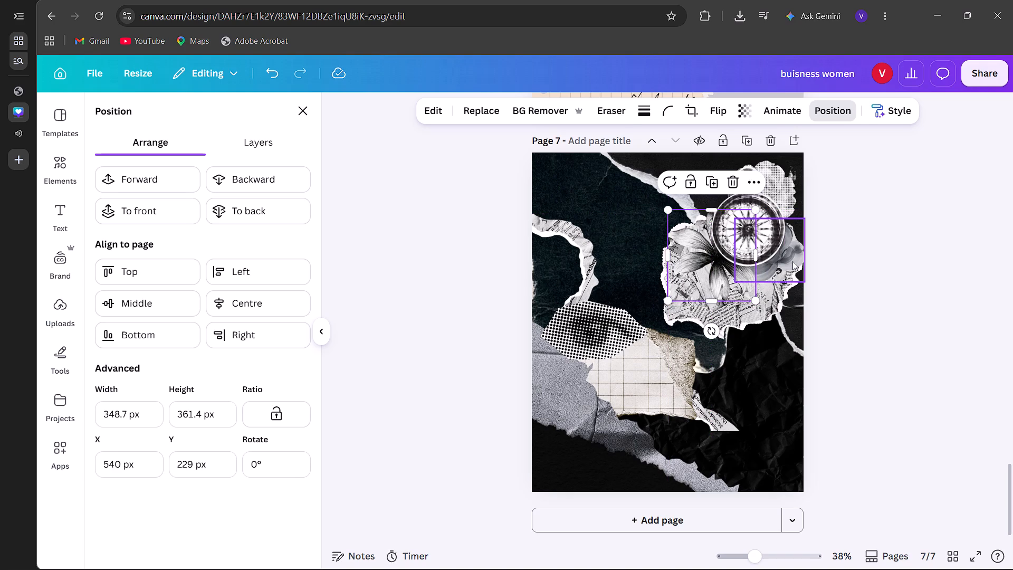
Move the grey rose off the newspaper scrap to the area above the grid paper piece, and delete it.
{"action": "left_click_drag", "start_coordinate": [788, 263], "coordinate": [783, 309]}
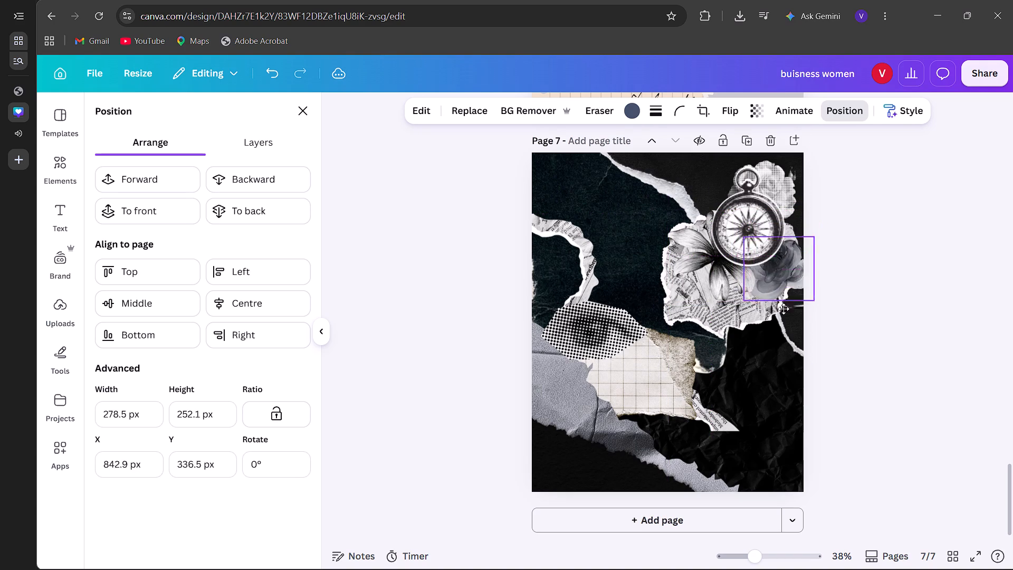
{"action": "left_click_drag", "start_coordinate": [783, 309], "coordinate": [698, 352]}
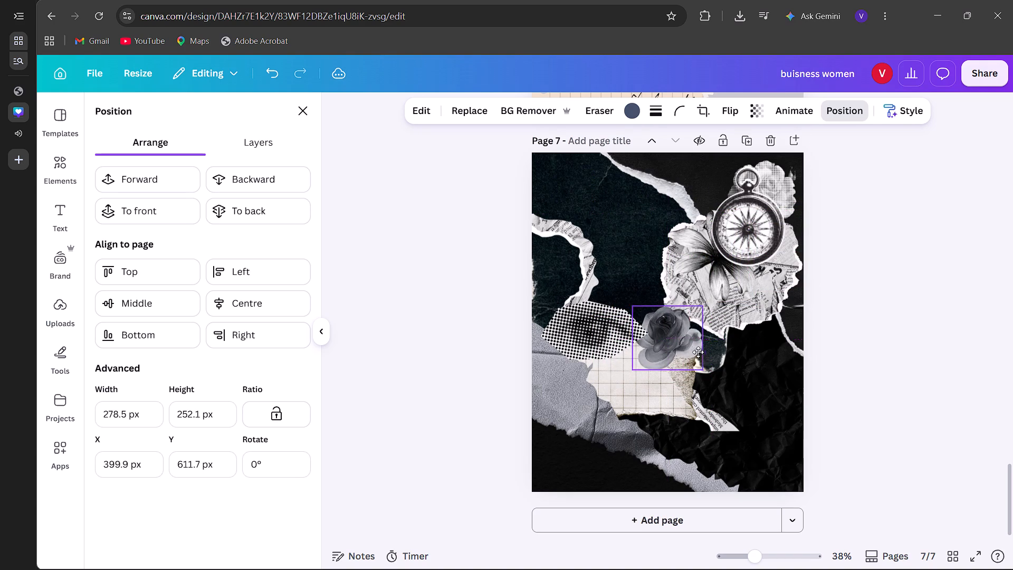
{"action": "left_click_drag", "start_coordinate": [698, 352], "coordinate": [699, 352]}
{"action": "left_click", "coordinate": [702, 282]}
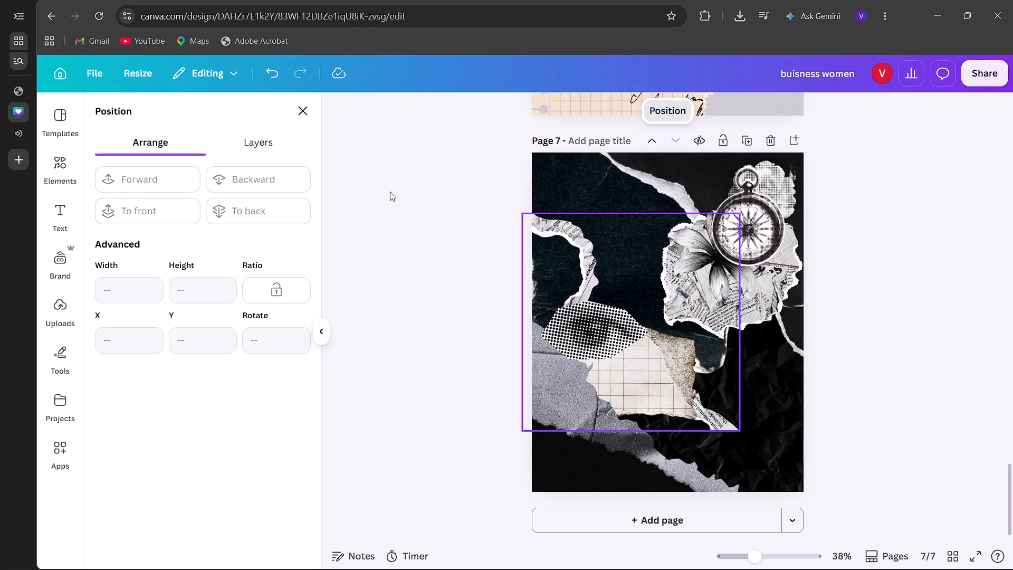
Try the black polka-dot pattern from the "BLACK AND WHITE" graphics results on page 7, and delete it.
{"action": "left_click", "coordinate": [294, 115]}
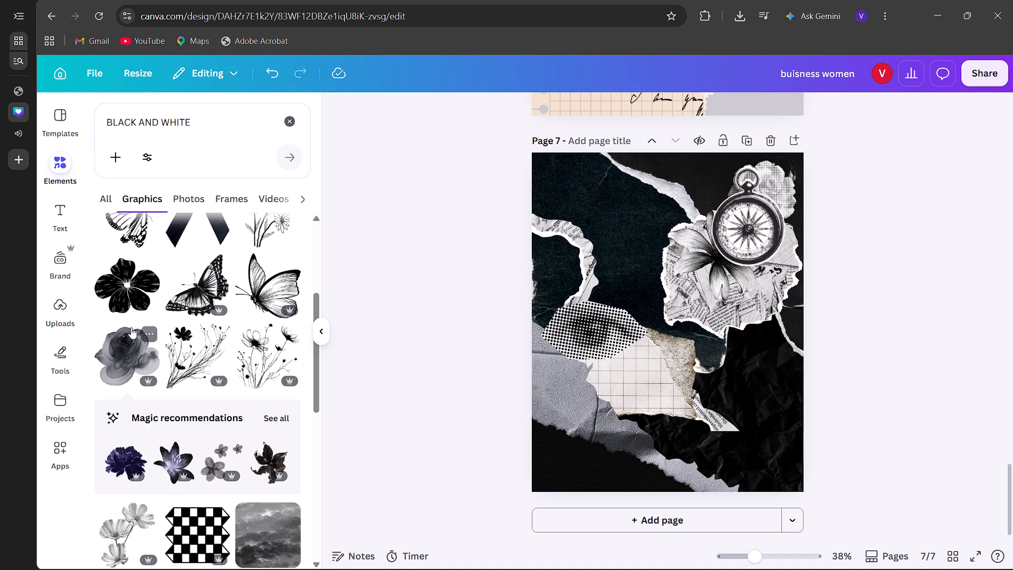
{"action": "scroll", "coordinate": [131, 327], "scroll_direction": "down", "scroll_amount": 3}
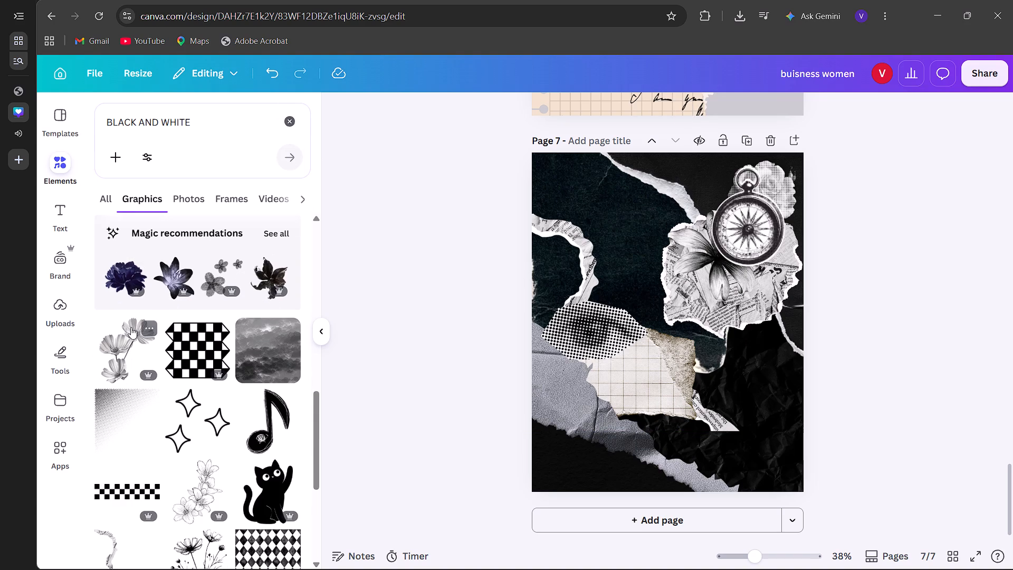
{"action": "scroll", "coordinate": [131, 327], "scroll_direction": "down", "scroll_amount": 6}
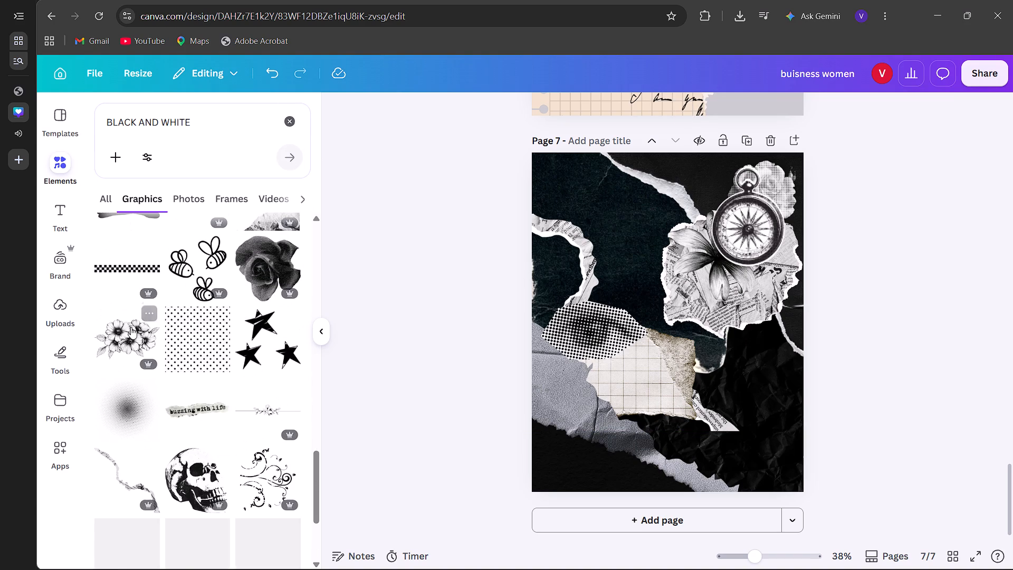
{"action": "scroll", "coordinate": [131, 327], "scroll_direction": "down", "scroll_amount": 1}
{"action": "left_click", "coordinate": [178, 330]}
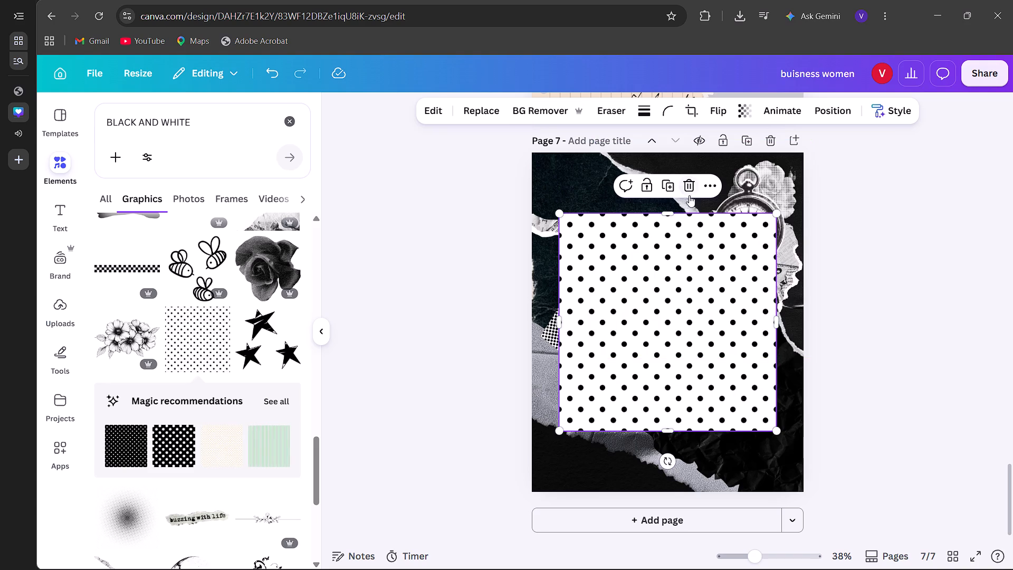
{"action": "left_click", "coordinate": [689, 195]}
Add the "buzzing with life" torn-paper graphic, shrink it to about half size, and place it just above the halftone eye.
{"action": "scroll", "coordinate": [202, 387], "scroll_direction": "down", "scroll_amount": 2}
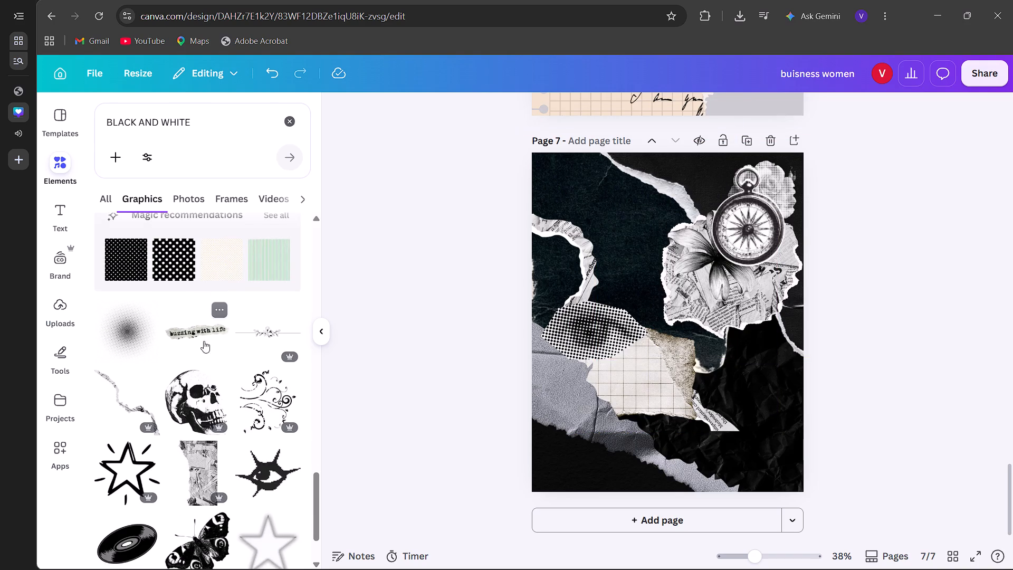
{"action": "left_click", "coordinate": [200, 337]}
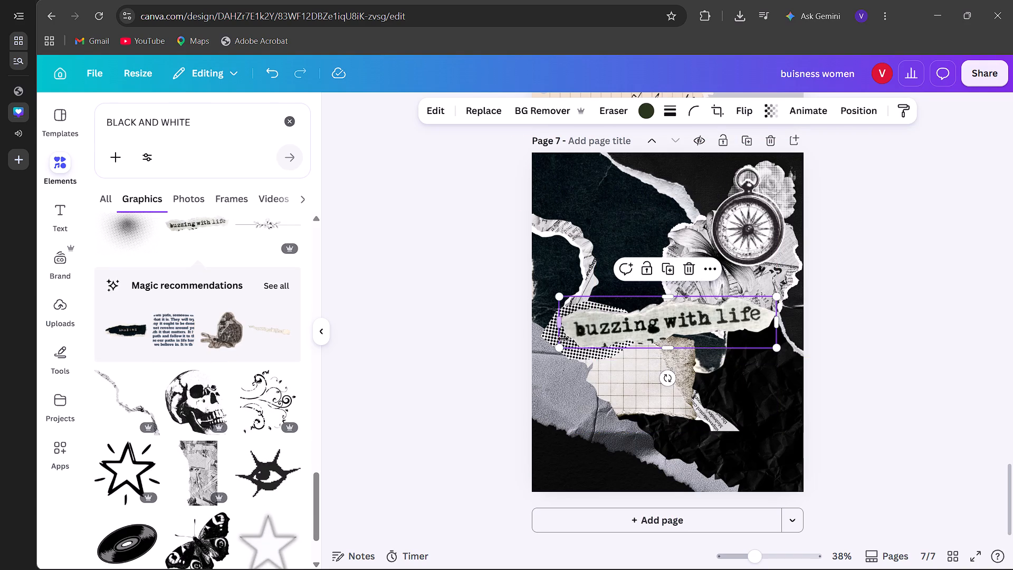
{"action": "left_click_drag", "start_coordinate": [560, 345], "coordinate": [661, 291]}
{"action": "left_click_drag", "start_coordinate": [732, 311], "coordinate": [637, 304]}
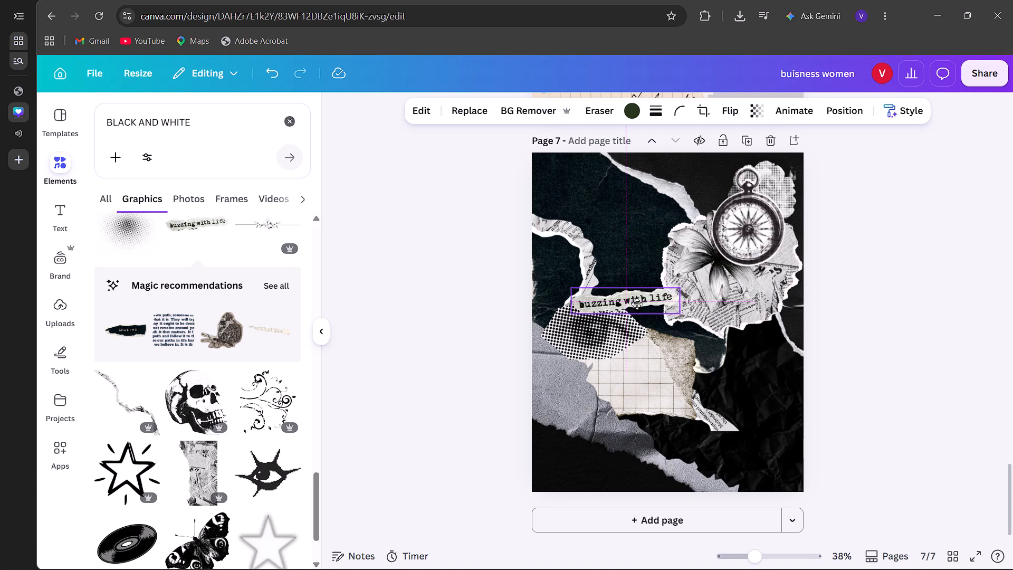
{"action": "left_click_drag", "start_coordinate": [637, 304], "coordinate": [642, 307]}
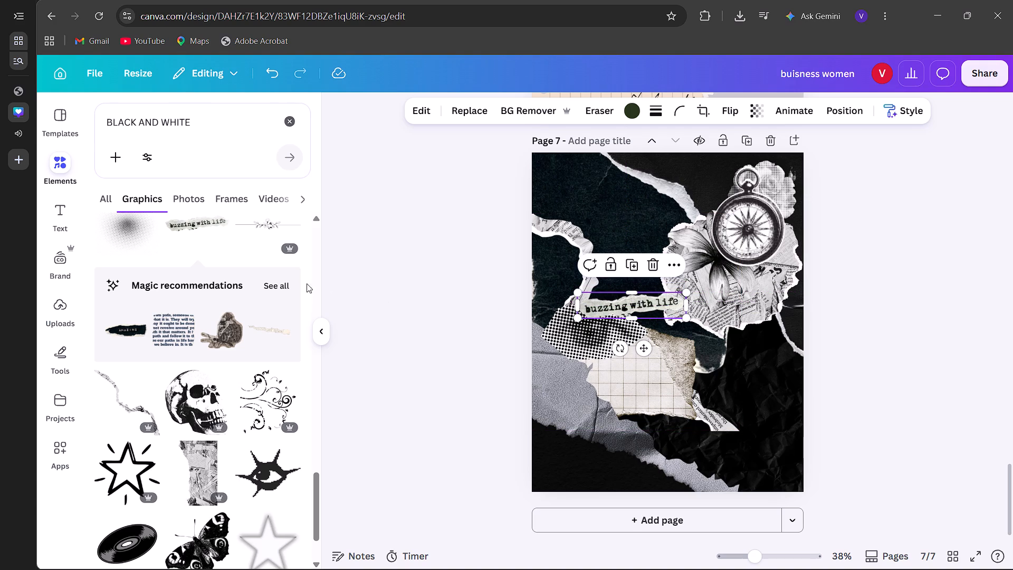
Add the black torn "AMAZING" label from the full Magic recommendations, shrink it, and place it over the compass's upper-right edge.
{"action": "left_click", "coordinate": [280, 286]}
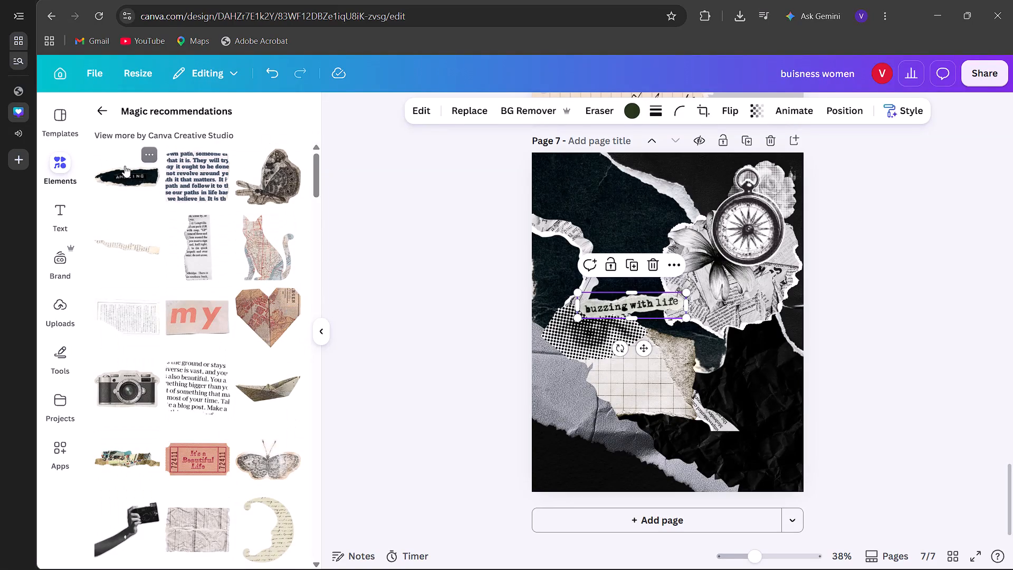
{"action": "left_click", "coordinate": [125, 166]}
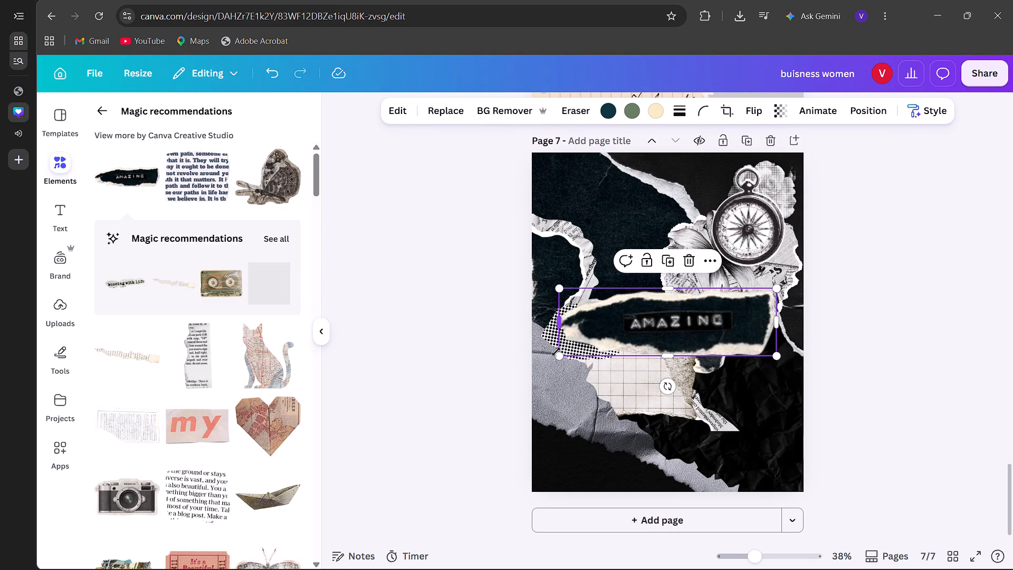
{"action": "left_click_drag", "start_coordinate": [556, 355], "coordinate": [747, 305]}
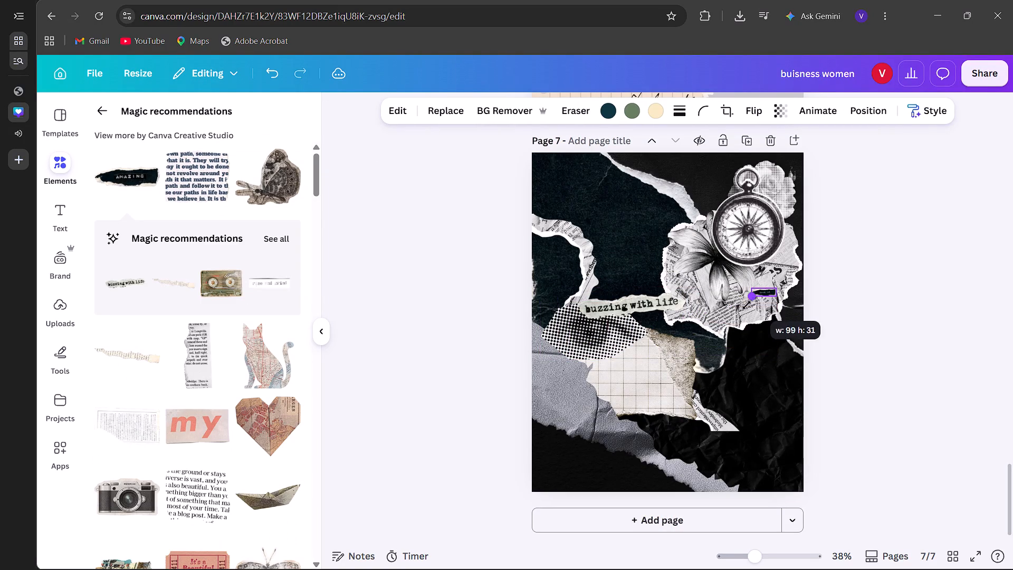
{"action": "left_click_drag", "start_coordinate": [747, 305], "coordinate": [725, 328]}
{"action": "left_click_drag", "start_coordinate": [760, 299], "coordinate": [773, 237]}
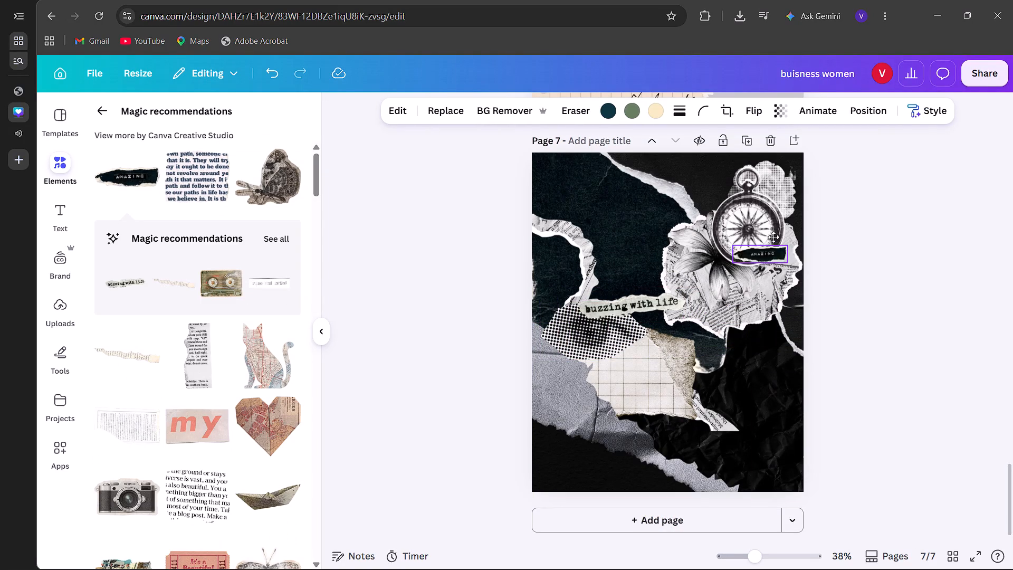
{"action": "left_click_drag", "start_coordinate": [773, 237], "coordinate": [778, 213]}
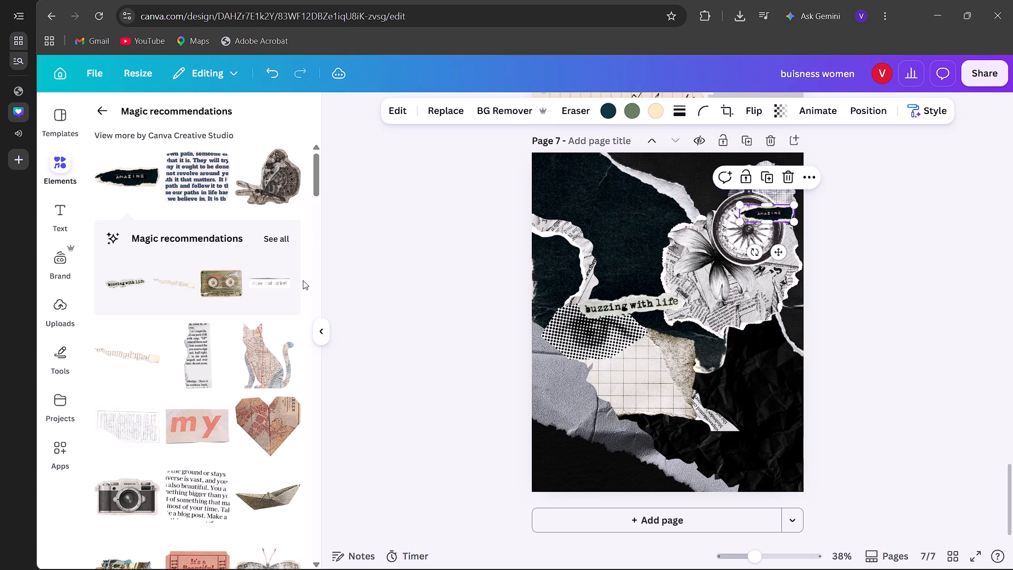
Add the hand-holding-camera graphic, shrink it to about half size, and place it on the newspaper scrap just below the compass.
{"action": "scroll", "coordinate": [234, 196], "scroll_direction": "down", "scroll_amount": 3}
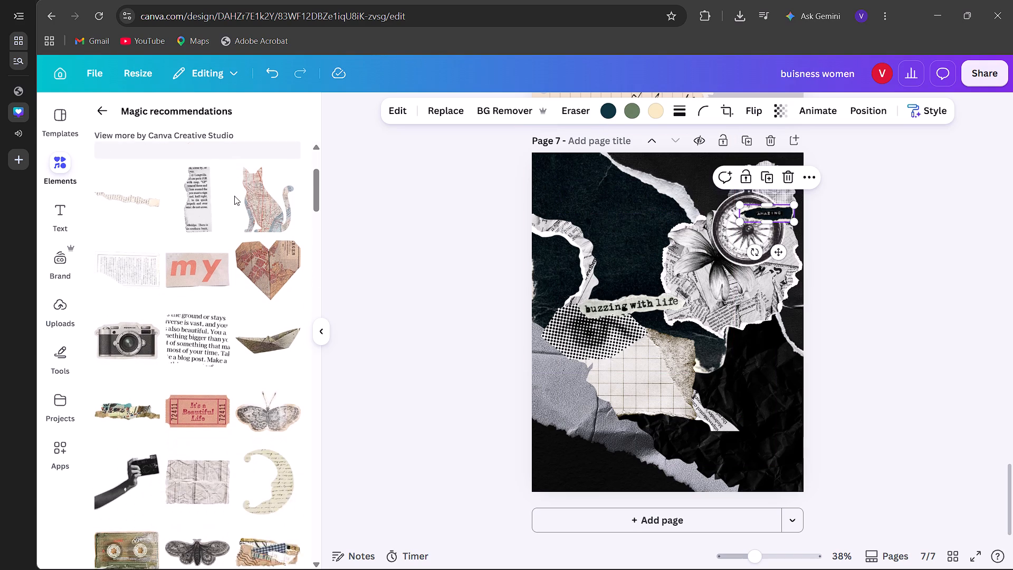
{"action": "scroll", "coordinate": [234, 196], "scroll_direction": "down", "scroll_amount": 3}
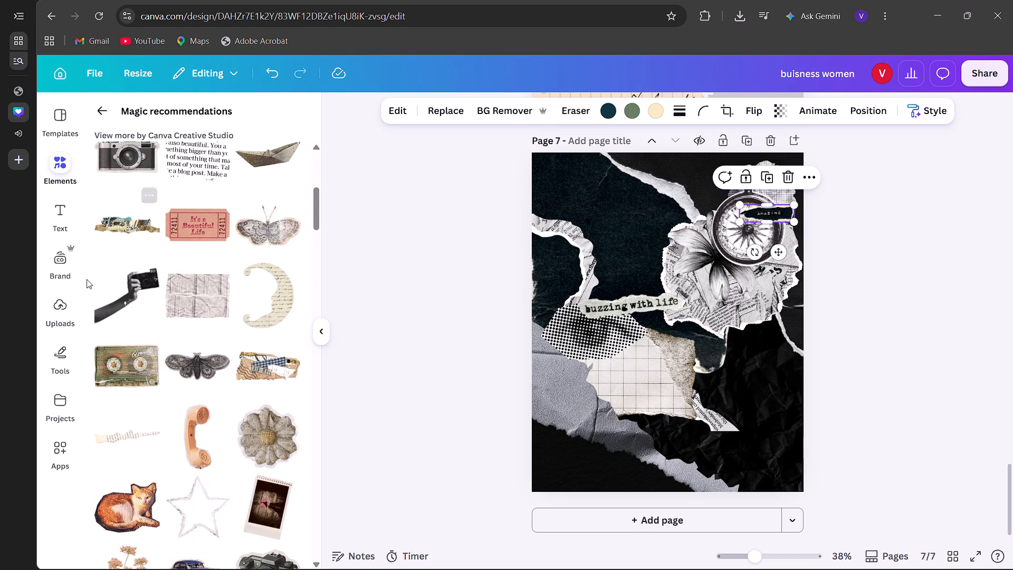
{"action": "left_click", "coordinate": [103, 299]}
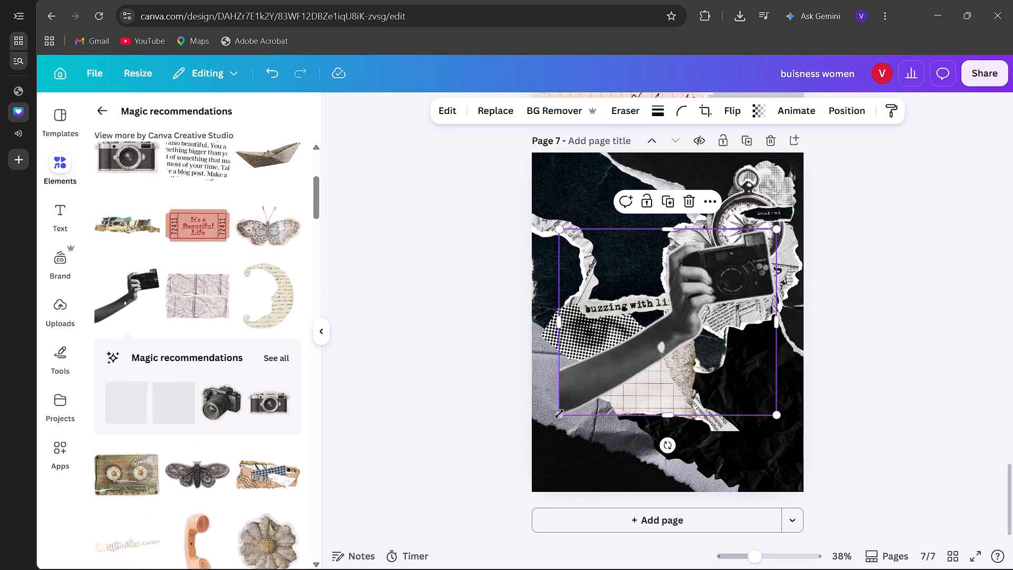
{"action": "left_click_drag", "start_coordinate": [559, 413], "coordinate": [664, 307]}
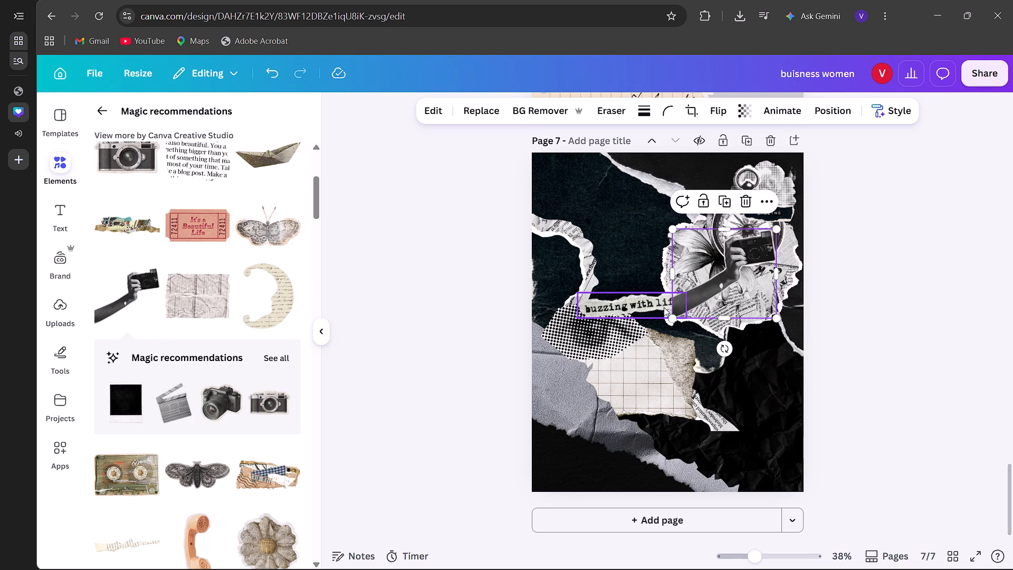
{"action": "left_click_drag", "start_coordinate": [749, 251], "coordinate": [761, 260]}
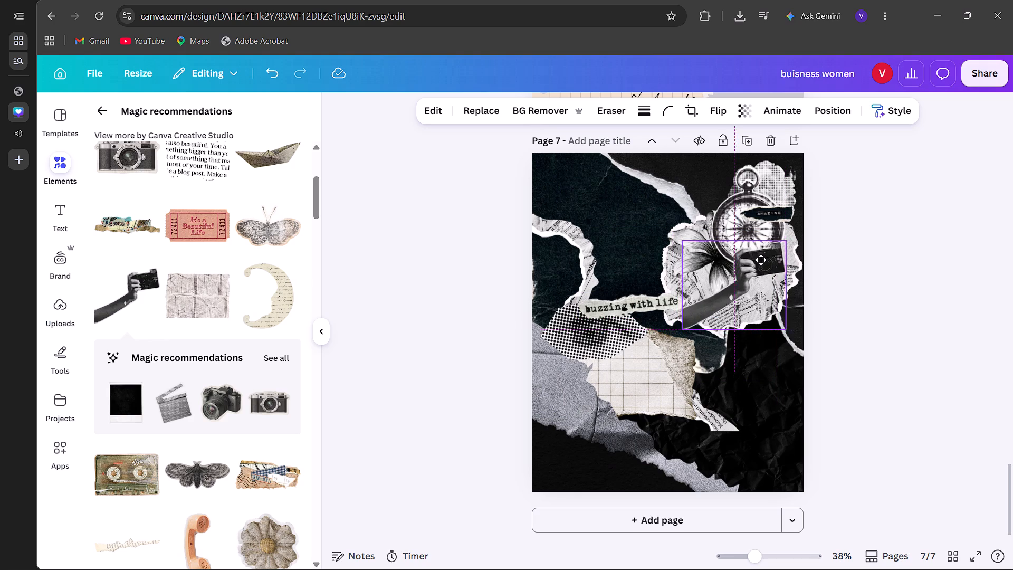
{"action": "left_click_drag", "start_coordinate": [761, 260], "coordinate": [776, 258]}
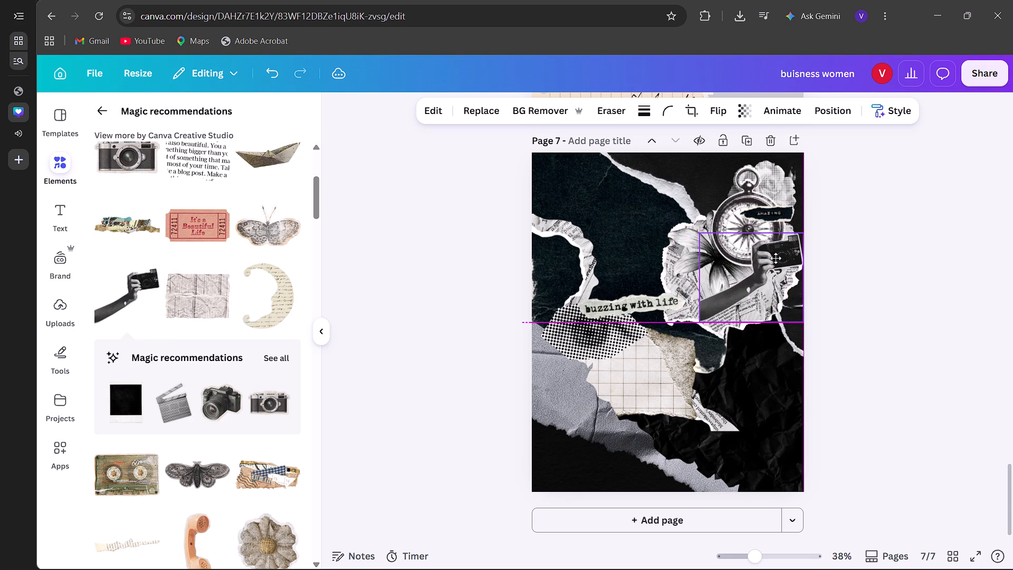
{"action": "left_click_drag", "start_coordinate": [776, 258], "coordinate": [772, 258]}
Flip the hand-holding-camera graphic horizontally.
{"action": "left_click", "coordinate": [720, 116]}
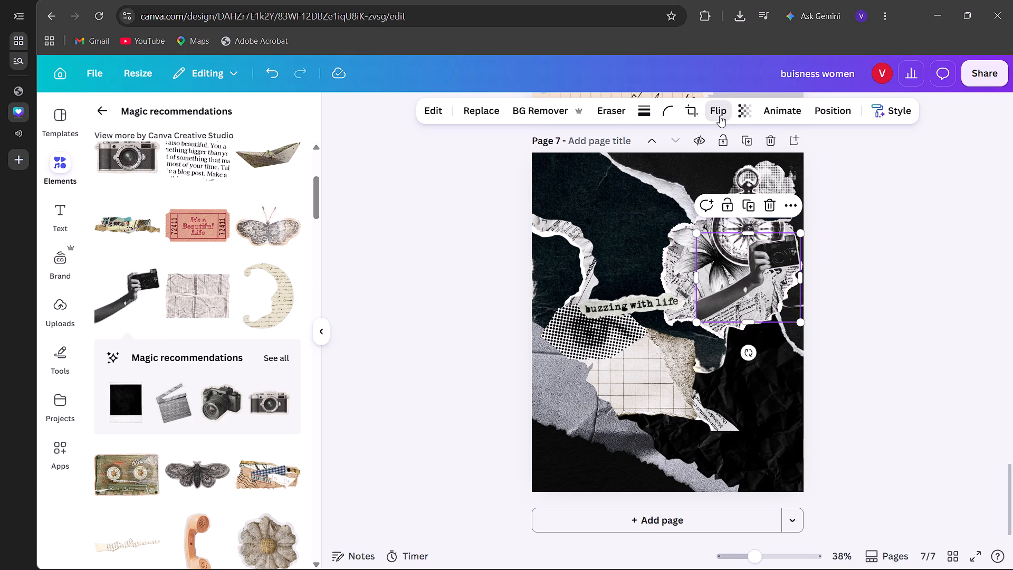
{"action": "left_click", "coordinate": [713, 142]}
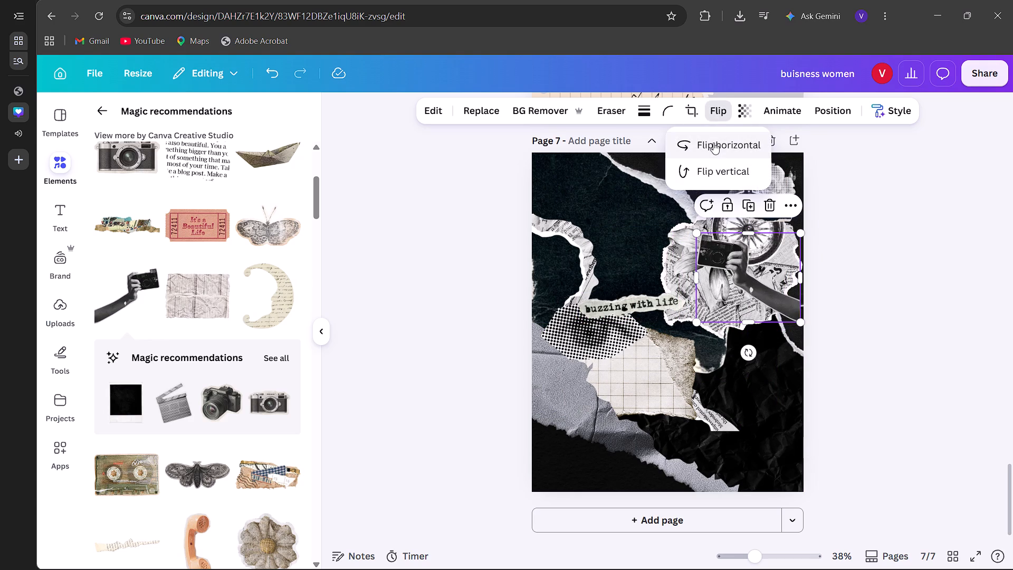
{"action": "left_click", "coordinate": [418, 259]}
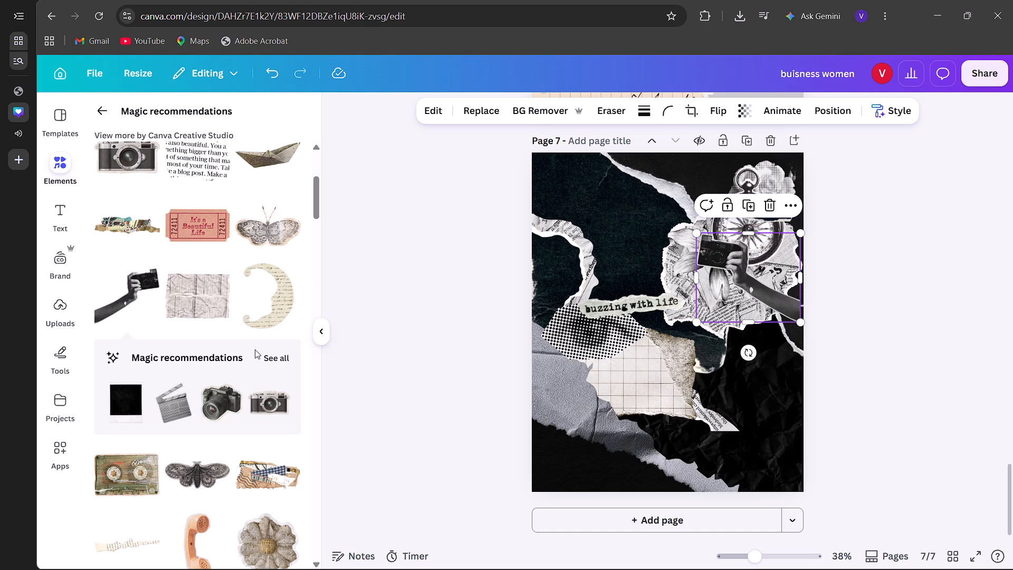
Add the black stars graphic from the recommendations and place it beside the compass, overlapping the lily and camera.
{"action": "scroll", "coordinate": [108, 470], "scroll_direction": "down", "scroll_amount": 4}
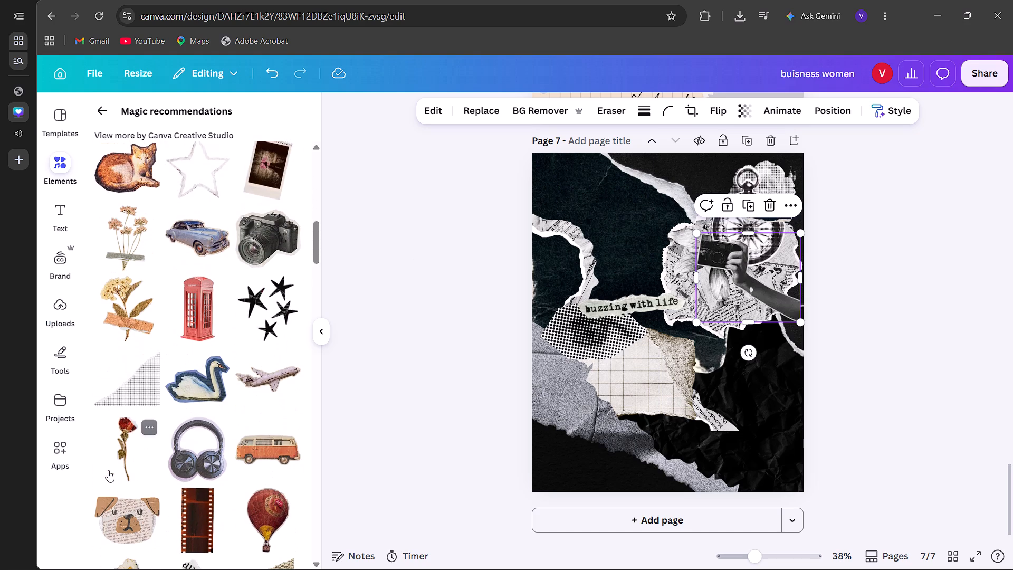
{"action": "left_click", "coordinate": [283, 325]}
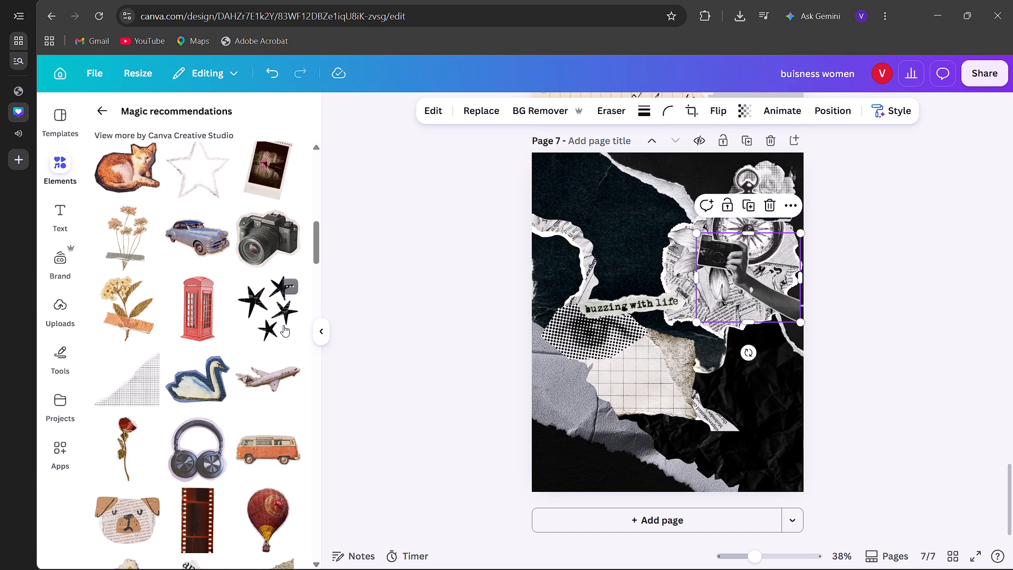
{"action": "left_click_drag", "start_coordinate": [670, 313], "coordinate": [710, 215]}
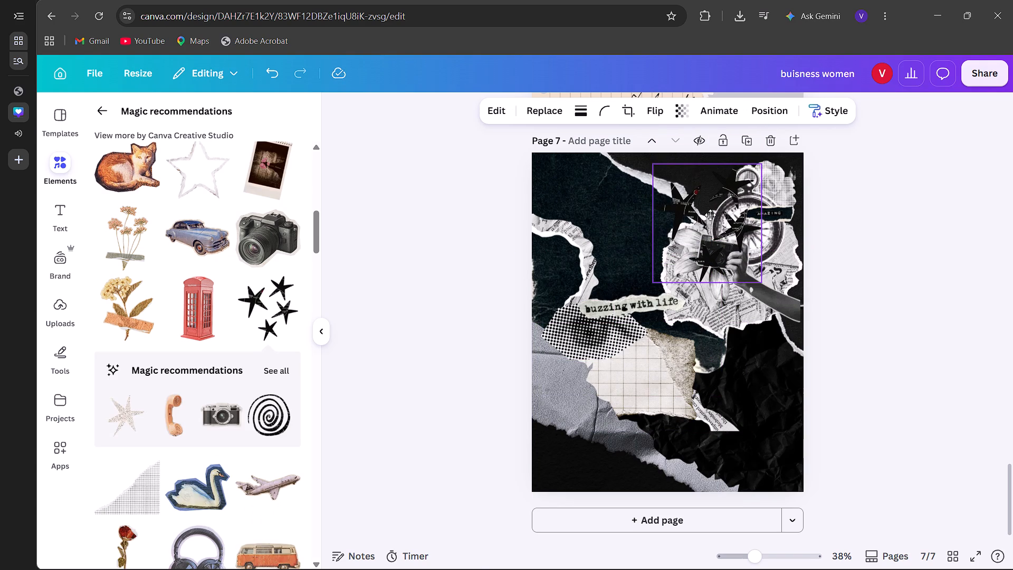
{"action": "left_click_drag", "start_coordinate": [710, 215], "coordinate": [688, 213]}
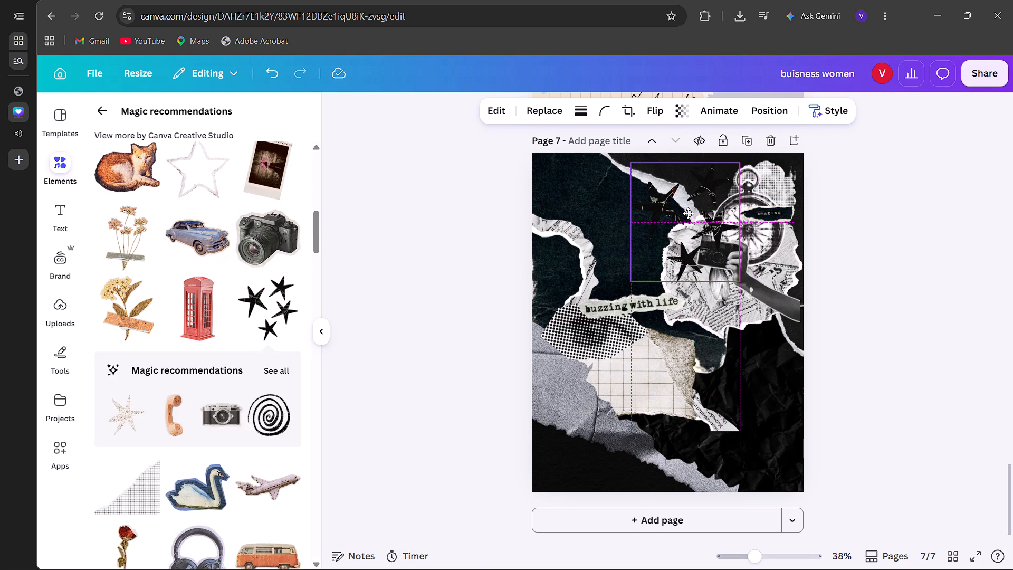
{"action": "left_click_drag", "start_coordinate": [688, 213], "coordinate": [693, 213]}
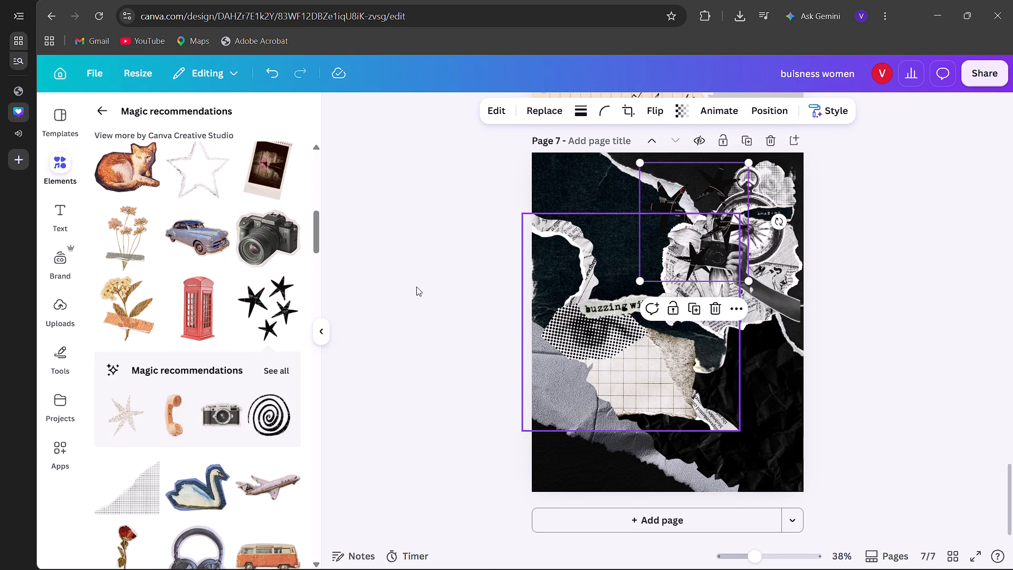
Add the triangular torn grid-paper graphic and place it over the page's lower-right corner.
{"action": "scroll", "coordinate": [291, 430], "scroll_direction": "down", "scroll_amount": 3}
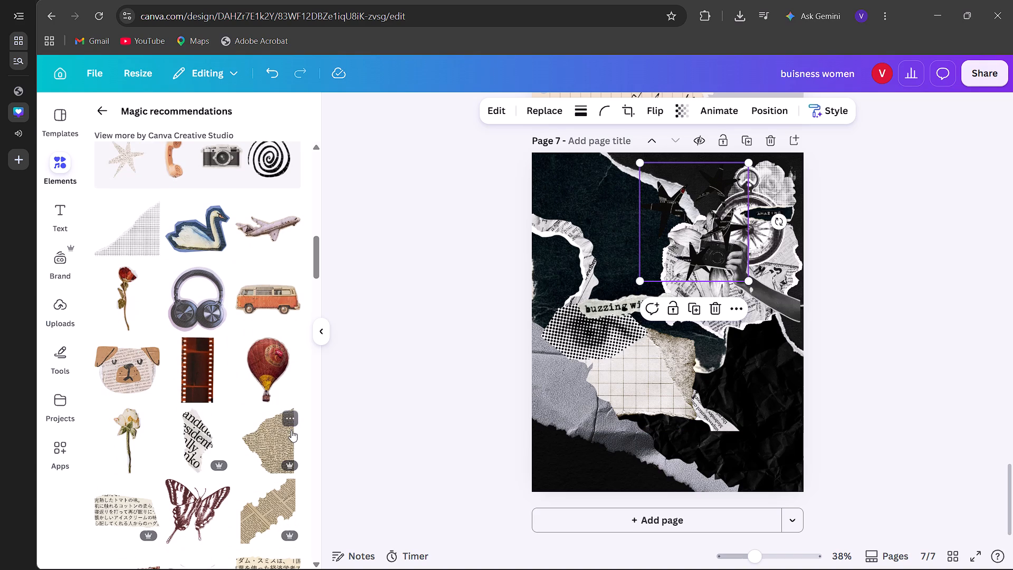
{"action": "left_click", "coordinate": [139, 243]}
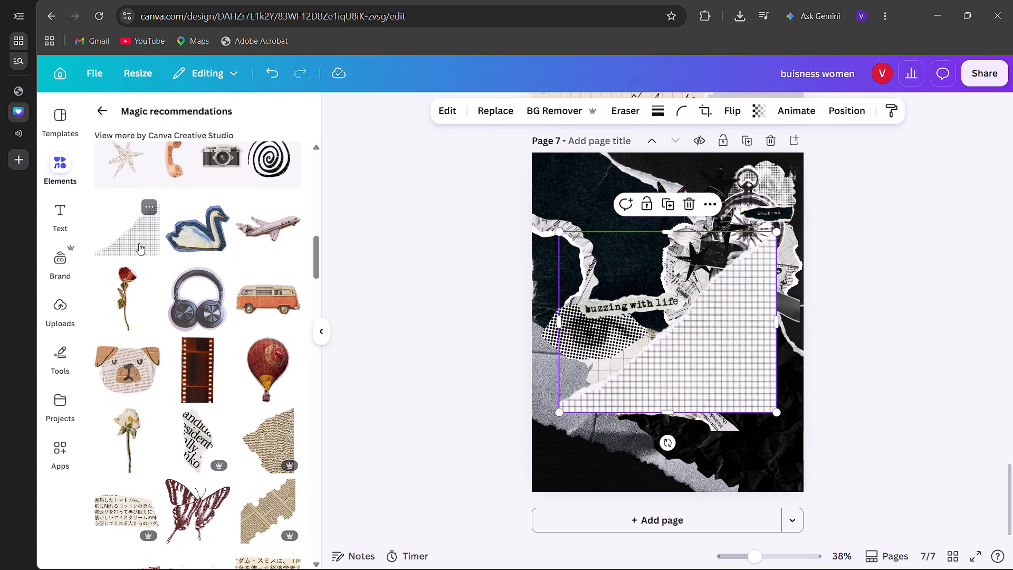
{"action": "left_click_drag", "start_coordinate": [695, 335], "coordinate": [746, 424]}
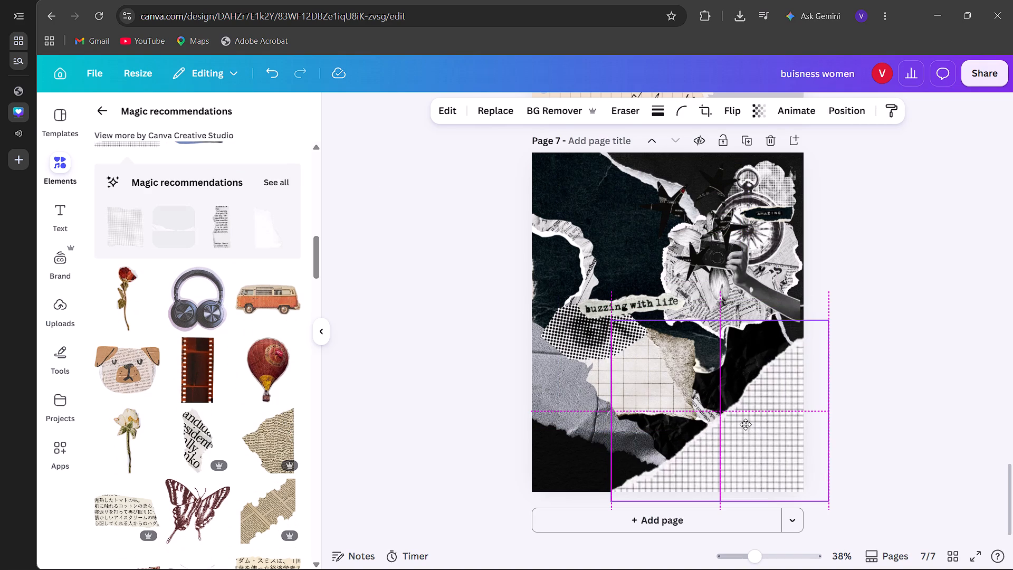
{"action": "left_click_drag", "start_coordinate": [746, 424], "coordinate": [732, 421]}
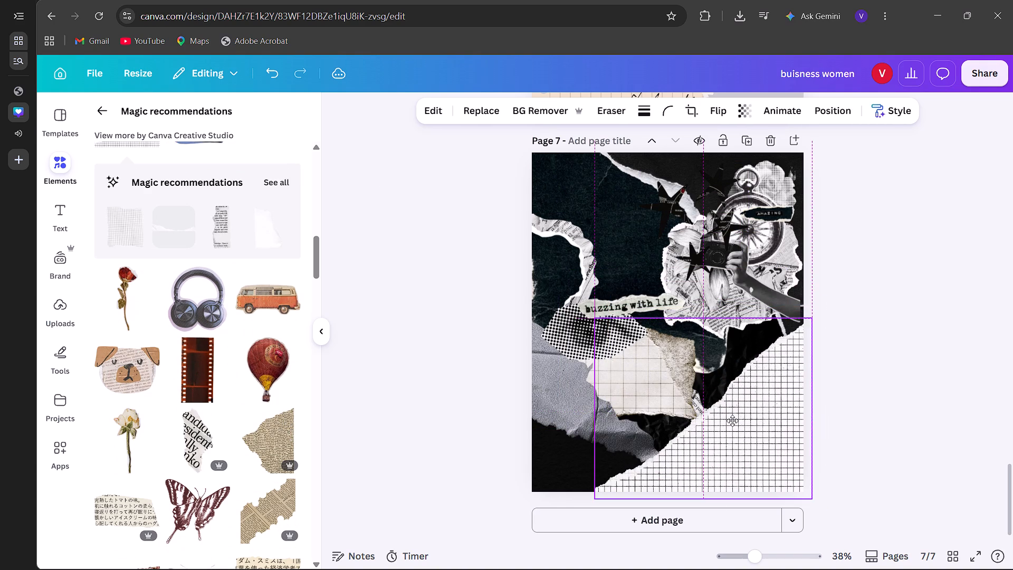
{"action": "left_click_drag", "start_coordinate": [732, 421], "coordinate": [733, 421]}
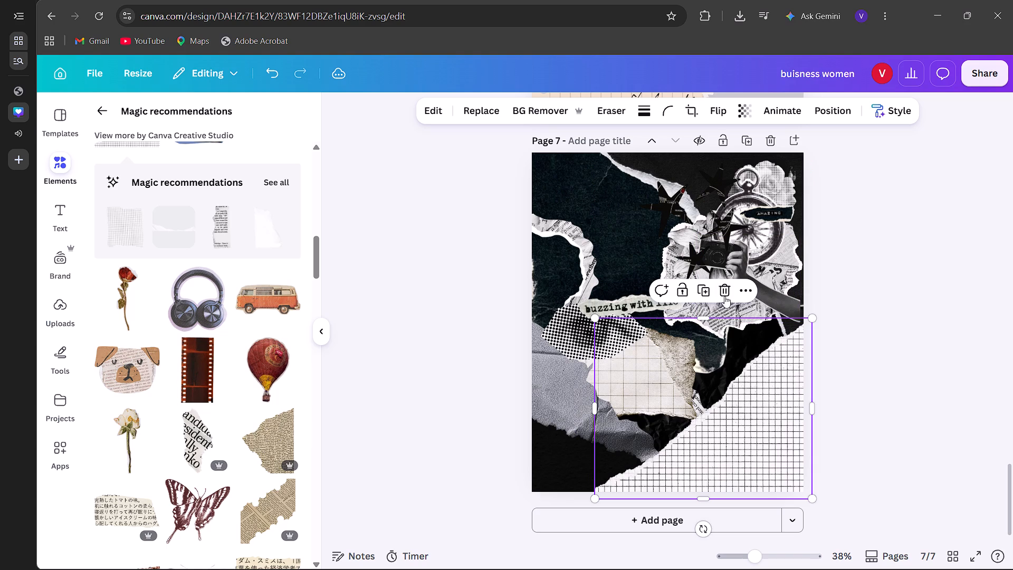
Delete the triangular torn grid-paper graphic from page 7's lower-right corner.
{"action": "left_click", "coordinate": [722, 287]}
Add the black clapperboard graphic, shrink it to about 60 percent, and place it on the grid-paper scrap below "buzzing with life".
{"action": "scroll", "coordinate": [298, 428], "scroll_direction": "down", "scroll_amount": 4}
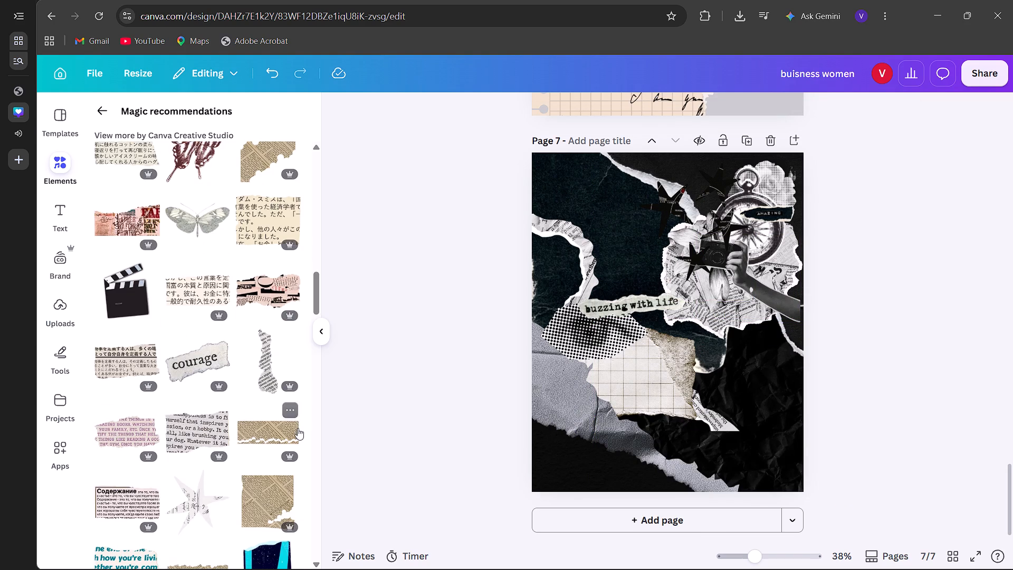
{"action": "scroll", "coordinate": [298, 428], "scroll_direction": "down", "scroll_amount": 4}
{"action": "scroll", "coordinate": [298, 428], "scroll_direction": "up", "scroll_amount": 2}
{"action": "scroll", "coordinate": [264, 357], "scroll_direction": "up", "scroll_amount": 2}
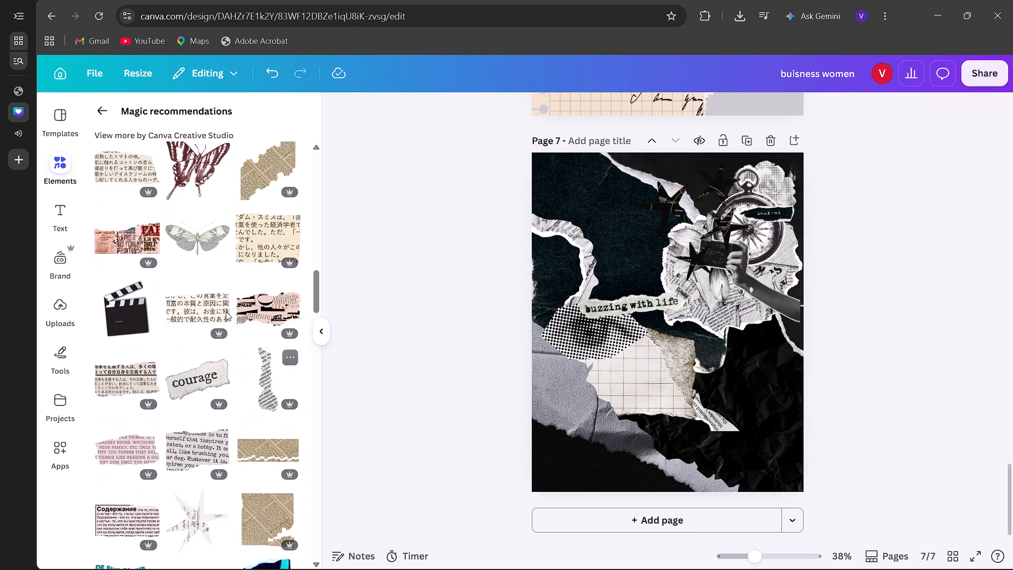
{"action": "left_click", "coordinate": [110, 305]}
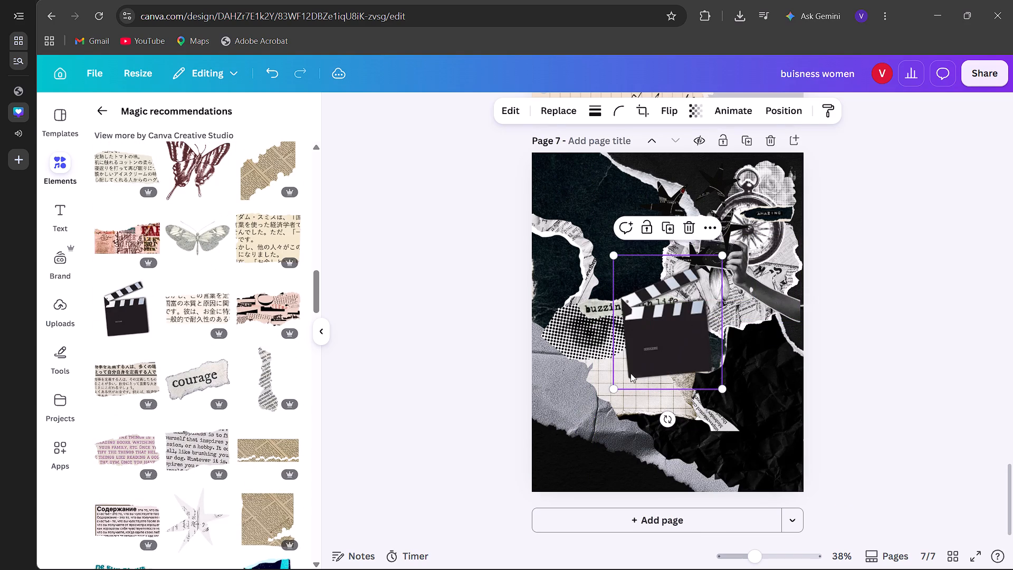
{"action": "left_click_drag", "start_coordinate": [613, 385], "coordinate": [682, 343]}
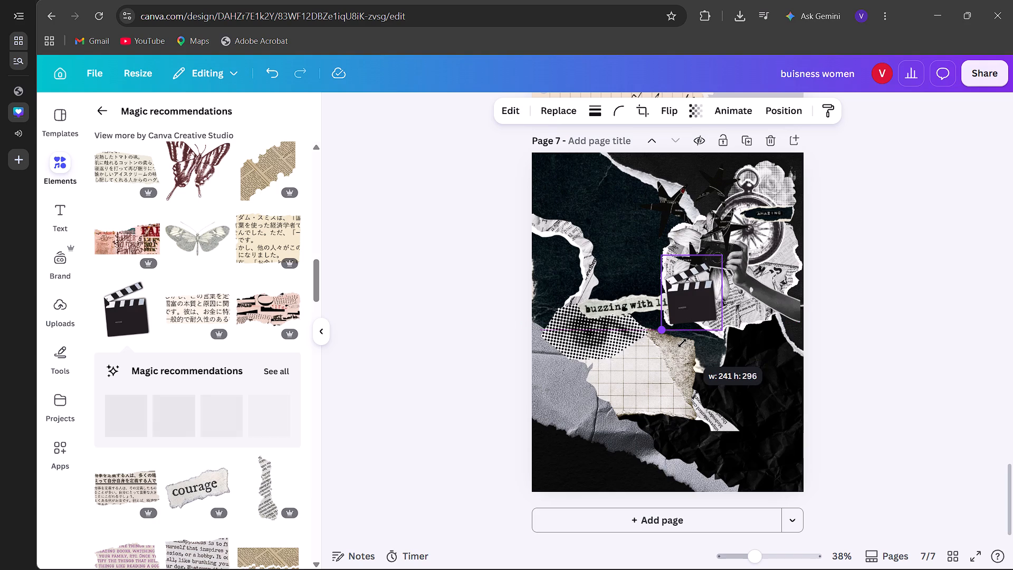
{"action": "left_click_drag", "start_coordinate": [682, 343], "coordinate": [678, 354]}
{"action": "left_click_drag", "start_coordinate": [679, 297], "coordinate": [627, 348]}
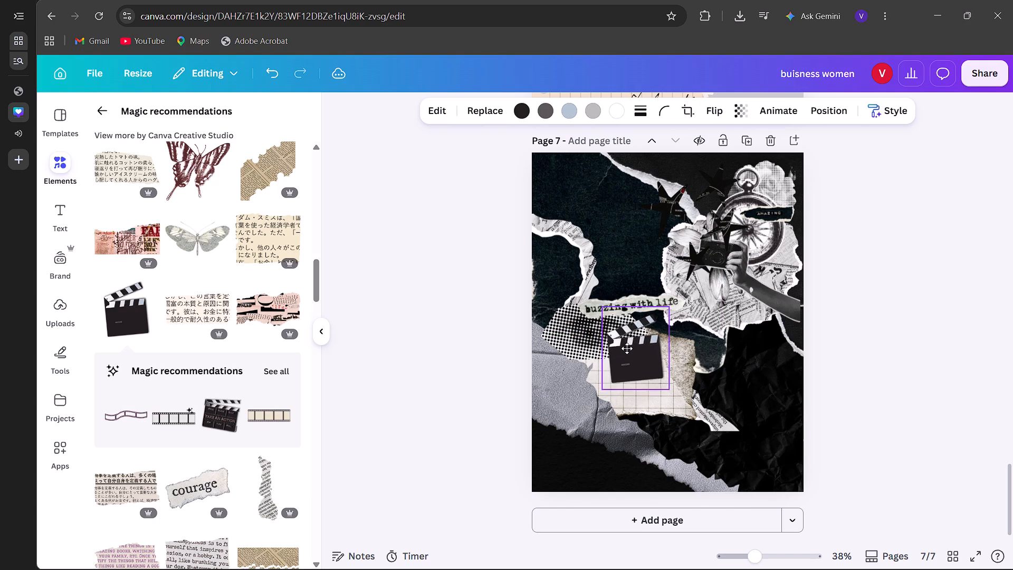
{"action": "left_click_drag", "start_coordinate": [627, 348], "coordinate": [626, 348]}
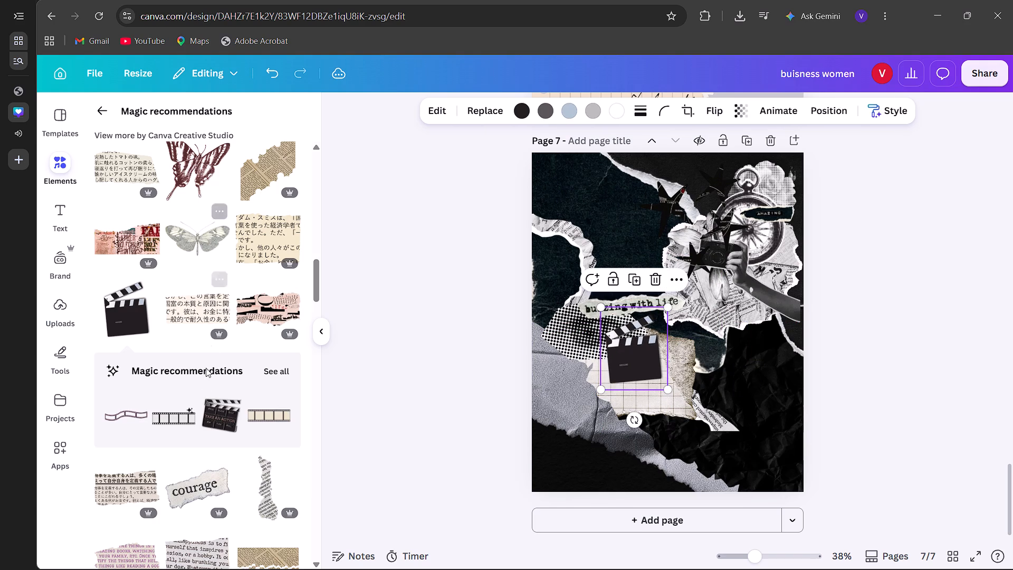
Add the black-and-white filmstrip with sparkles from the recommendations, tilt it slightly clockwise, and place it across the clapperboard's lower-left part.
{"action": "left_click", "coordinate": [186, 414]}
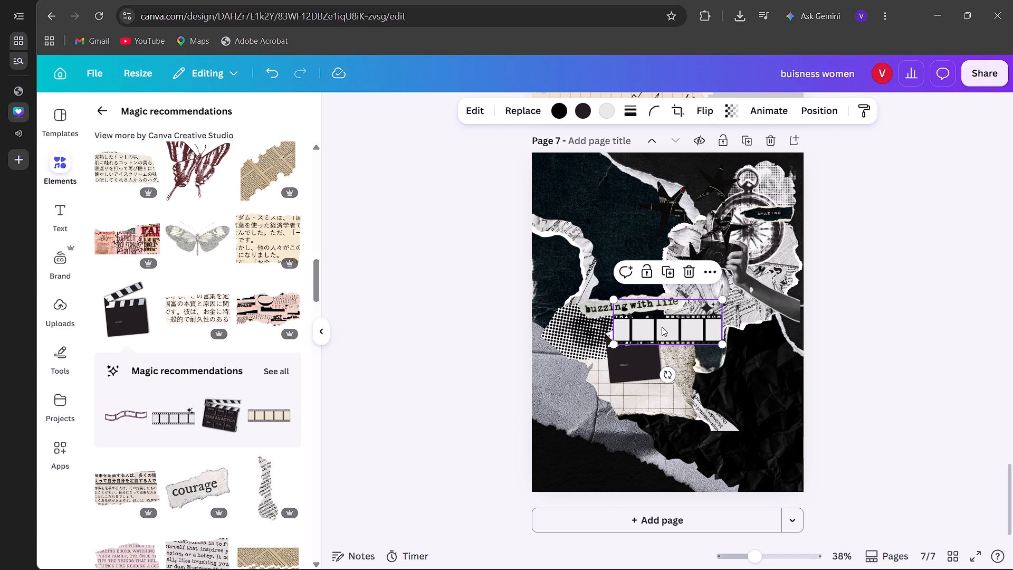
{"action": "left_click_drag", "start_coordinate": [662, 327], "coordinate": [627, 368]}
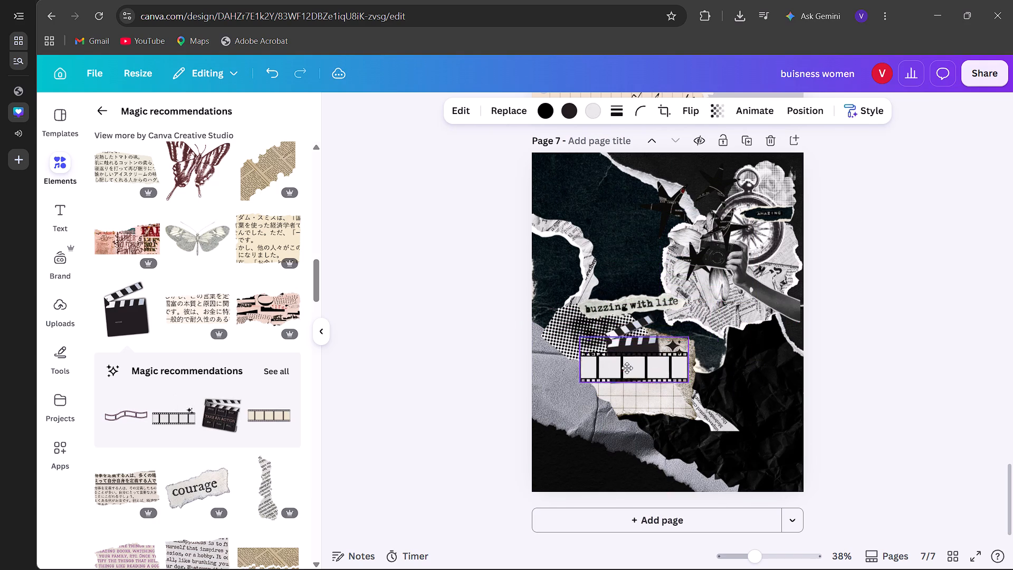
{"action": "left_click_drag", "start_coordinate": [627, 368], "coordinate": [603, 364]}
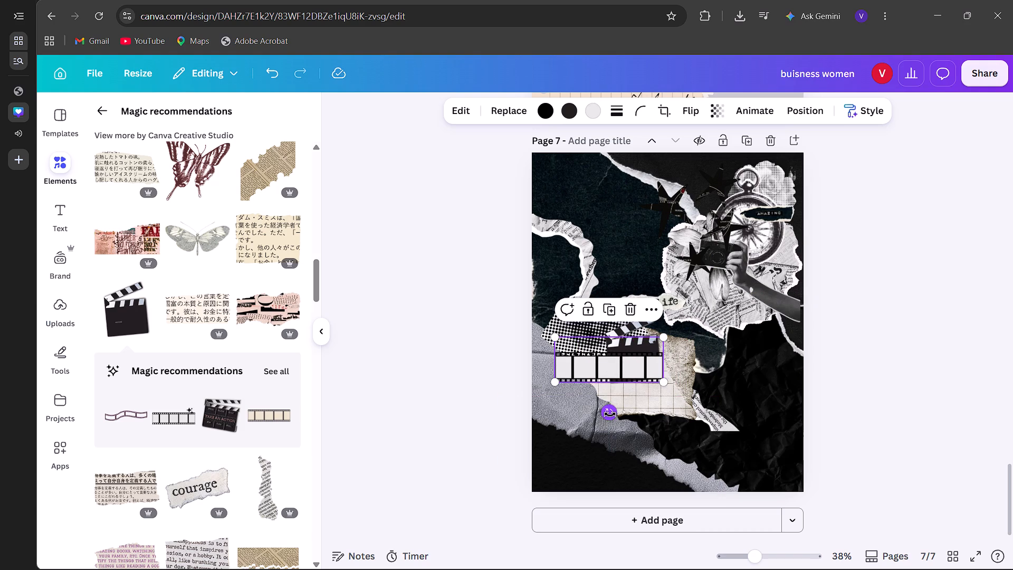
{"action": "left_click_drag", "start_coordinate": [610, 414], "coordinate": [573, 489]}
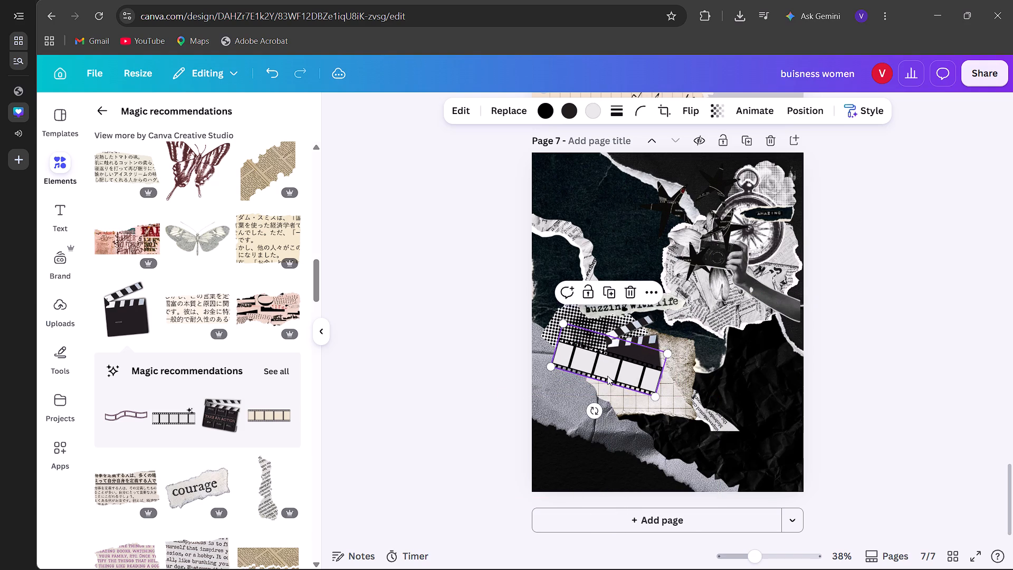
{"action": "left_click_drag", "start_coordinate": [607, 376], "coordinate": [600, 379]}
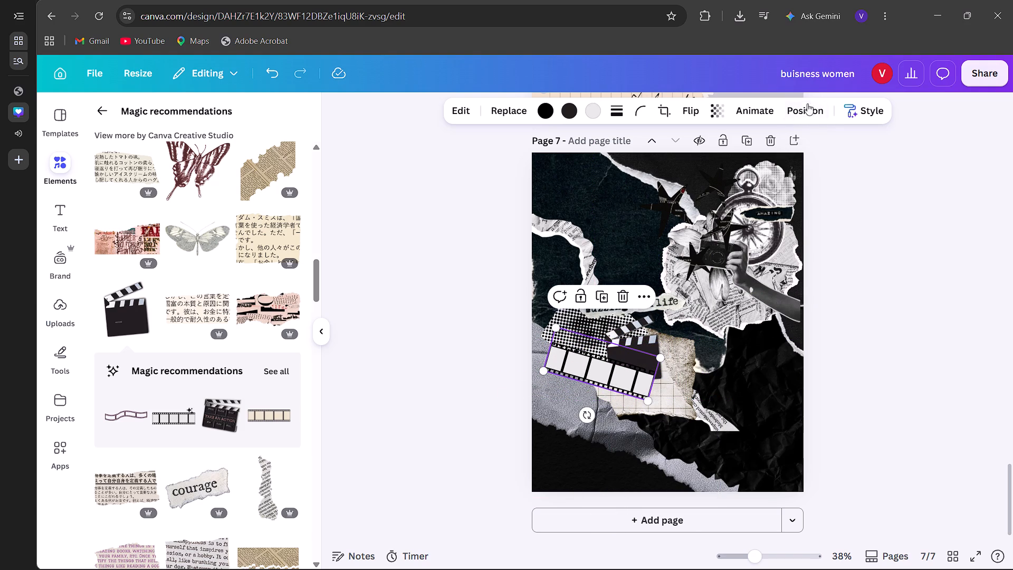
Add the vinyl record graphic from the BLACK AND WHITE results, shrink it to about 40 percent, and place it between the clapperboard and filmstrip.
{"action": "left_click", "coordinate": [96, 101]}
{"action": "scroll", "coordinate": [157, 421], "scroll_direction": "down", "scroll_amount": 1}
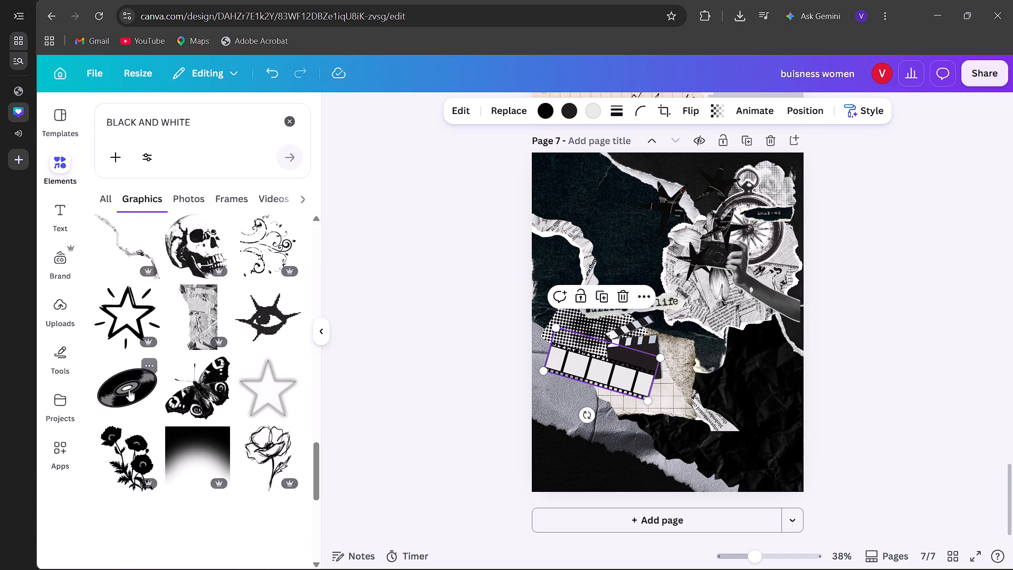
{"action": "left_click", "coordinate": [129, 389]}
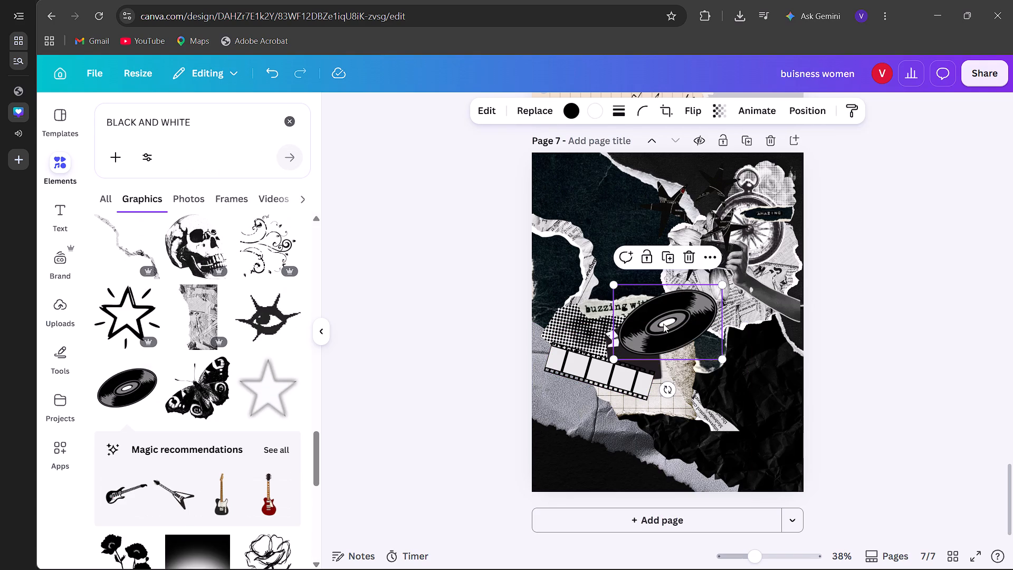
{"action": "left_click_drag", "start_coordinate": [663, 324], "coordinate": [564, 298]}
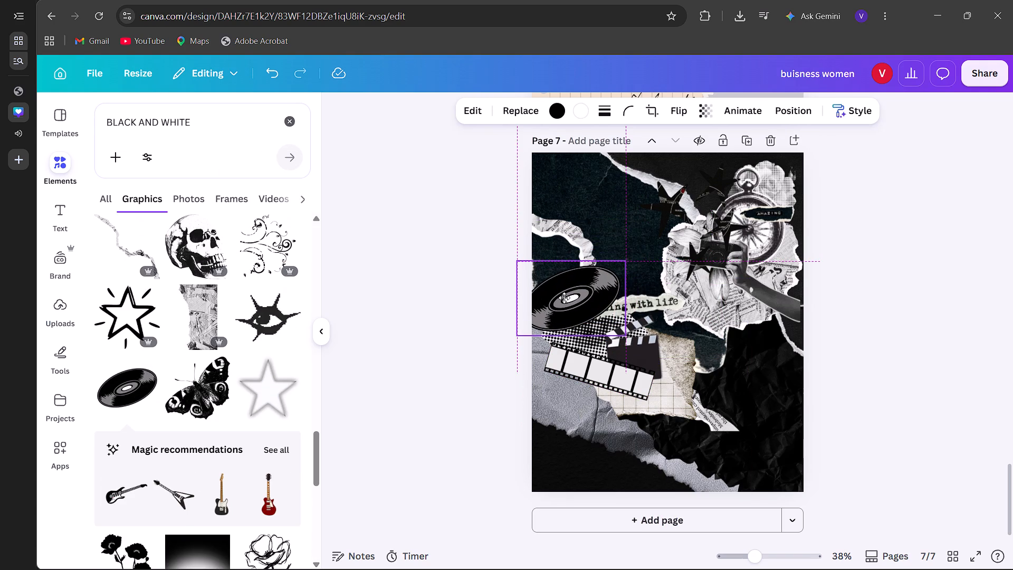
{"action": "left_click_drag", "start_coordinate": [564, 298], "coordinate": [576, 286]}
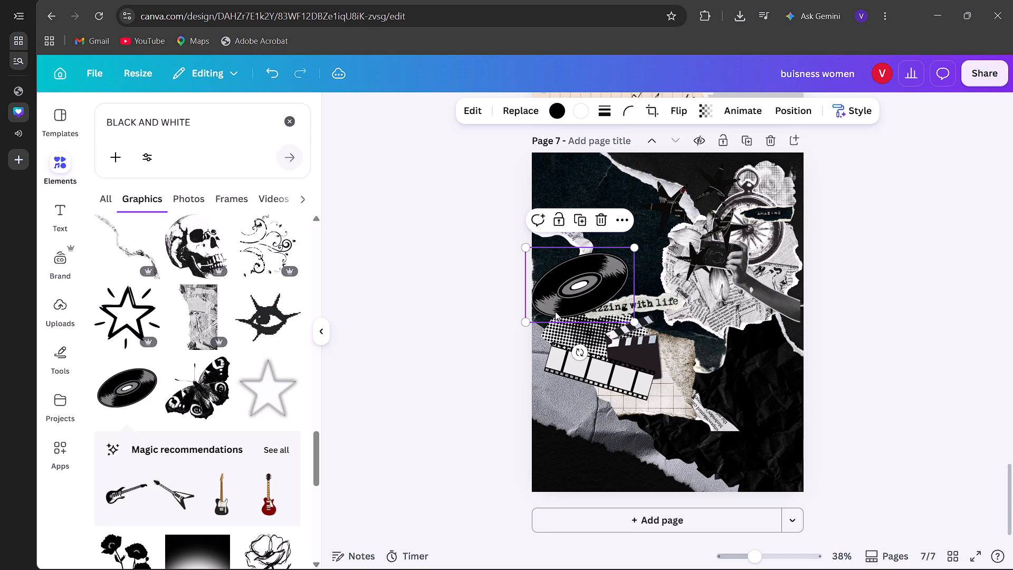
{"action": "left_click_drag", "start_coordinate": [523, 319], "coordinate": [589, 278]}
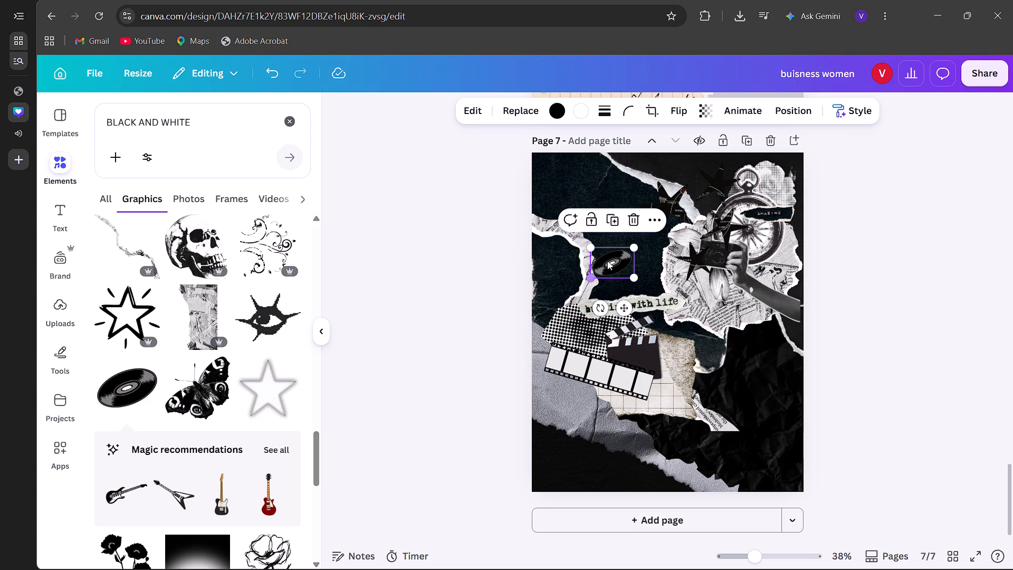
{"action": "left_click_drag", "start_coordinate": [613, 259], "coordinate": [606, 347]}
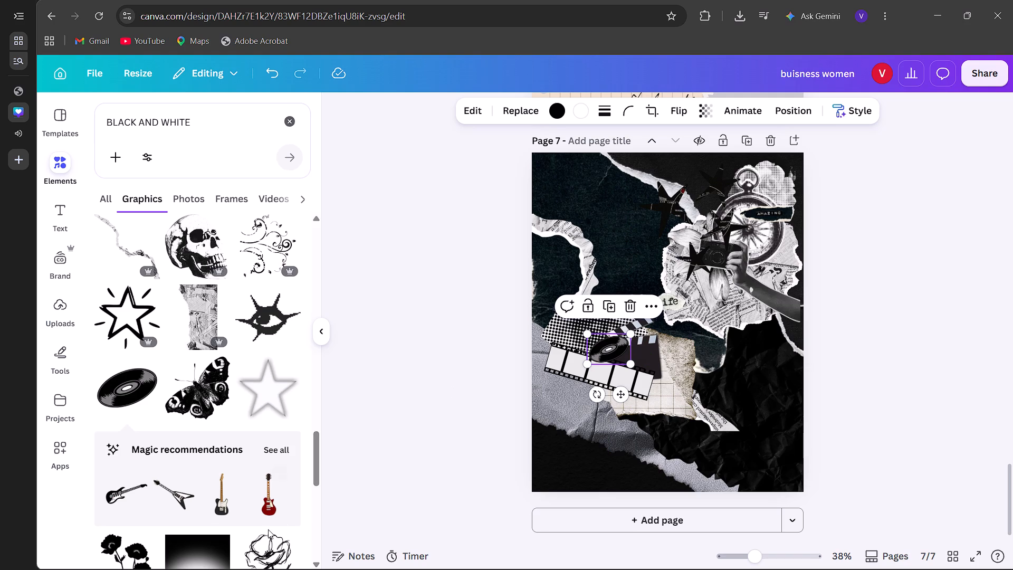
Add the black-and-white electric guitar from the recommendations and place it above the halftone scrap, beside "buzzing with life".
{"action": "scroll", "coordinate": [244, 540], "scroll_direction": "down", "scroll_amount": 1}
{"action": "left_click", "coordinate": [115, 420]}
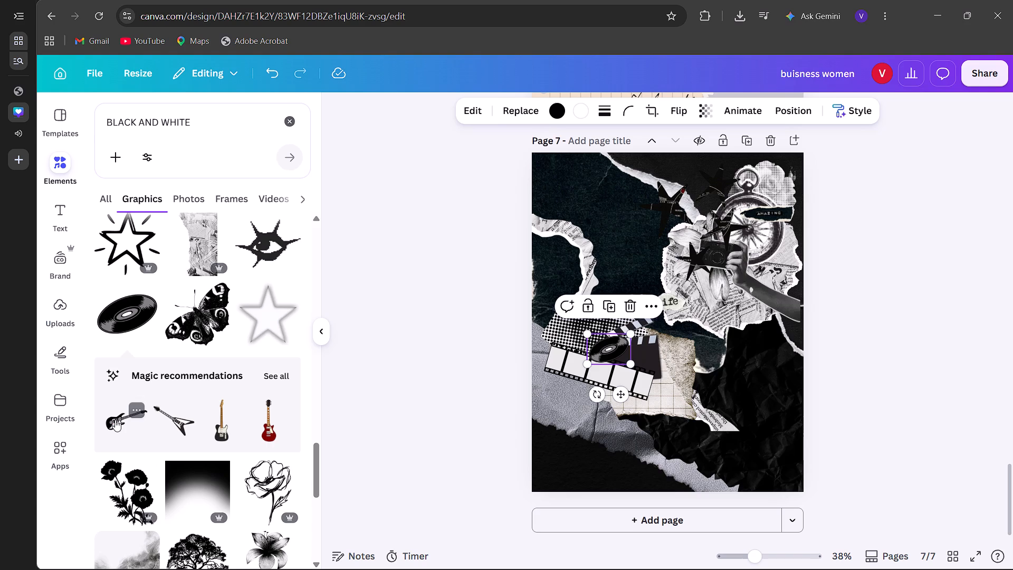
{"action": "left_click_drag", "start_coordinate": [666, 318], "coordinate": [592, 305]}
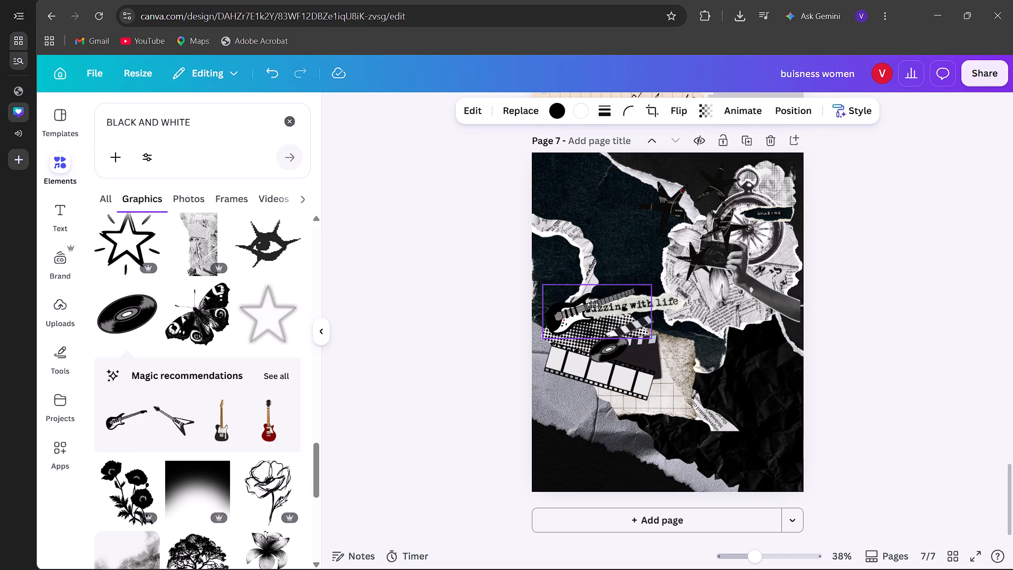
{"action": "left_click_drag", "start_coordinate": [592, 305], "coordinate": [592, 293]}
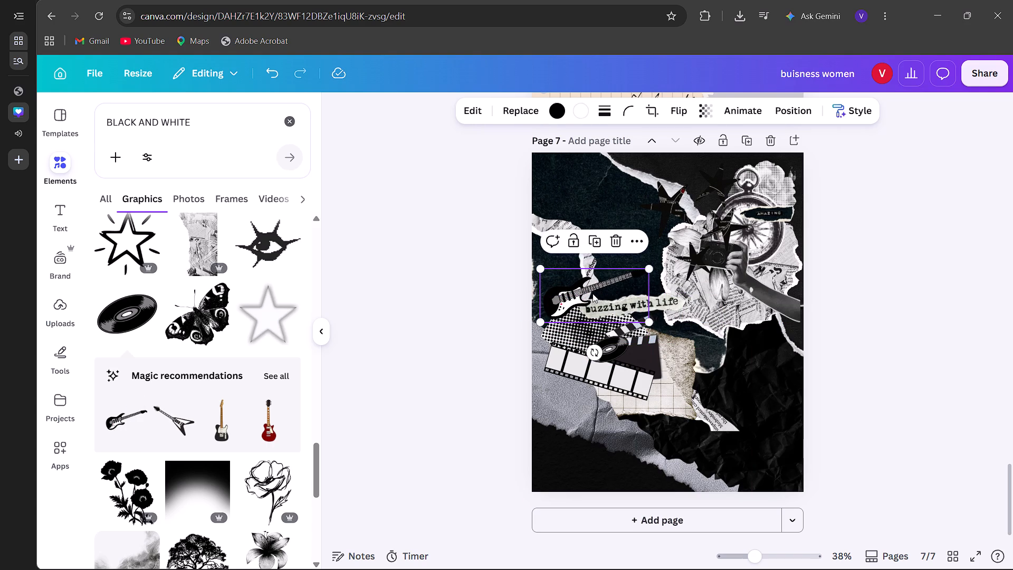
Look through the BLACK AND WHITE graphics results for more collage decorations.
{"action": "scroll", "coordinate": [194, 446], "scroll_direction": "down", "scroll_amount": 3}
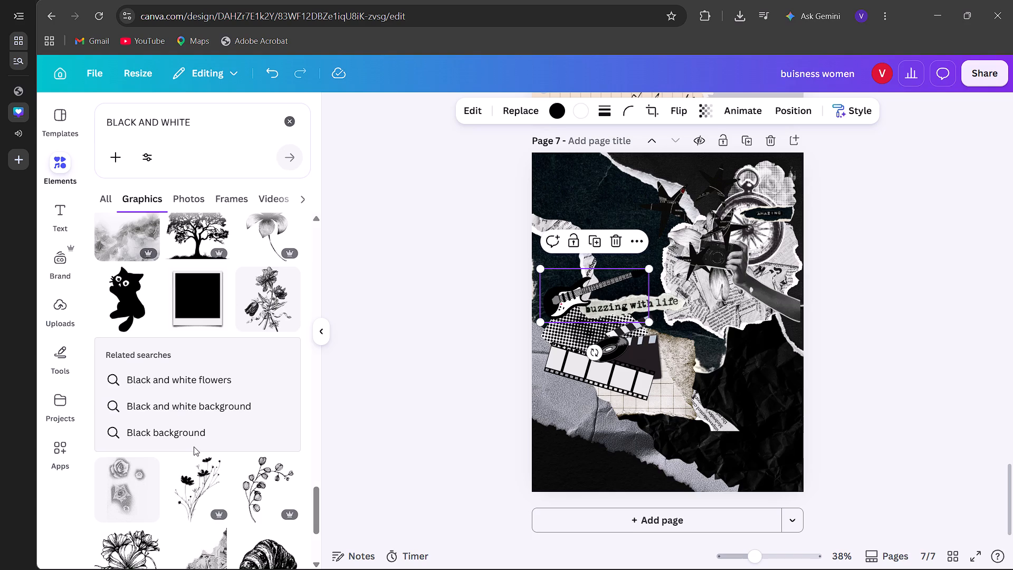
{"action": "scroll", "coordinate": [194, 446], "scroll_direction": "up", "scroll_amount": 18}
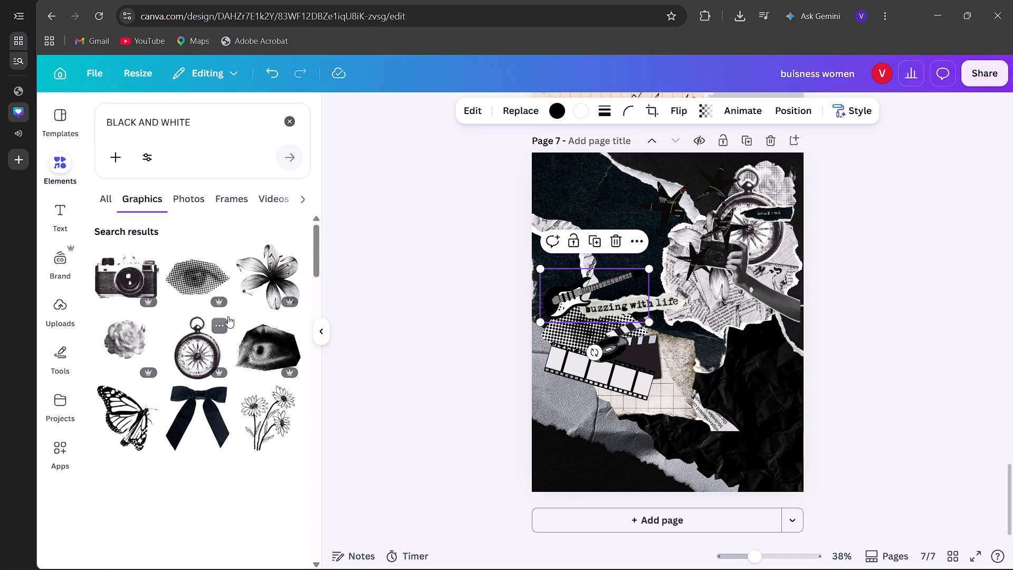
{"action": "scroll", "coordinate": [192, 406], "scroll_direction": "down", "scroll_amount": 7}
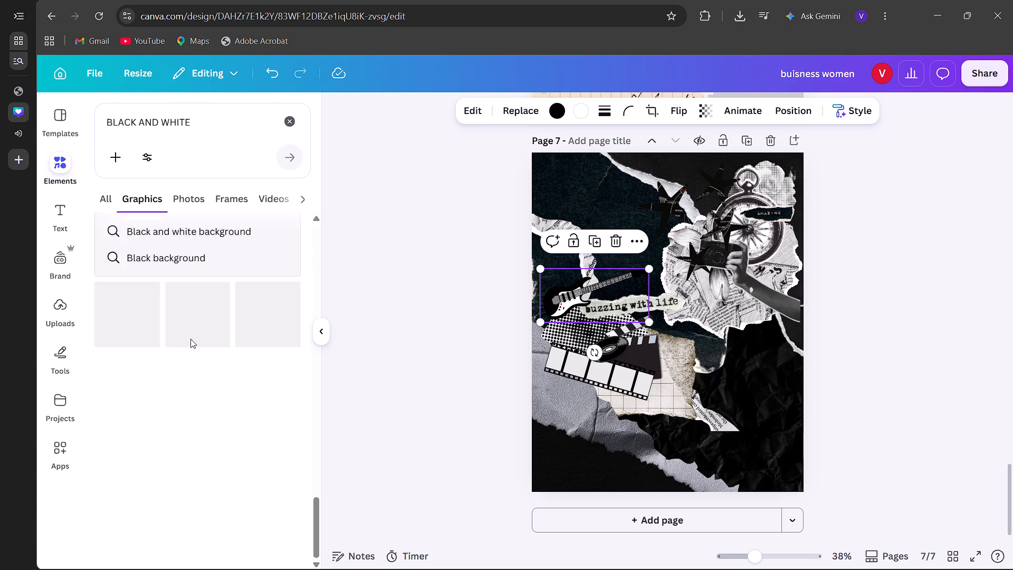
{"action": "scroll", "coordinate": [190, 339], "scroll_direction": "down", "scroll_amount": 5}
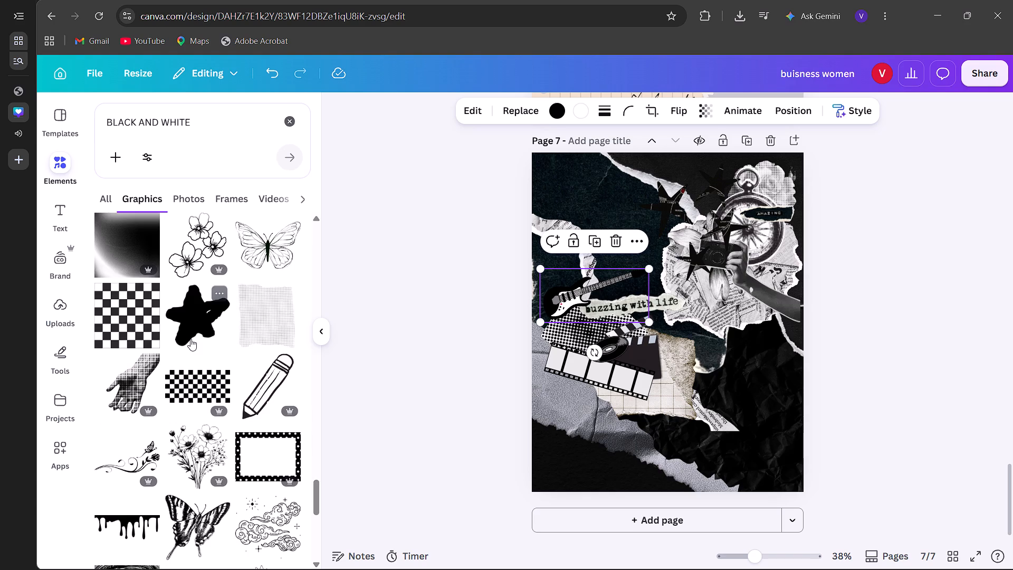
{"action": "scroll", "coordinate": [190, 339], "scroll_direction": "down", "scroll_amount": 2}
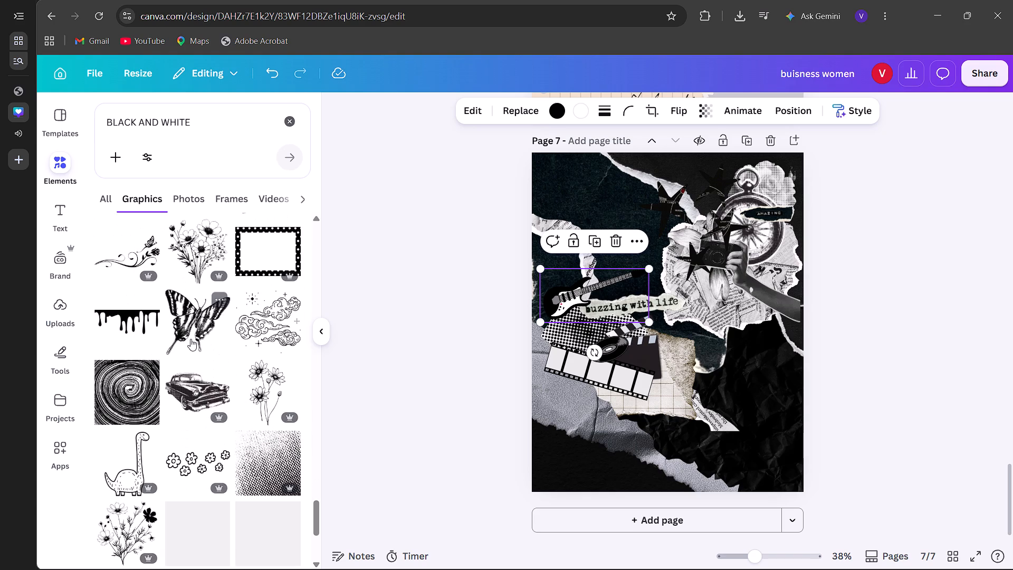
{"action": "scroll", "coordinate": [190, 339], "scroll_direction": "down", "scroll_amount": 5}
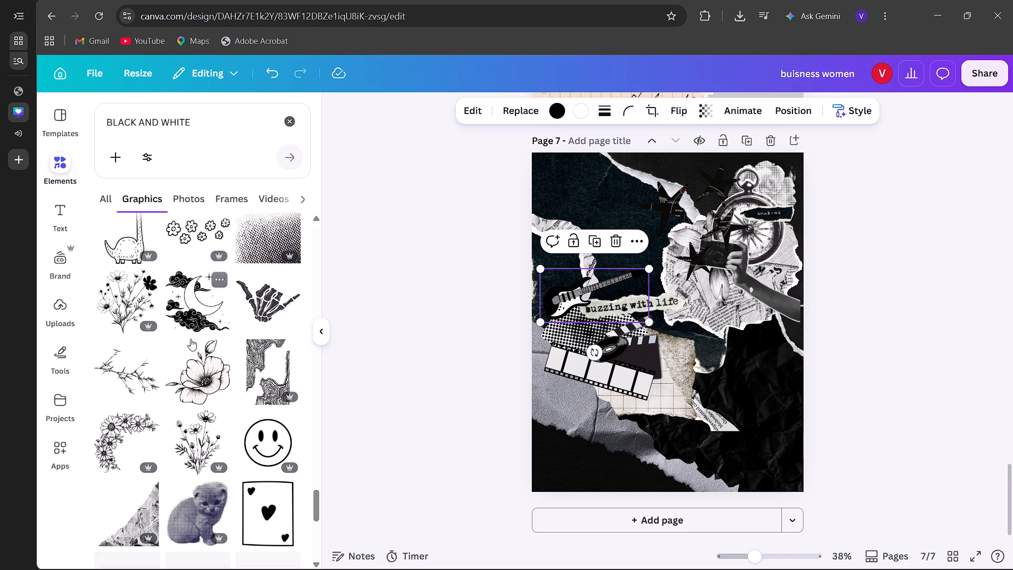
{"action": "scroll", "coordinate": [190, 339], "scroll_direction": "down", "scroll_amount": 4}
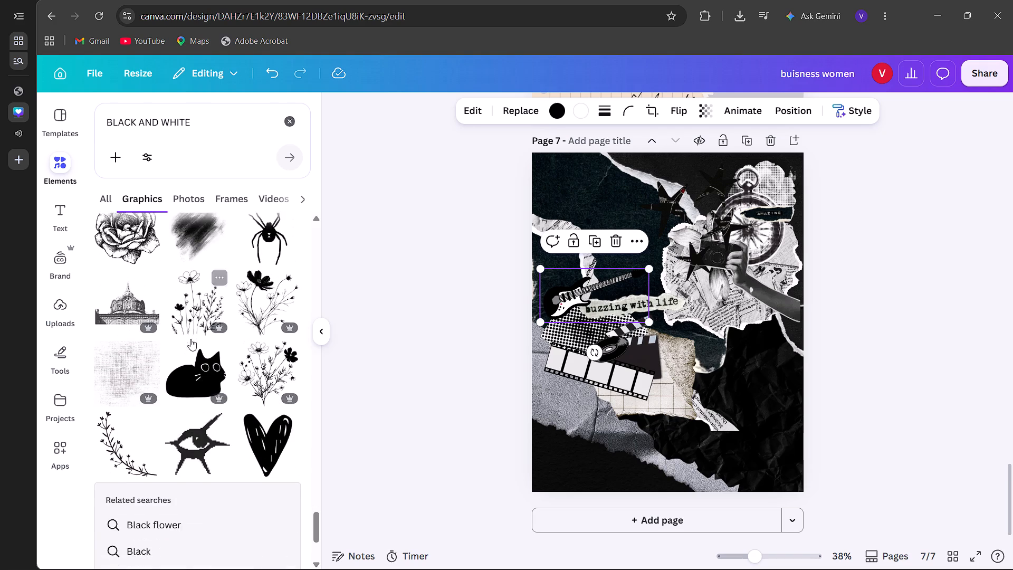
{"action": "scroll", "coordinate": [190, 339], "scroll_direction": "down", "scroll_amount": 5}
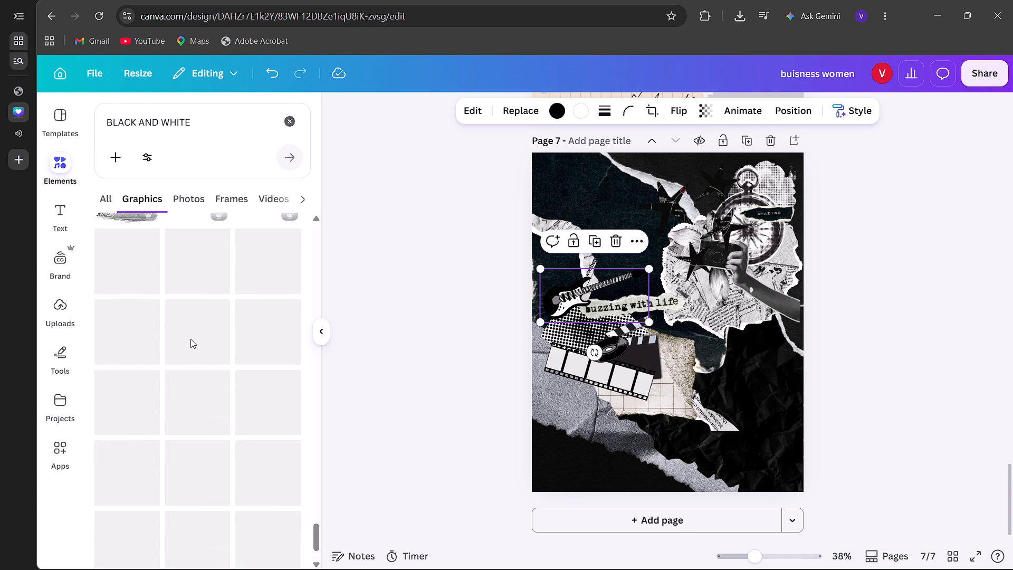
{"action": "scroll", "coordinate": [190, 339], "scroll_direction": "down", "scroll_amount": 3}
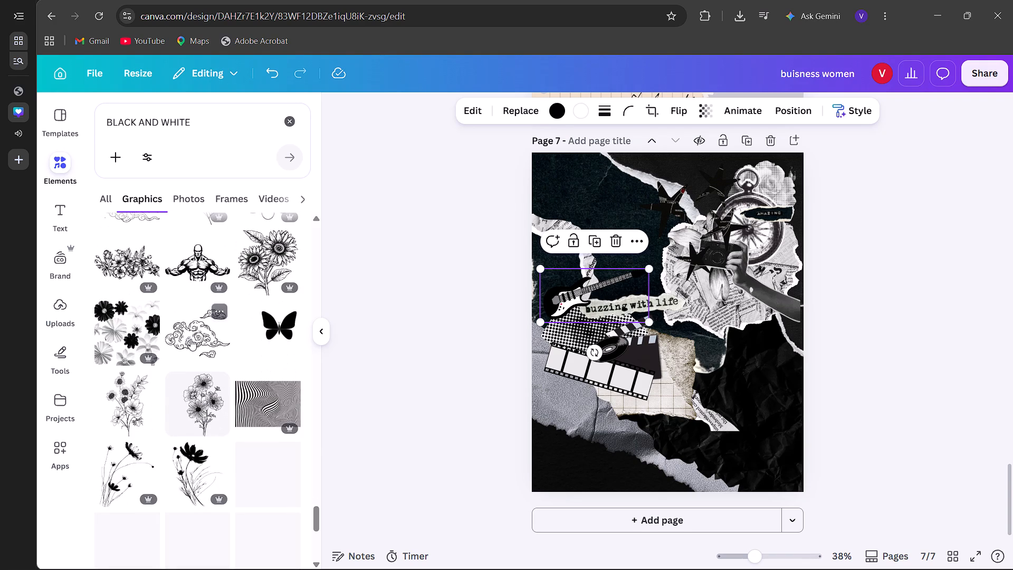
Search the graphics for "black and white elements" and look through the results for more collage decorations.
{"action": "left_click", "coordinate": [228, 110]}
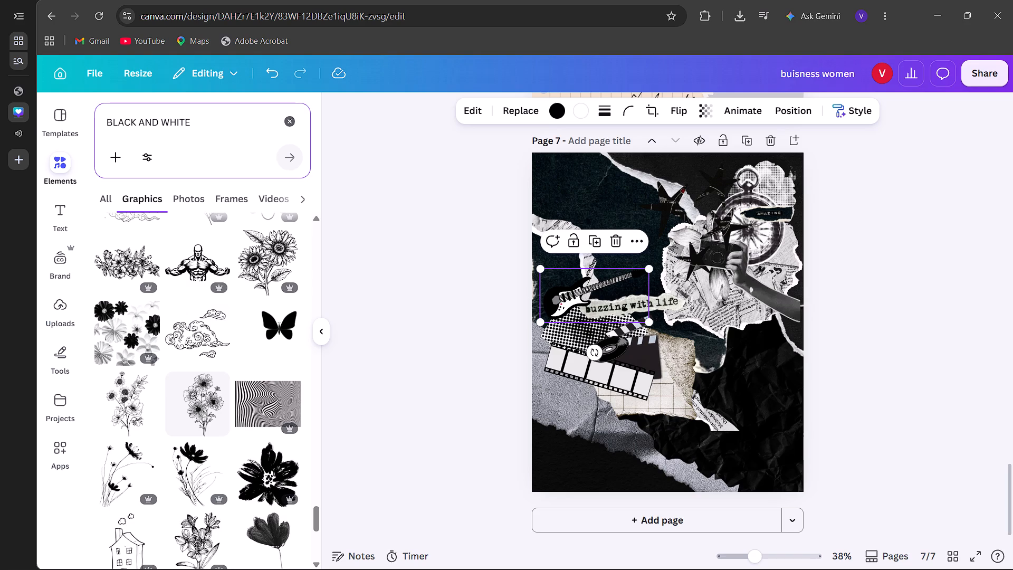
{"action": "left_click", "coordinate": [253, 118]}
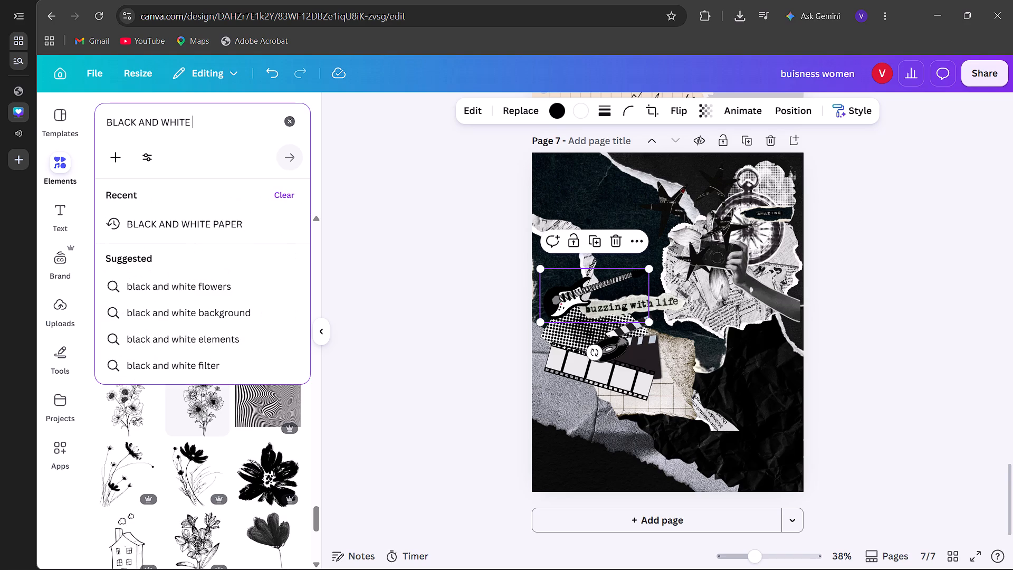
{"action": "left_click", "coordinate": [240, 336]}
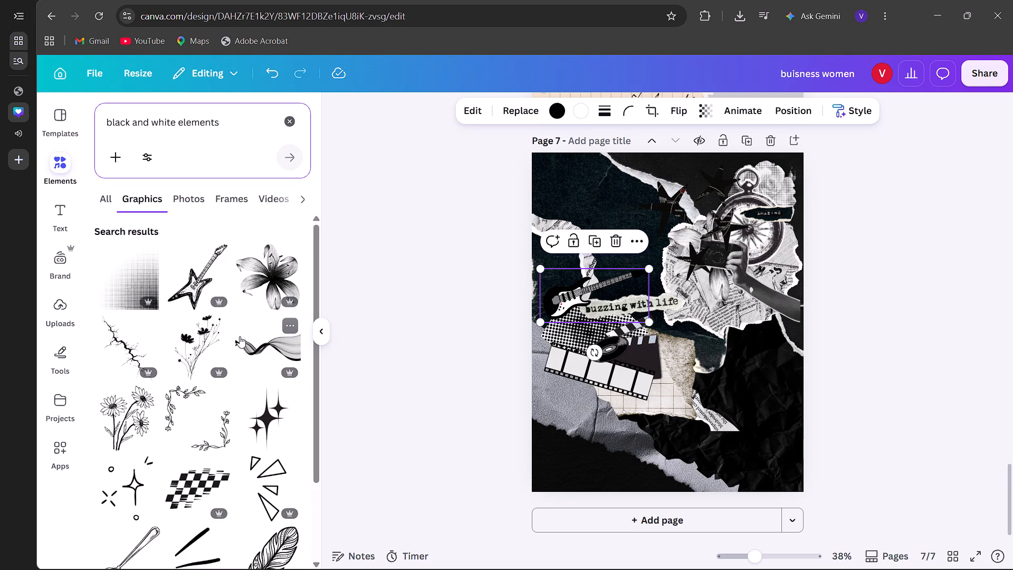
{"action": "scroll", "coordinate": [240, 336], "scroll_direction": "down", "scroll_amount": 4}
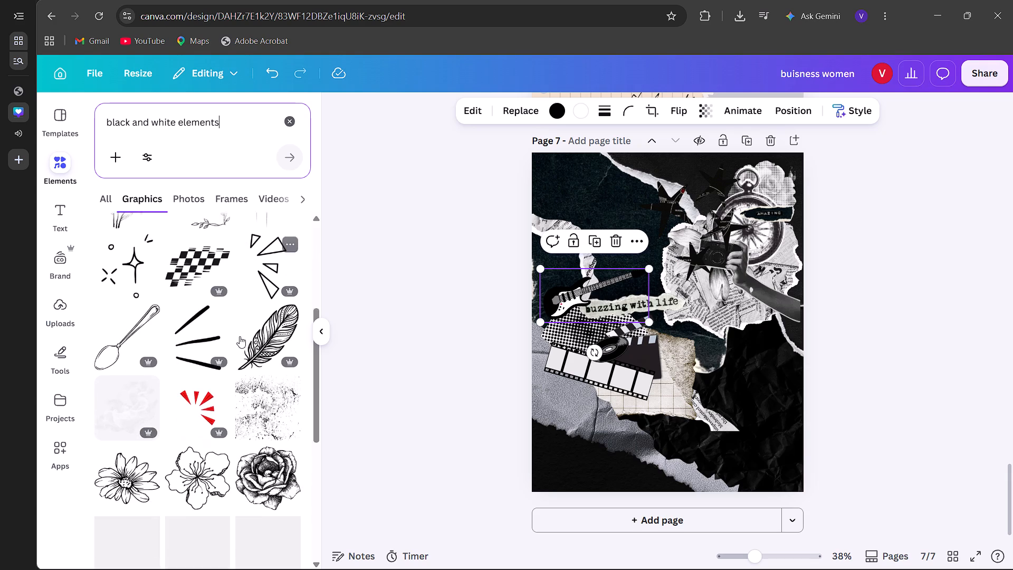
{"action": "scroll", "coordinate": [240, 336], "scroll_direction": "down", "scroll_amount": 5}
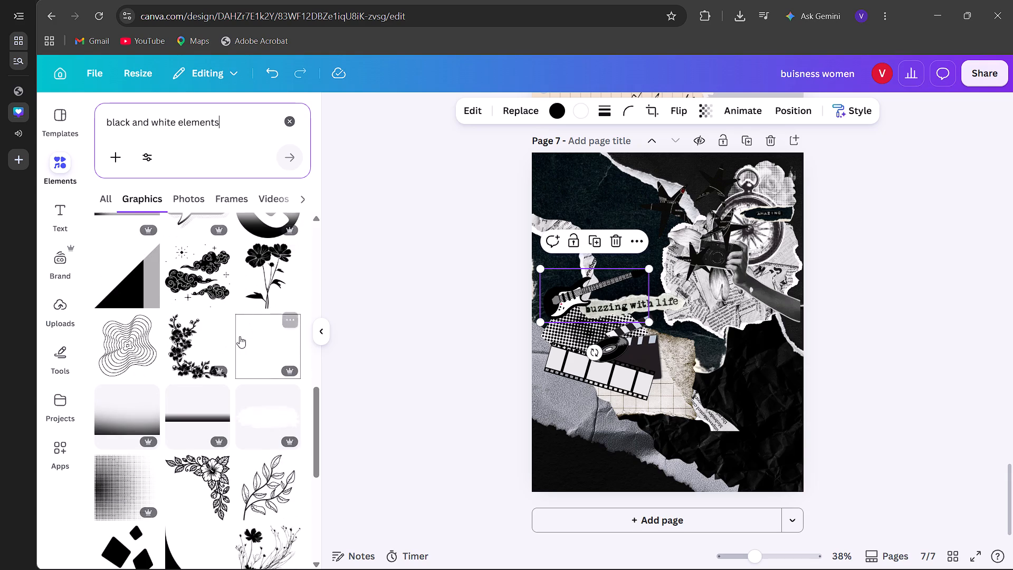
{"action": "scroll", "coordinate": [240, 336], "scroll_direction": "down", "scroll_amount": 3}
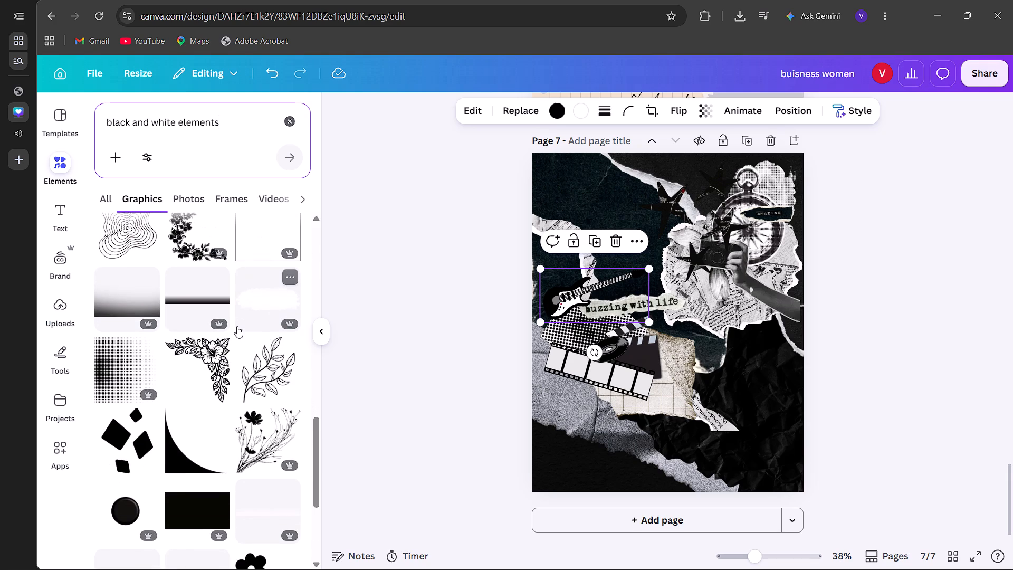
{"action": "scroll", "coordinate": [237, 326], "scroll_direction": "down", "scroll_amount": 7}
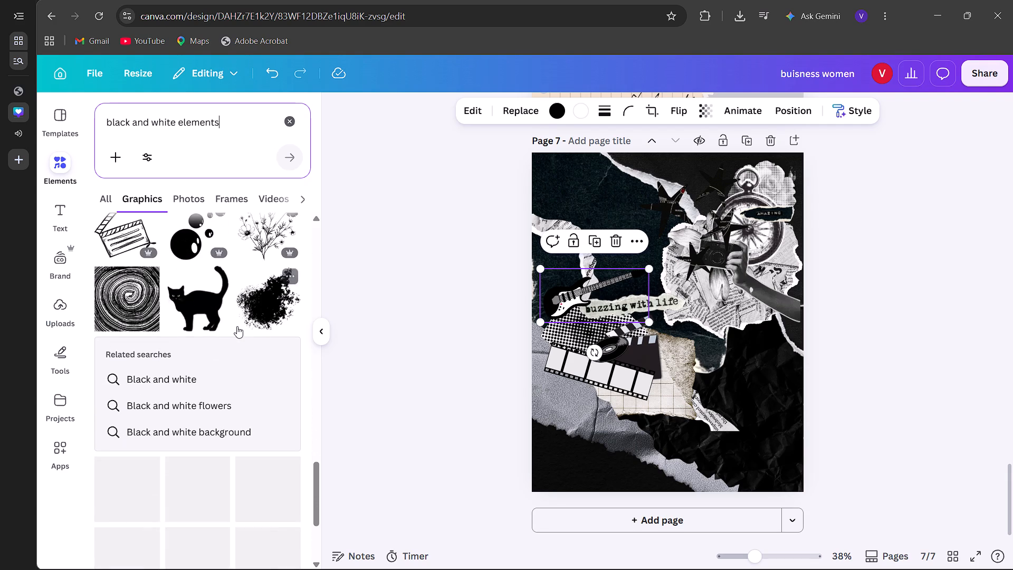
Search the graphics for the related term "Black and white flowers" and look through the results.
{"action": "left_click", "coordinate": [214, 406]}
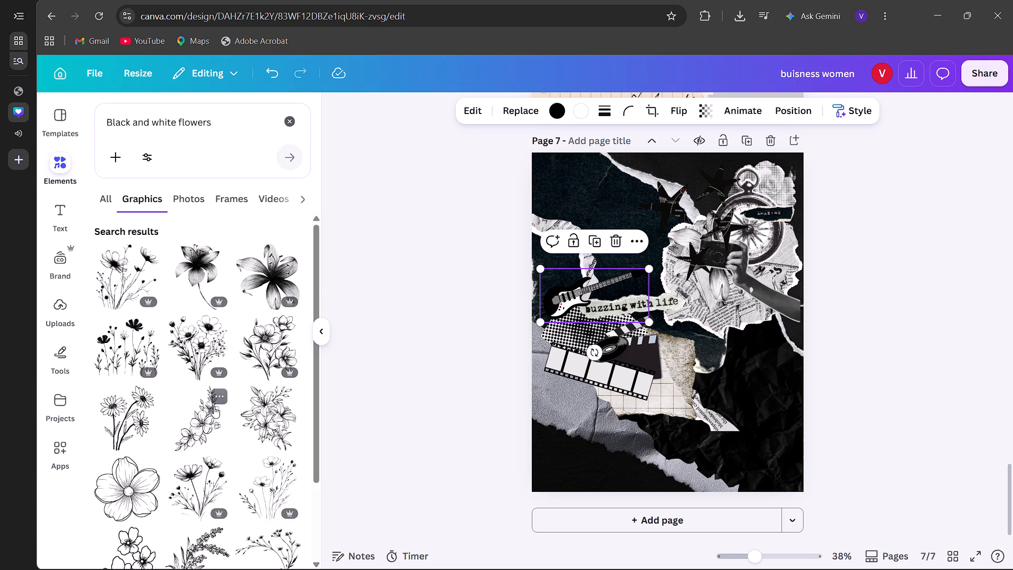
{"action": "scroll", "coordinate": [214, 406], "scroll_direction": "down", "scroll_amount": 6}
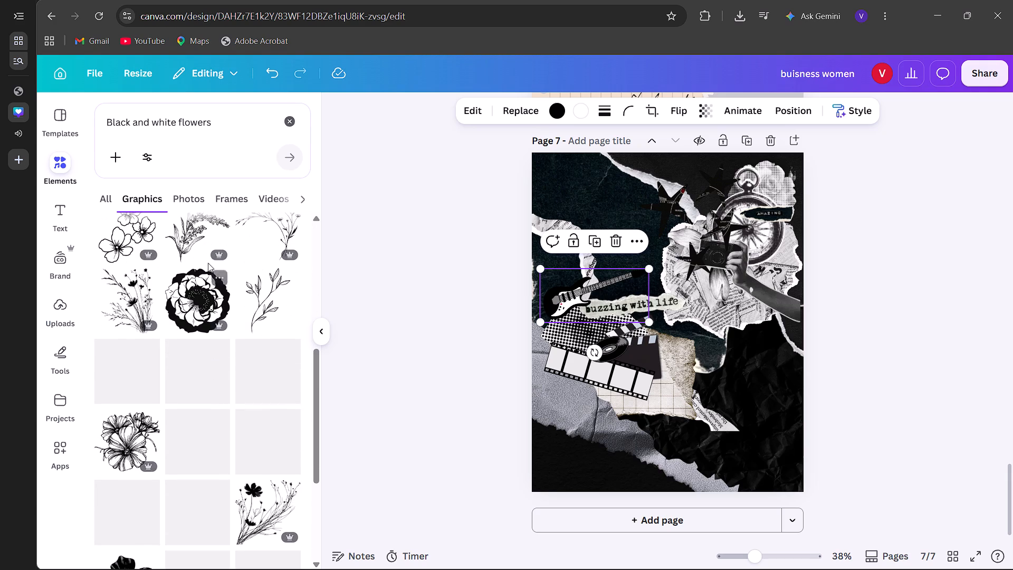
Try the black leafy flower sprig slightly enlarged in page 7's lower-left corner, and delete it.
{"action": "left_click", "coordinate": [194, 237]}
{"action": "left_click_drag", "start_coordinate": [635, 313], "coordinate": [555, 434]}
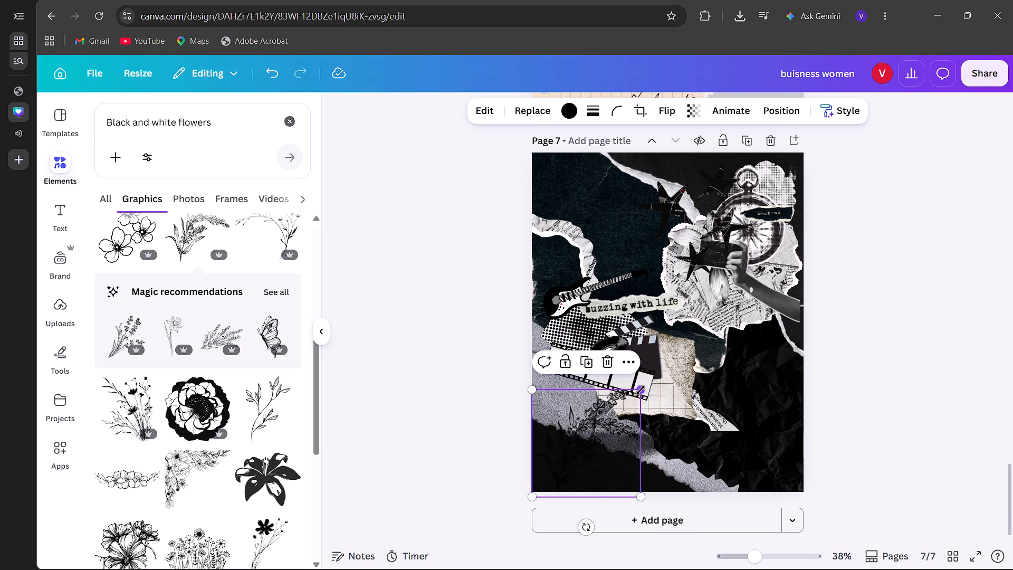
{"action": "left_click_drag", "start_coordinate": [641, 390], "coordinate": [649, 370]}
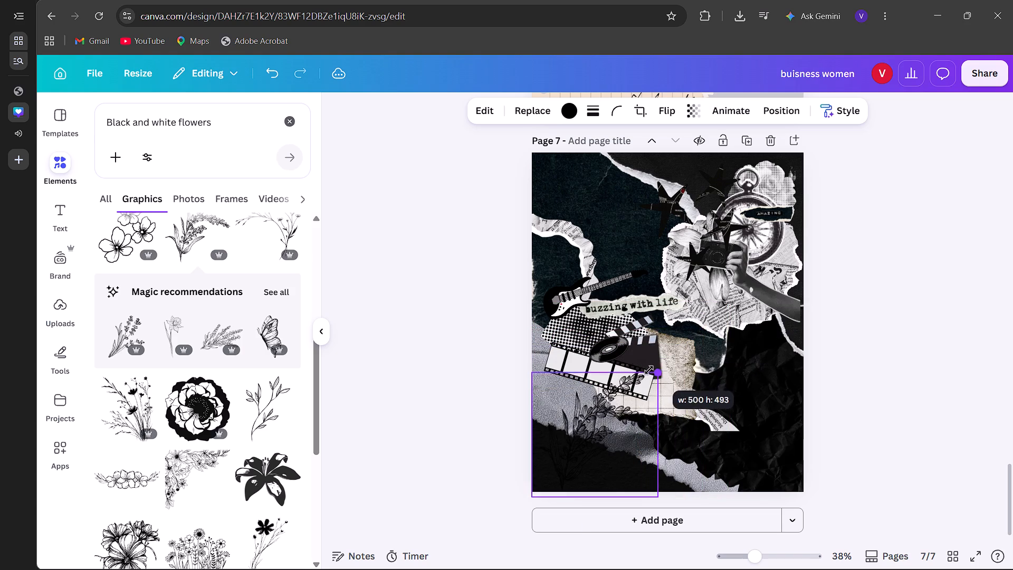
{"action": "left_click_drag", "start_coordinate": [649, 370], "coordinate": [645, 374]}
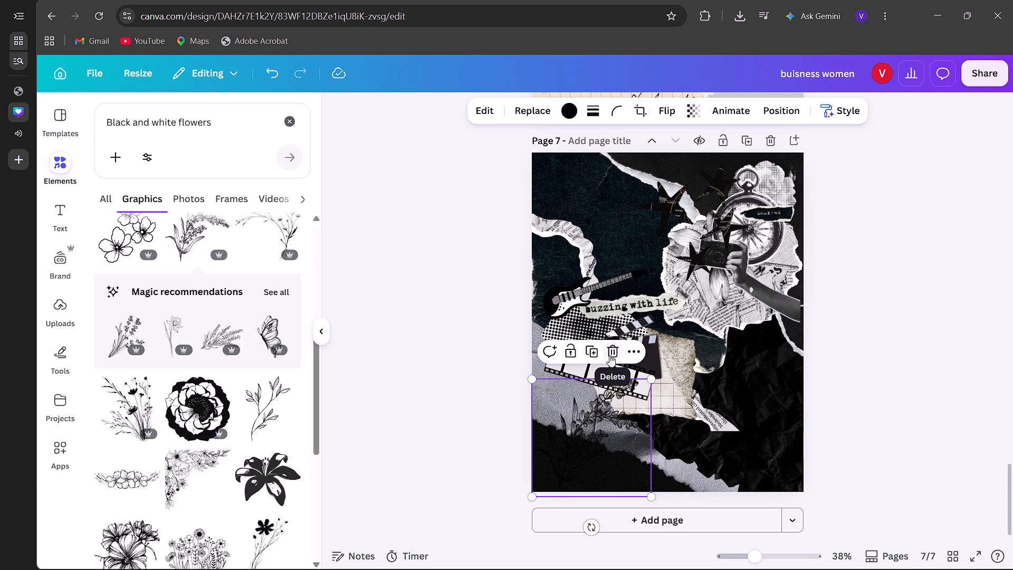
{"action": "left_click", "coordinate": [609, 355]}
Add the smoky gray rose from the flower results to page 7 and shrink it to about two-thirds over the grid paper scrap.
{"action": "scroll", "coordinate": [251, 467], "scroll_direction": "down", "scroll_amount": 7}
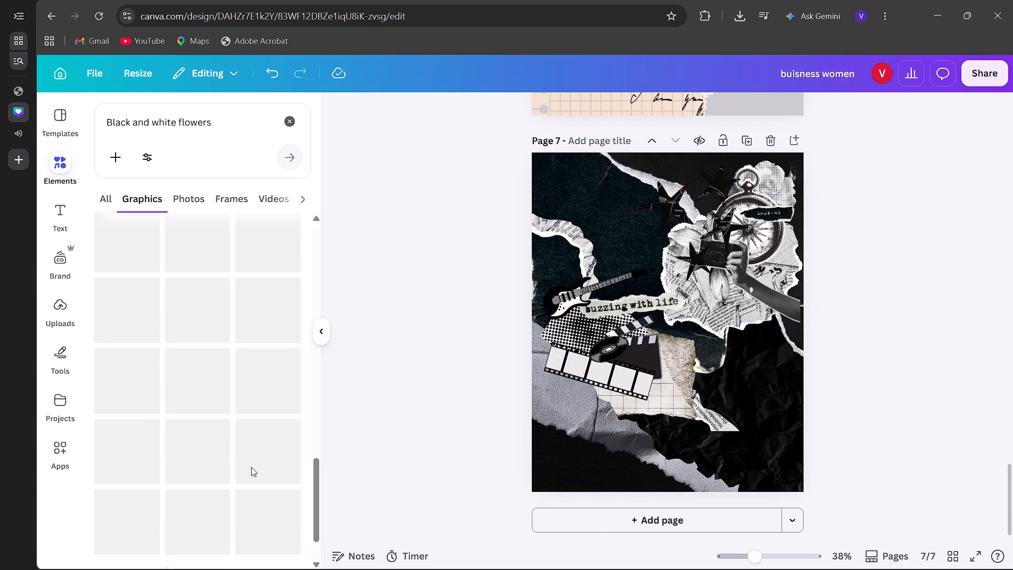
{"action": "scroll", "coordinate": [251, 467], "scroll_direction": "down", "scroll_amount": 1}
{"action": "scroll", "coordinate": [251, 467], "scroll_direction": "up", "scroll_amount": 3}
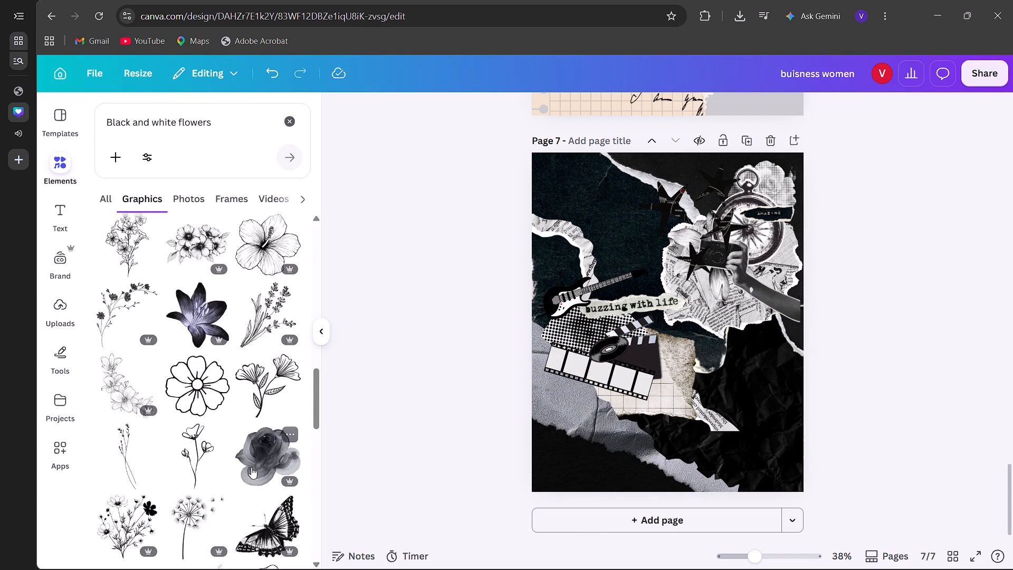
{"action": "scroll", "coordinate": [251, 467], "scroll_direction": "down", "scroll_amount": 3}
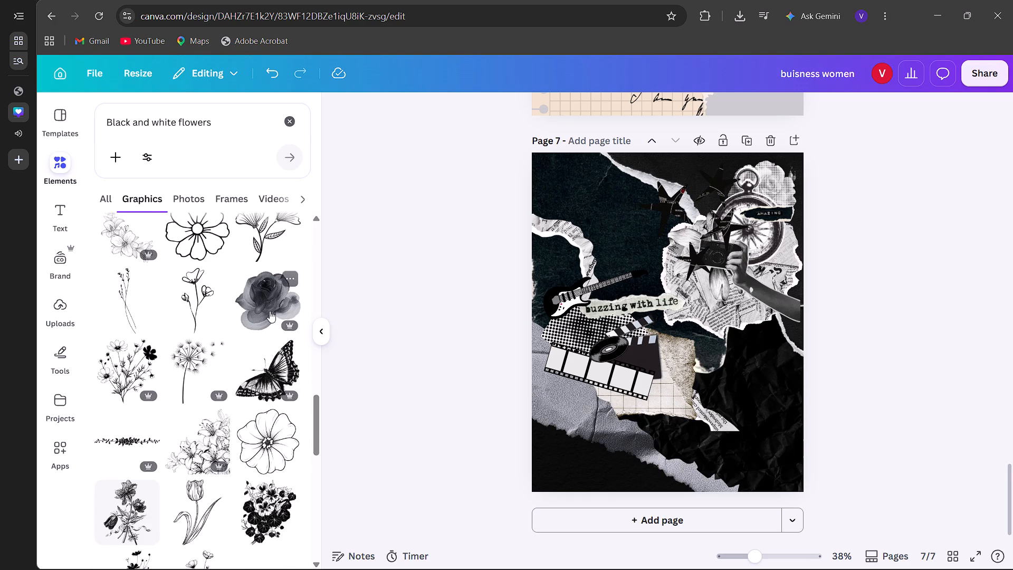
{"action": "left_click", "coordinate": [270, 311]}
{"action": "left_click_drag", "start_coordinate": [558, 423], "coordinate": [674, 329]}
{"action": "left_click_drag", "start_coordinate": [733, 260], "coordinate": [655, 366]}
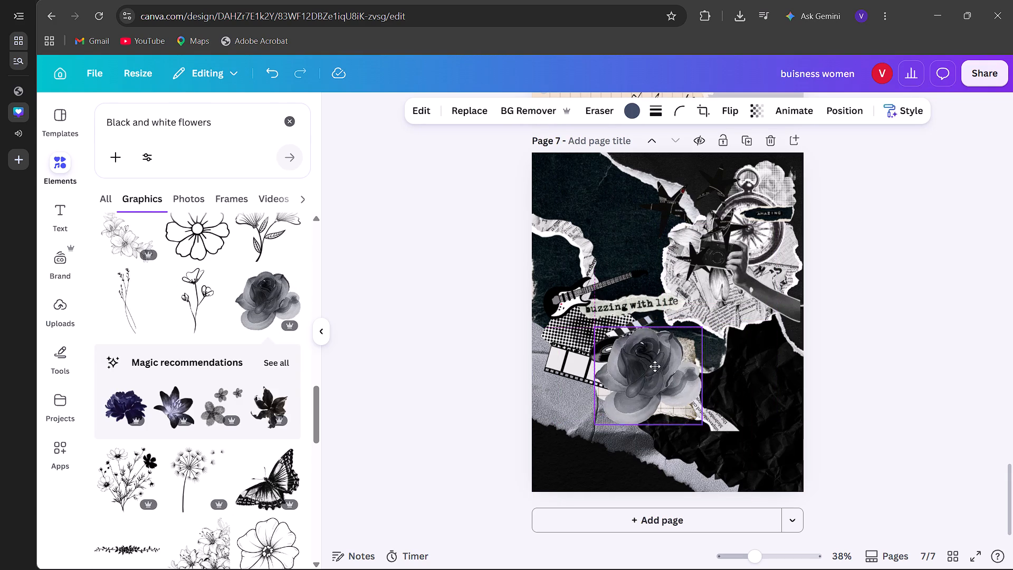
{"action": "left_click_drag", "start_coordinate": [655, 366], "coordinate": [652, 379]}
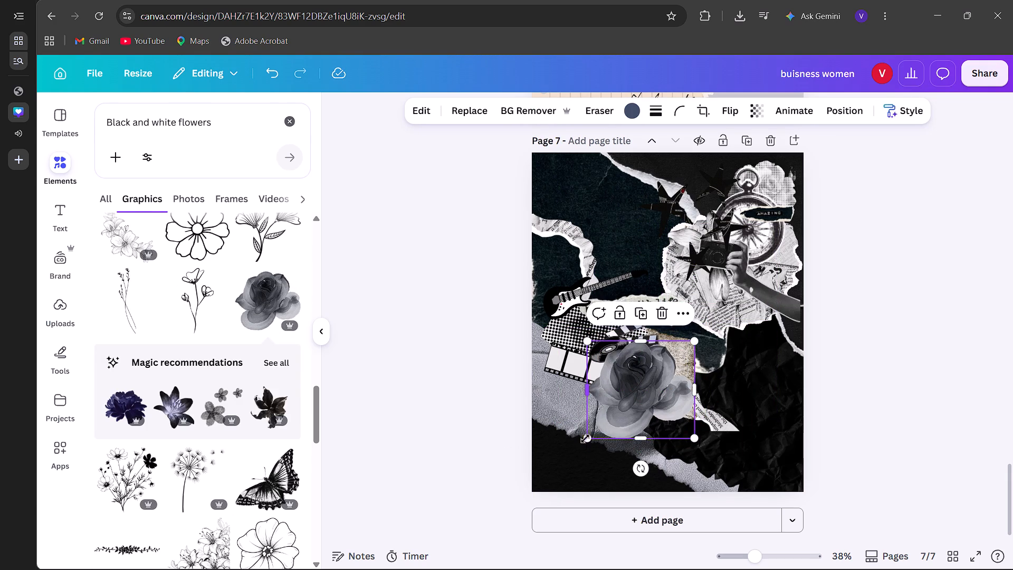
{"action": "left_click_drag", "start_coordinate": [585, 444], "coordinate": [591, 443]}
{"action": "left_click", "coordinate": [614, 415]}
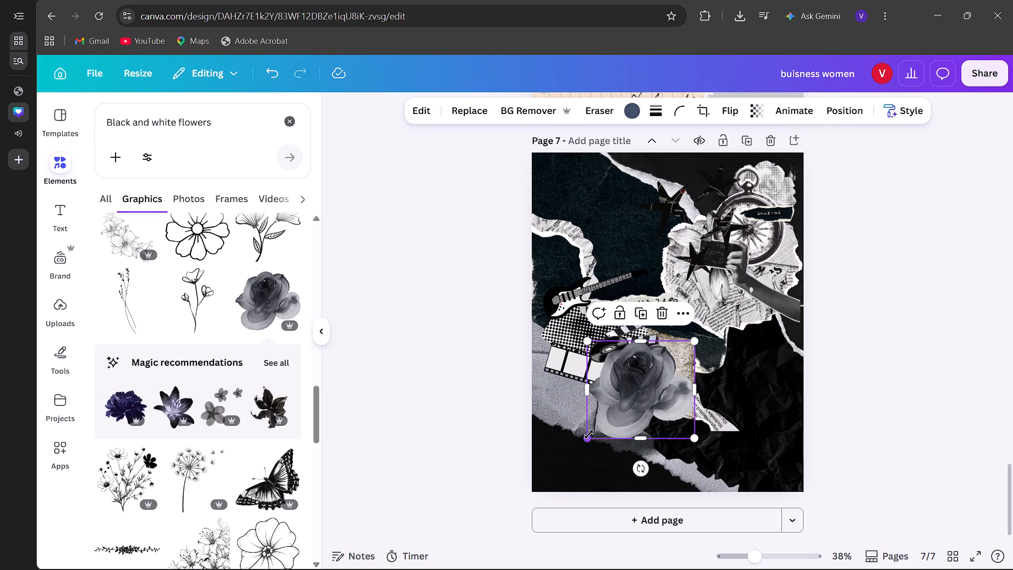
{"action": "left_click_drag", "start_coordinate": [589, 434], "coordinate": [641, 423]}
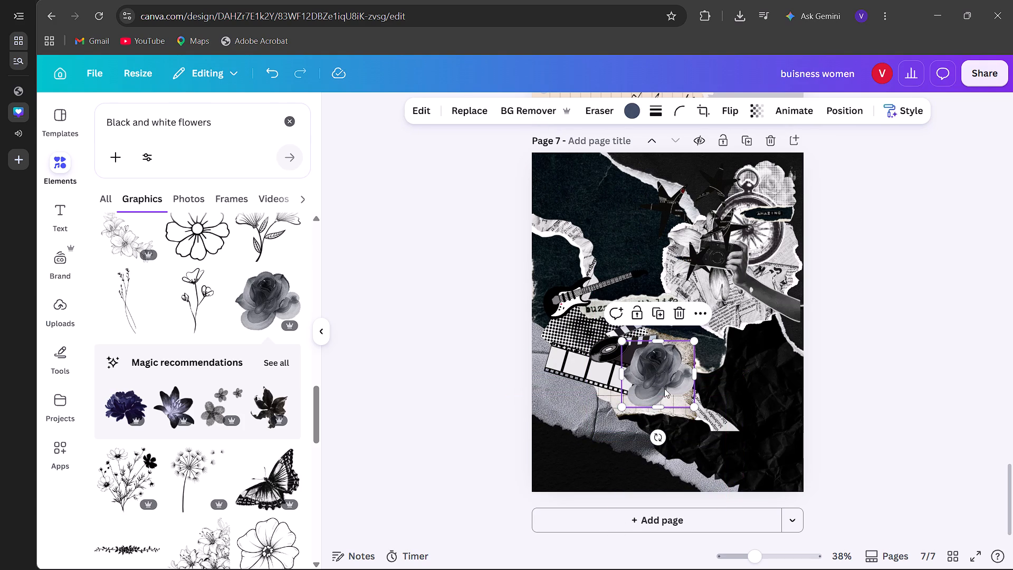
Shrink the gray rose to about 70 percent and place it on the halftone scrap's left end, beside the vinyl and below the guitar.
{"action": "left_click_drag", "start_coordinate": [664, 388], "coordinate": [570, 361]}
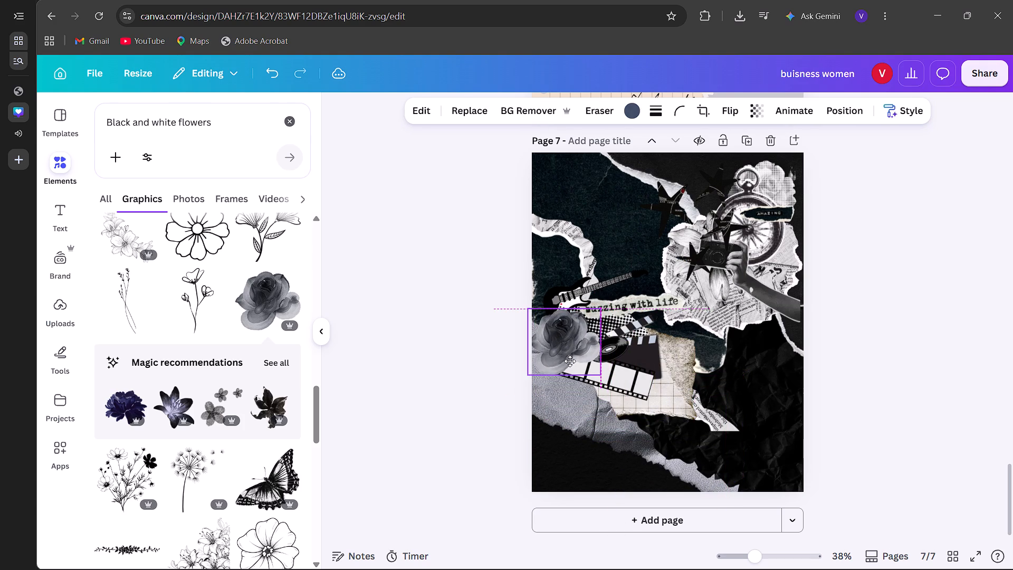
{"action": "left_click_drag", "start_coordinate": [570, 361], "coordinate": [569, 362]}
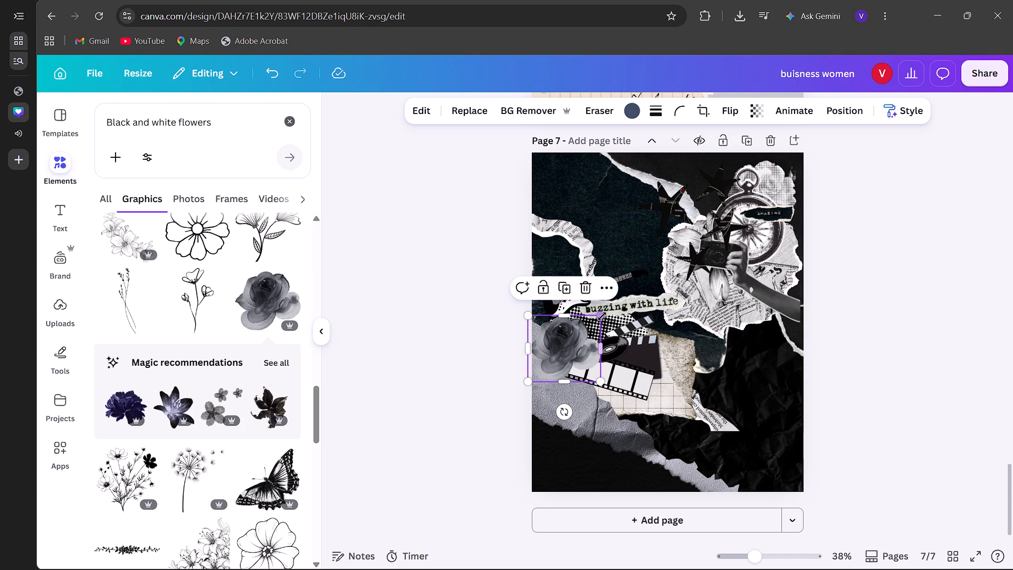
{"action": "left_click_drag", "start_coordinate": [602, 316], "coordinate": [582, 339]}
{"action": "left_click_drag", "start_coordinate": [555, 359], "coordinate": [570, 343]}
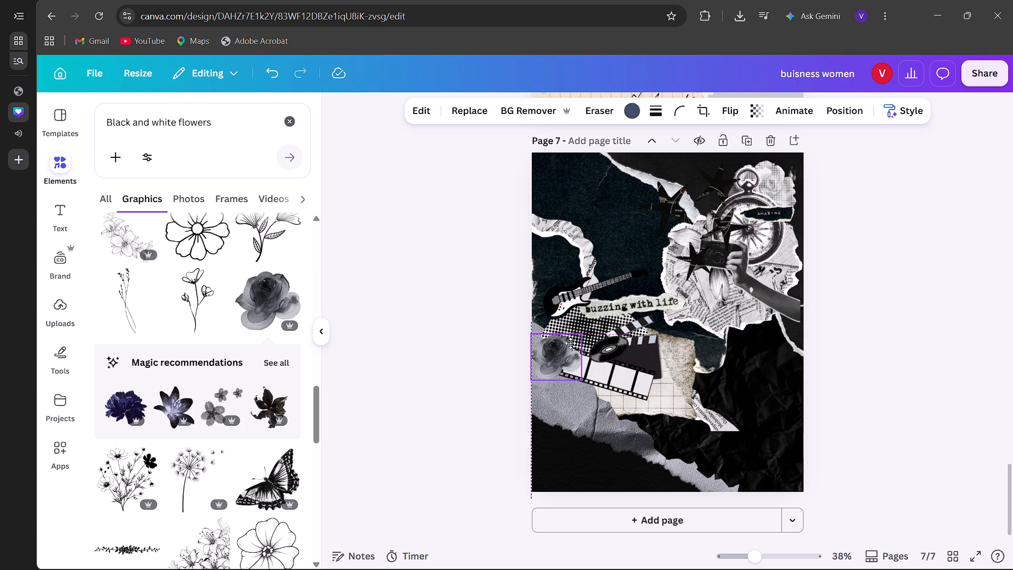
{"action": "left_click_drag", "start_coordinate": [570, 343], "coordinate": [567, 341]}
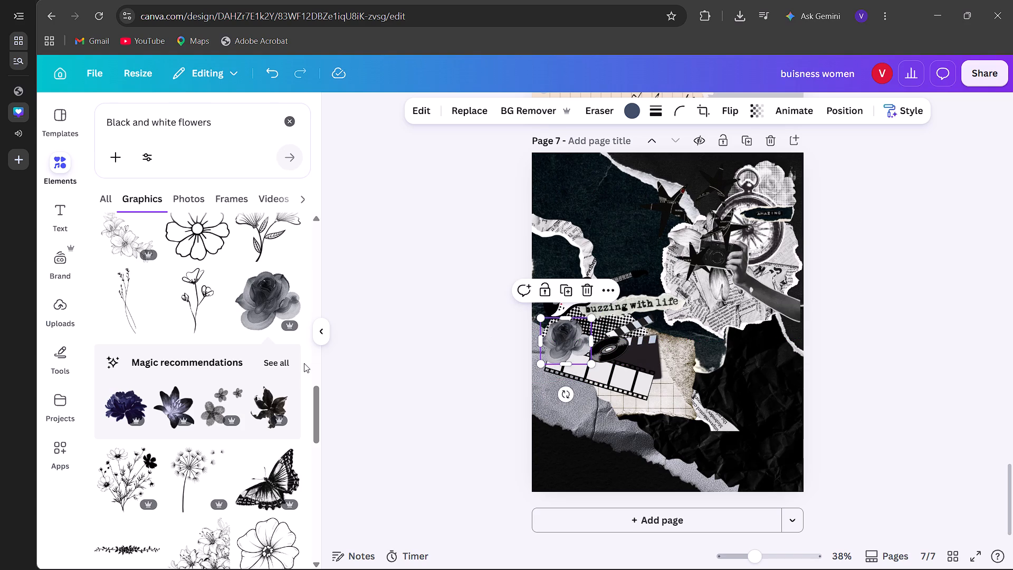
Add the distorted checkerboard graphic from the "black and white elements" results and place it over the newspaper scrap below the compass, overhanging the page's right edge.
{"action": "scroll", "coordinate": [304, 363], "scroll_direction": "down", "scroll_amount": 2}
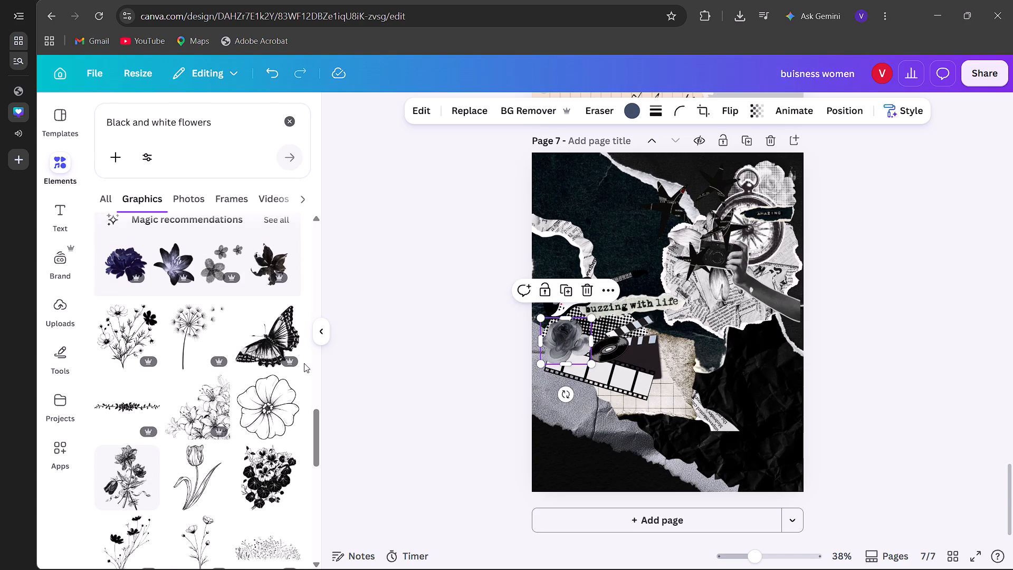
{"action": "scroll", "coordinate": [304, 363], "scroll_direction": "up", "scroll_amount": 1}
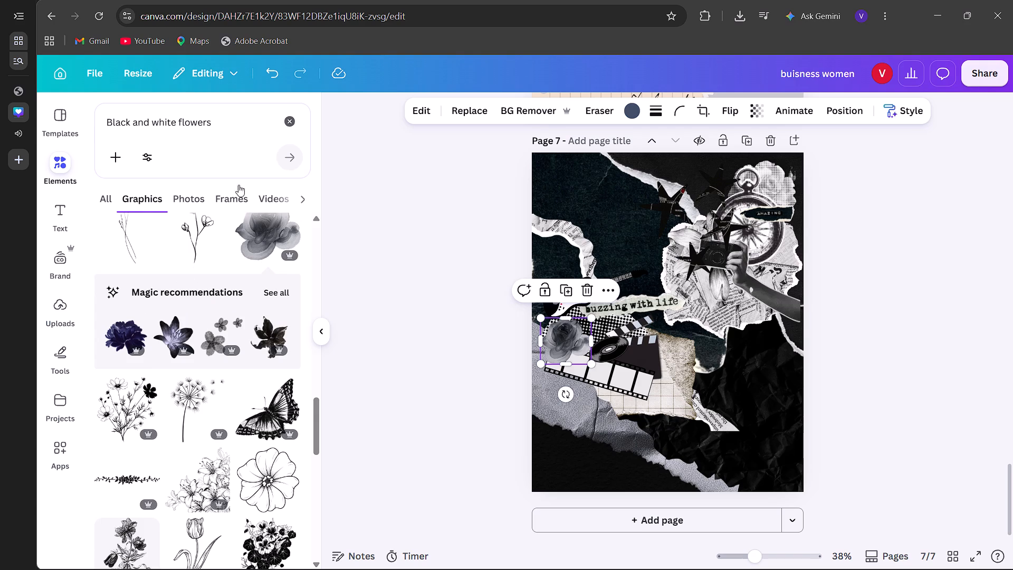
{"action": "left_click", "coordinate": [237, 127]}
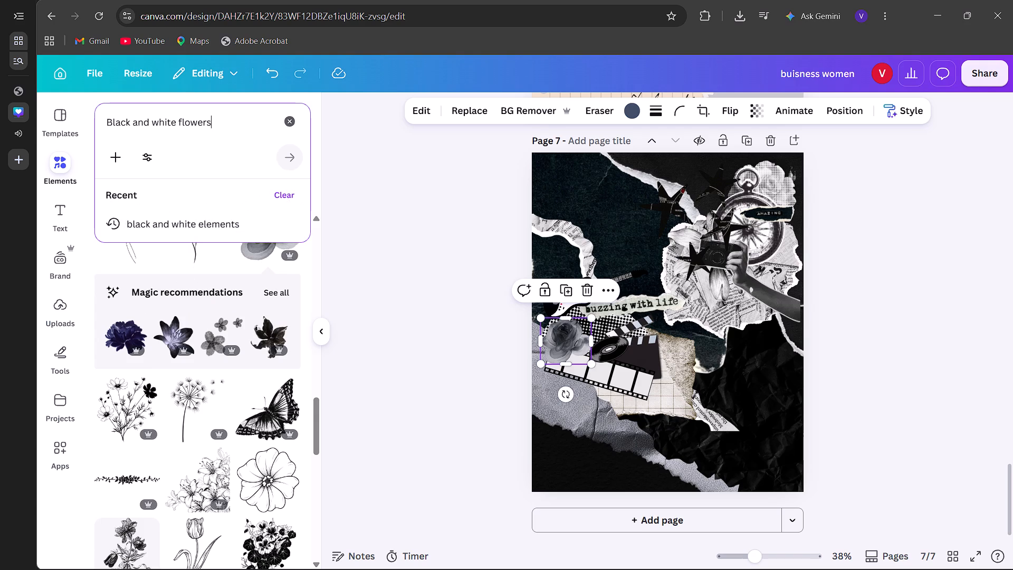
{"action": "left_click", "coordinate": [223, 218]}
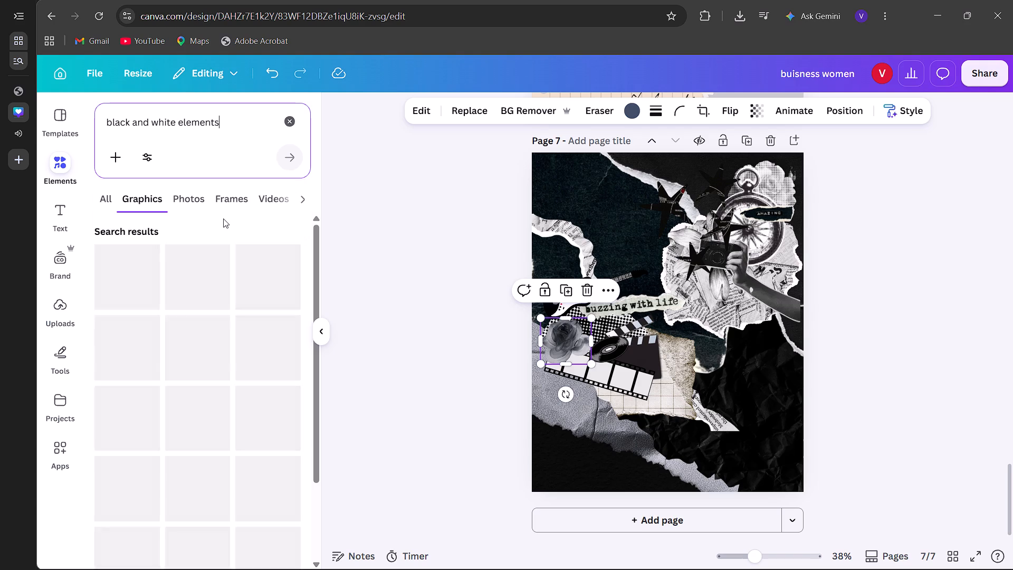
{"action": "scroll", "coordinate": [178, 398], "scroll_direction": "down", "scroll_amount": 1}
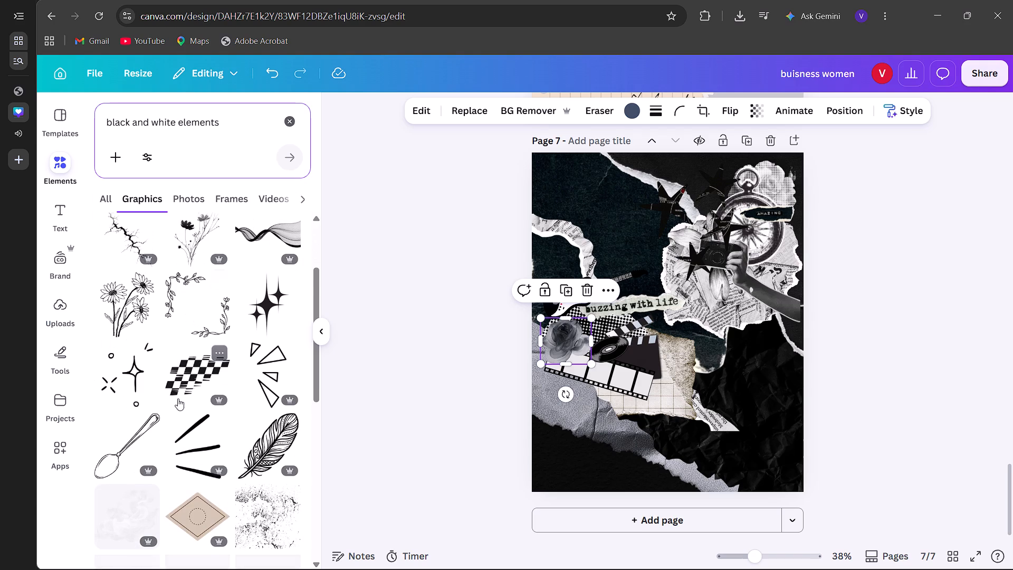
{"action": "left_click", "coordinate": [183, 389]}
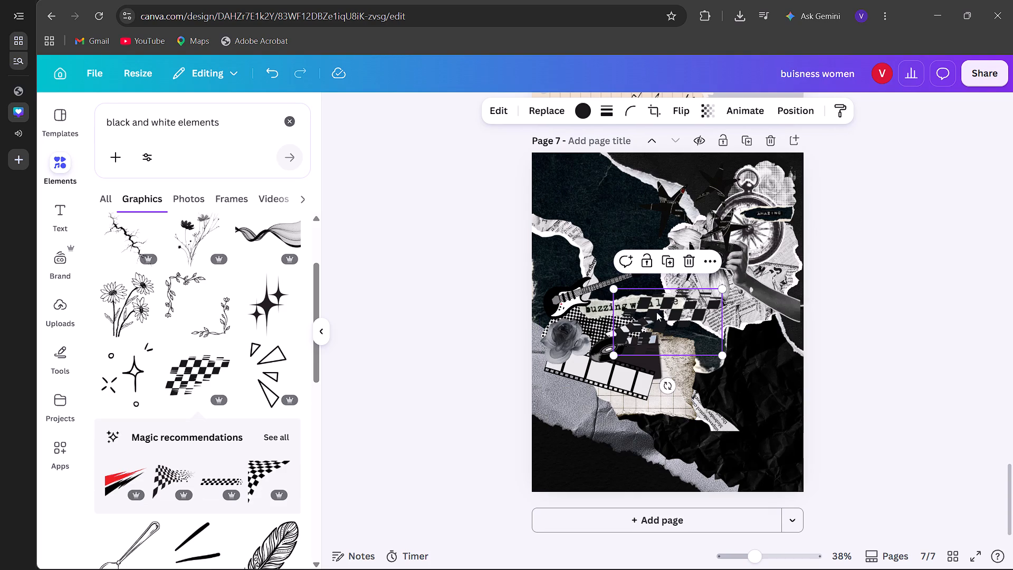
{"action": "left_click_drag", "start_coordinate": [656, 312], "coordinate": [755, 292]}
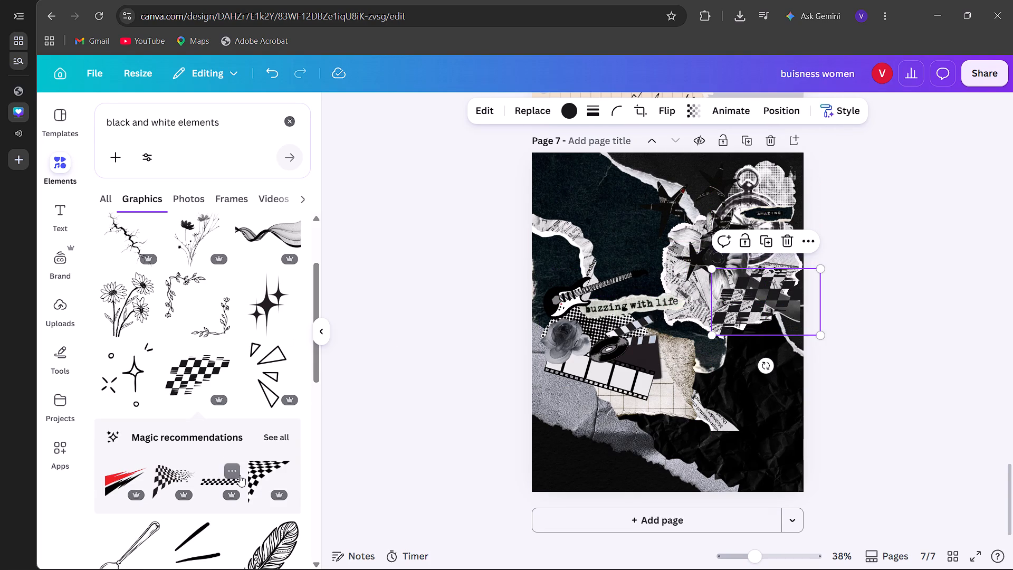
Browse further through the "black and white elements" graphics for another decoration for page 7's dark collage.
{"action": "scroll", "coordinate": [240, 475], "scroll_direction": "down", "scroll_amount": 6}
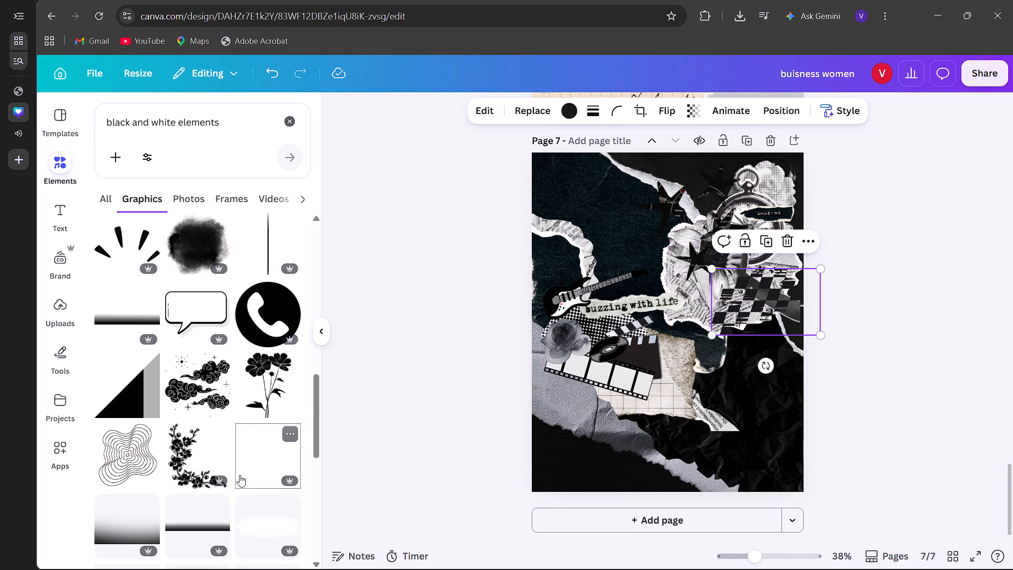
{"action": "scroll", "coordinate": [240, 475], "scroll_direction": "down", "scroll_amount": 1}
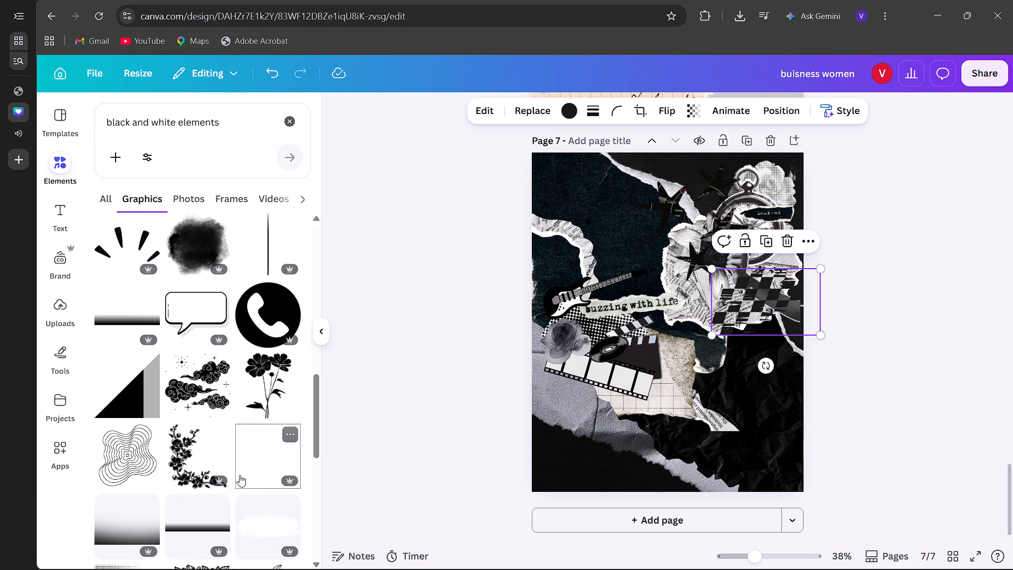
{"action": "scroll", "coordinate": [240, 475], "scroll_direction": "down", "scroll_amount": 1}
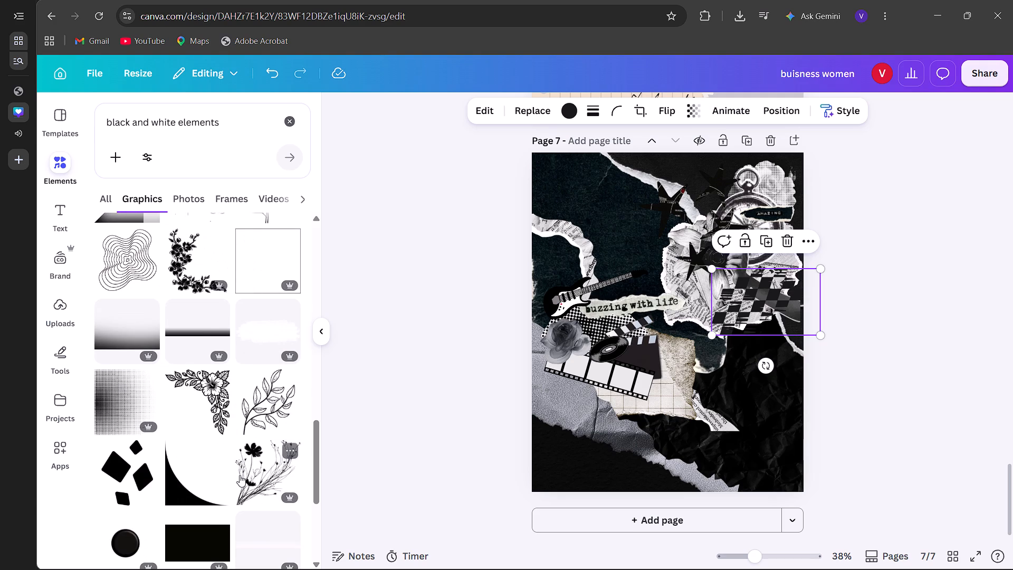
{"action": "scroll", "coordinate": [240, 475], "scroll_direction": "down", "scroll_amount": 5}
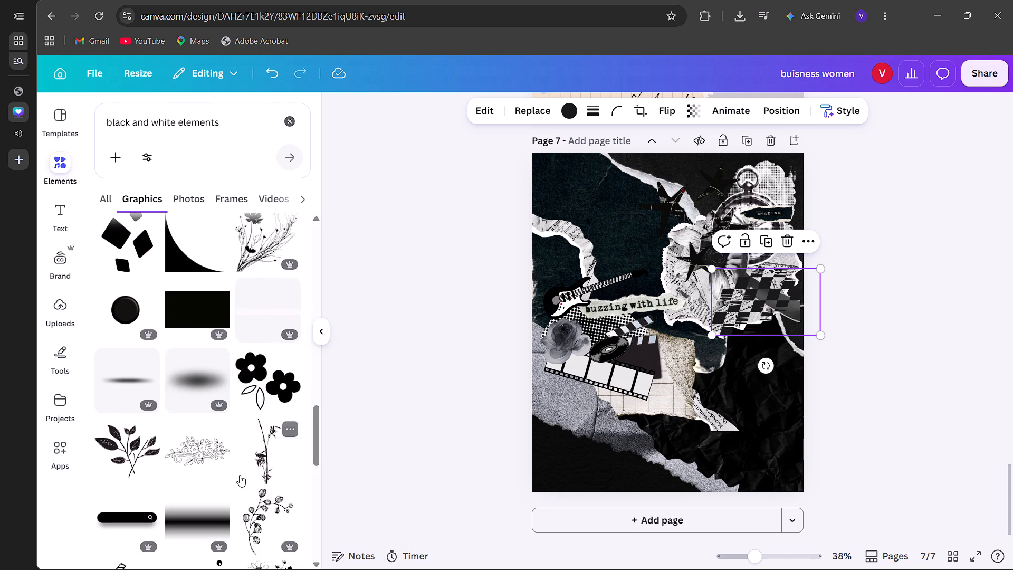
{"action": "scroll", "coordinate": [240, 475], "scroll_direction": "down", "scroll_amount": 4}
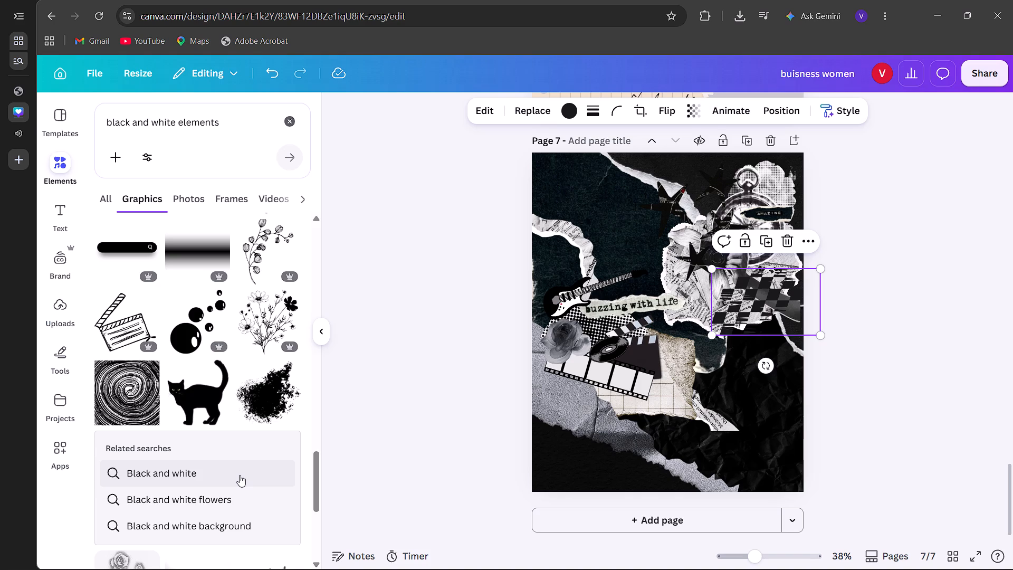
{"action": "scroll", "coordinate": [240, 475], "scroll_direction": "down", "scroll_amount": 3}
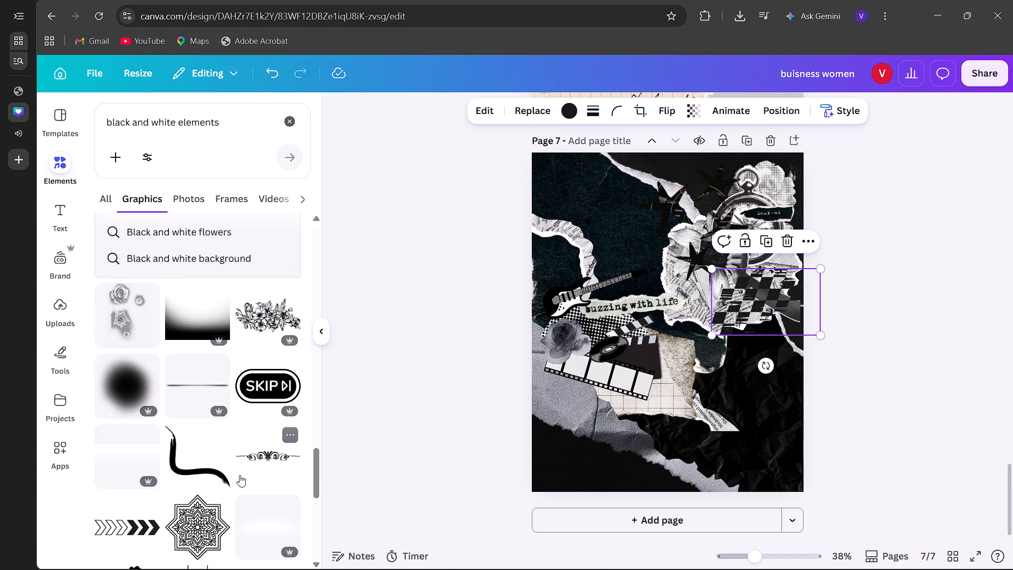
{"action": "scroll", "coordinate": [240, 475], "scroll_direction": "down", "scroll_amount": 3}
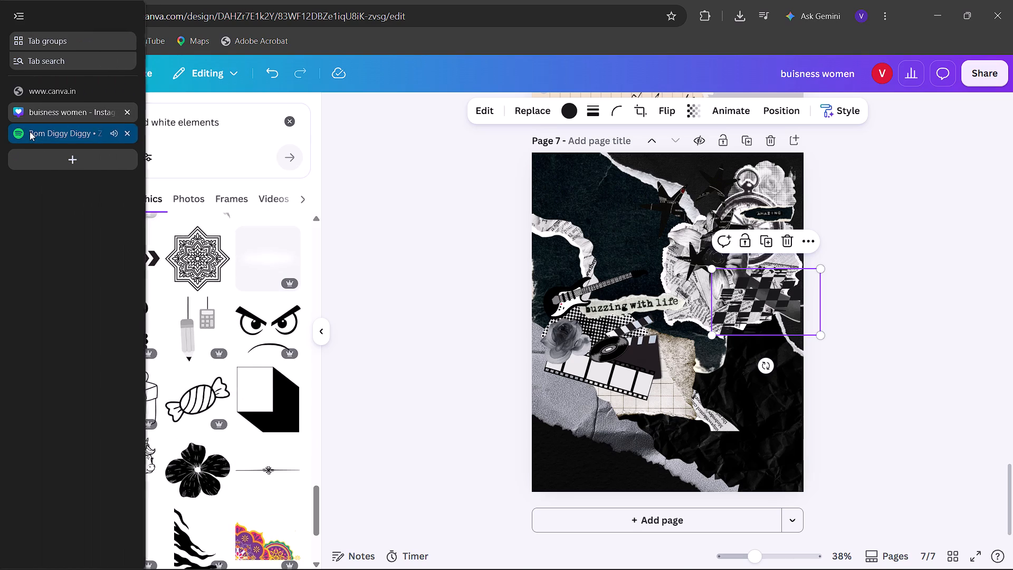
Switch to Spotify, skip ahead two songs to "Bang Bang", jump to about 1:04 in the track, and return to the Canva design.
{"action": "left_click", "coordinate": [30, 131]}
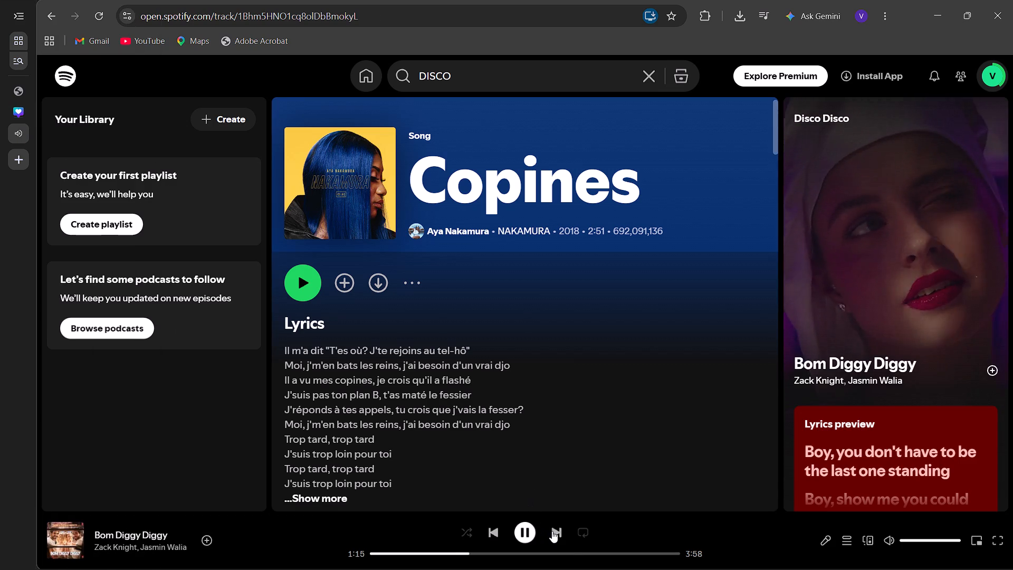
{"action": "left_click", "coordinate": [552, 531]}
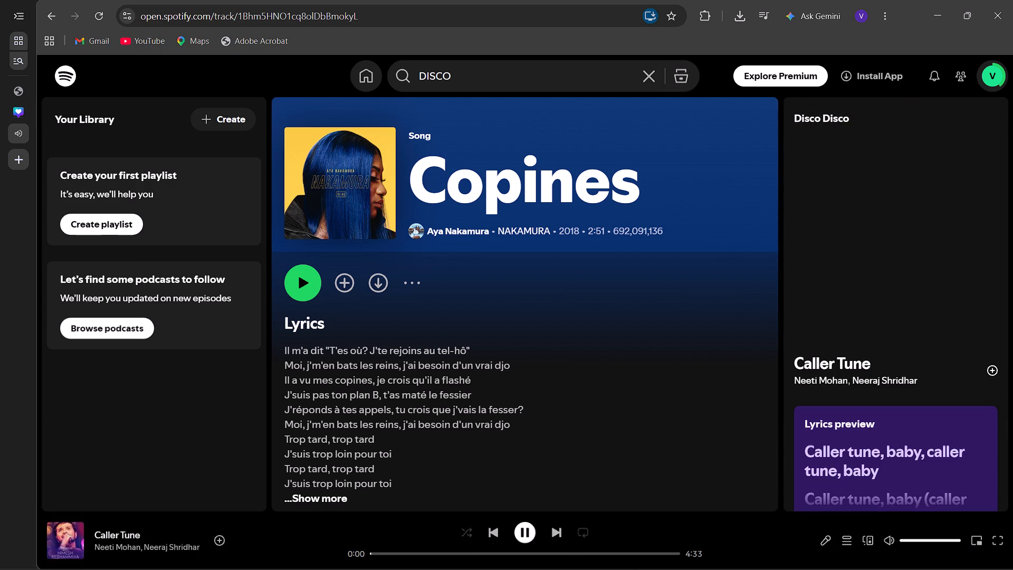
{"action": "left_click", "coordinate": [555, 527]}
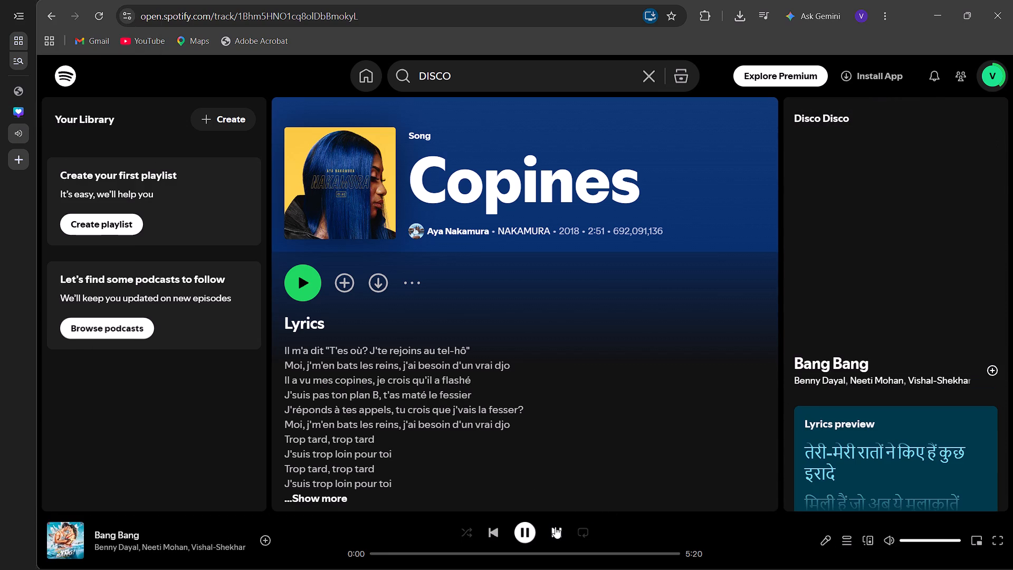
{"action": "left_click", "coordinate": [430, 550]}
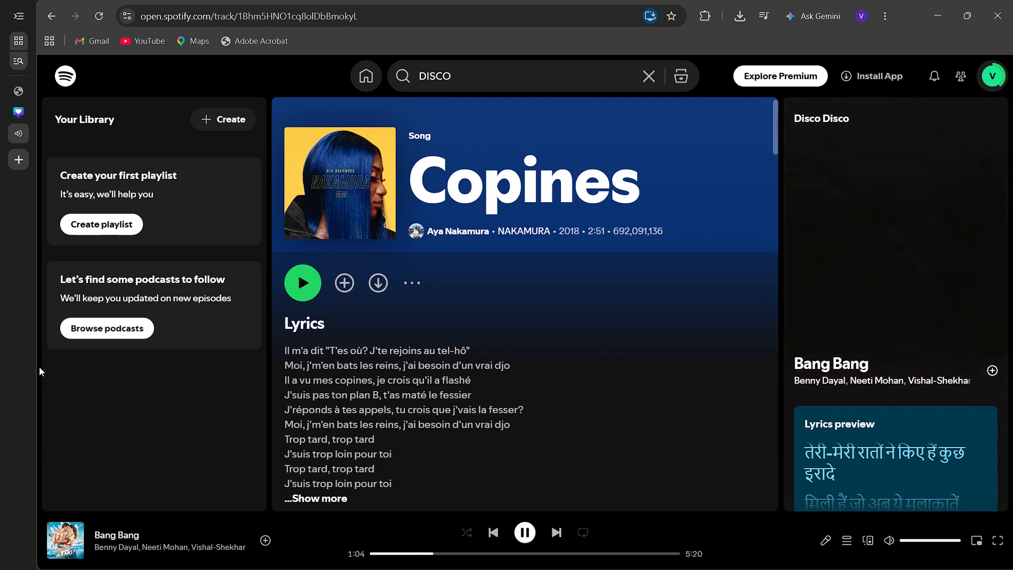
{"action": "left_click", "coordinate": [57, 134]}
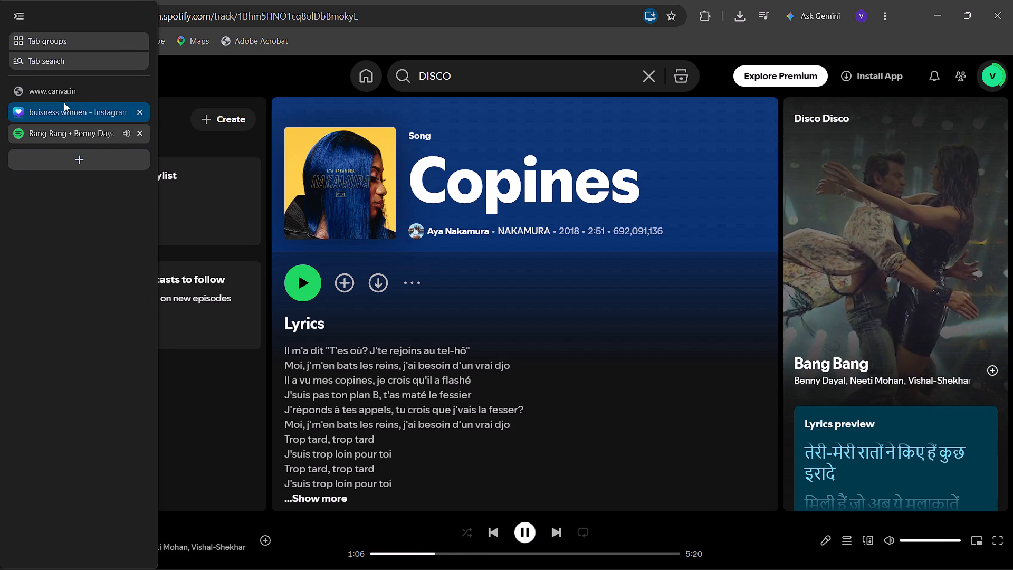
{"action": "left_click", "coordinate": [64, 102]}
Continue looking through the remaining "black and white elements" graphics and their related searches for a decoration that suits page 7.
{"action": "scroll", "coordinate": [235, 247], "scroll_direction": "down", "scroll_amount": 6}
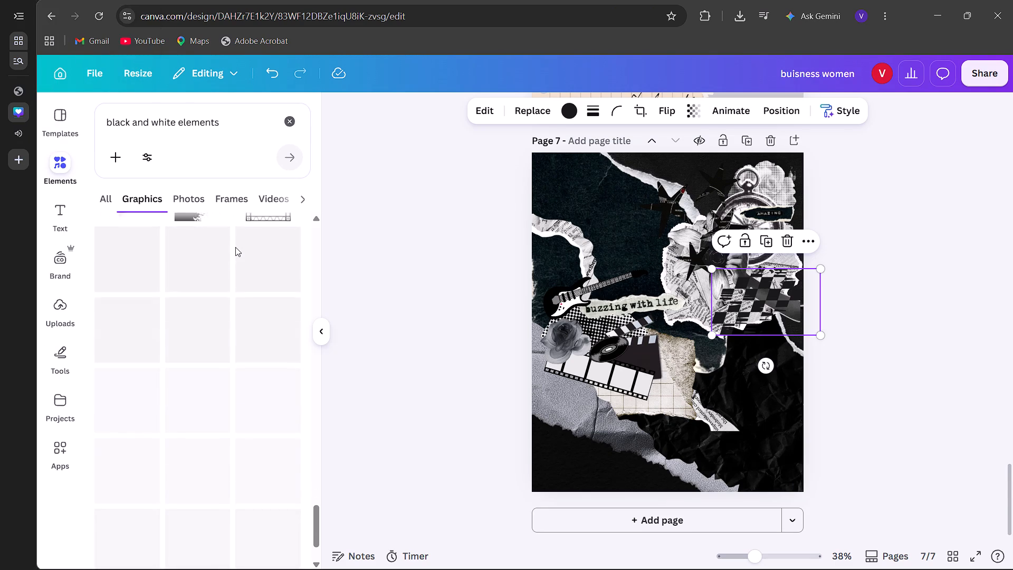
{"action": "scroll", "coordinate": [235, 247], "scroll_direction": "down", "scroll_amount": 1}
{"action": "scroll", "coordinate": [235, 247], "scroll_direction": "up", "scroll_amount": 2}
{"action": "scroll", "coordinate": [235, 247], "scroll_direction": "down", "scroll_amount": 3}
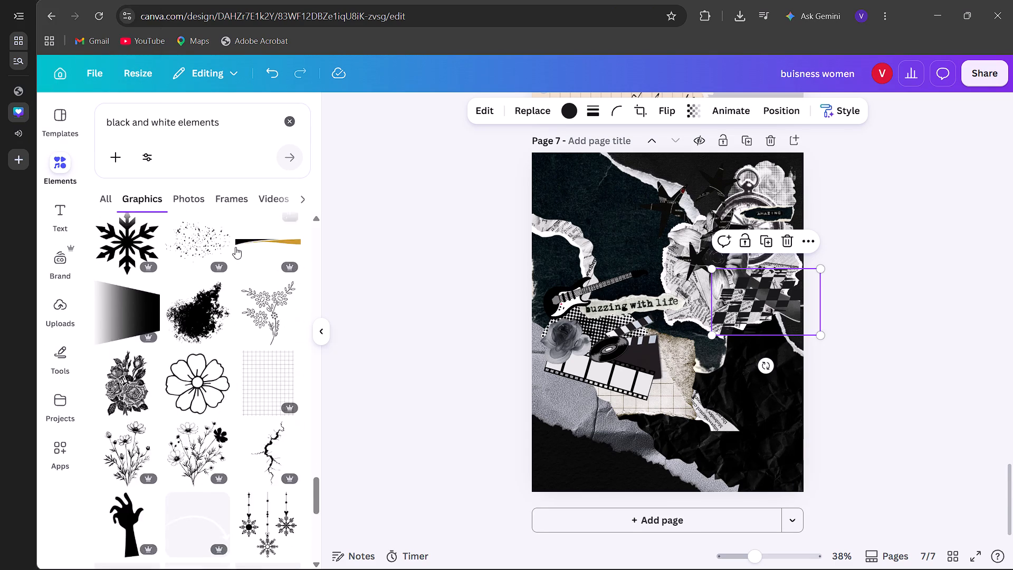
{"action": "scroll", "coordinate": [235, 247], "scroll_direction": "down", "scroll_amount": 4}
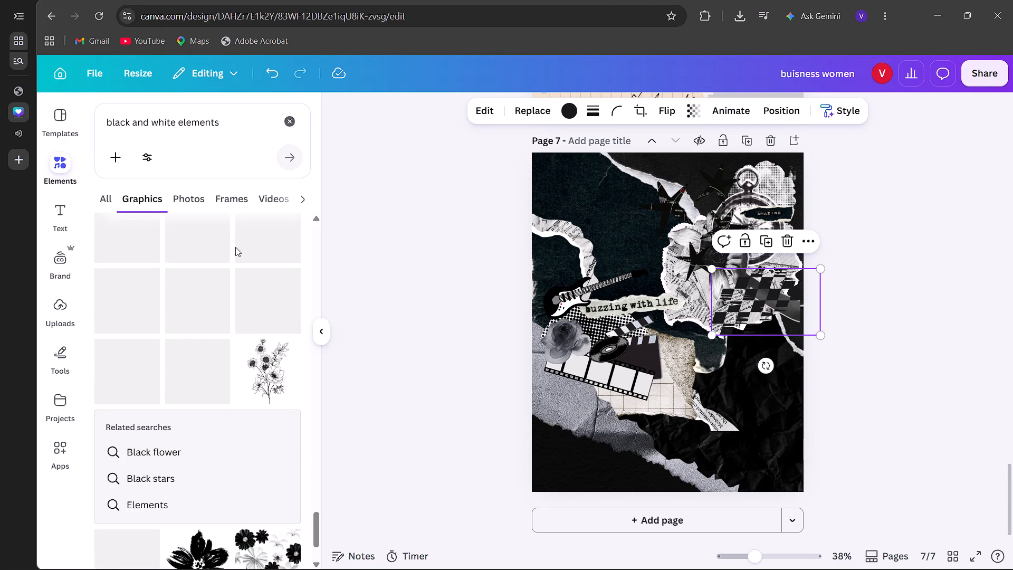
{"action": "scroll", "coordinate": [235, 247], "scroll_direction": "down", "scroll_amount": 6}
{"action": "scroll", "coordinate": [235, 247], "scroll_direction": "up", "scroll_amount": 1}
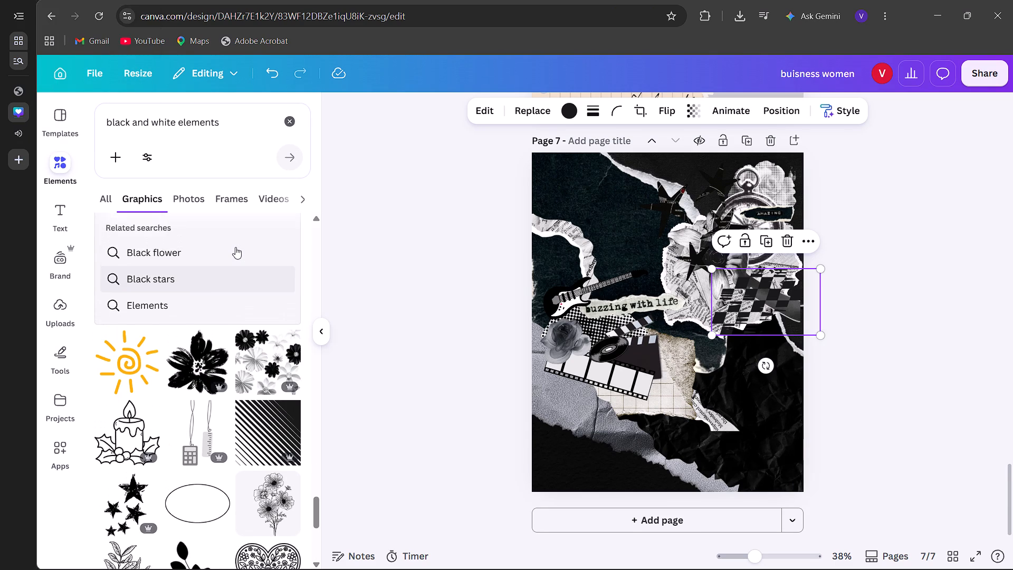
{"action": "scroll", "coordinate": [235, 247], "scroll_direction": "up", "scroll_amount": 2}
Run the related search "Elements" and examine its graphics for something that suits the black-and-white collage.
{"action": "left_click", "coordinate": [204, 298]}
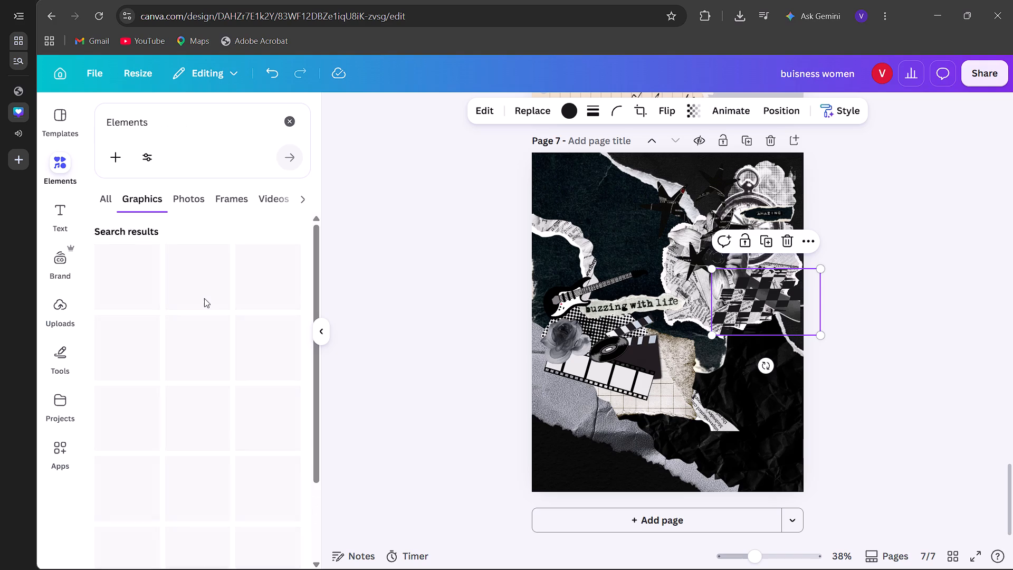
{"action": "scroll", "coordinate": [204, 298], "scroll_direction": "down", "scroll_amount": 2}
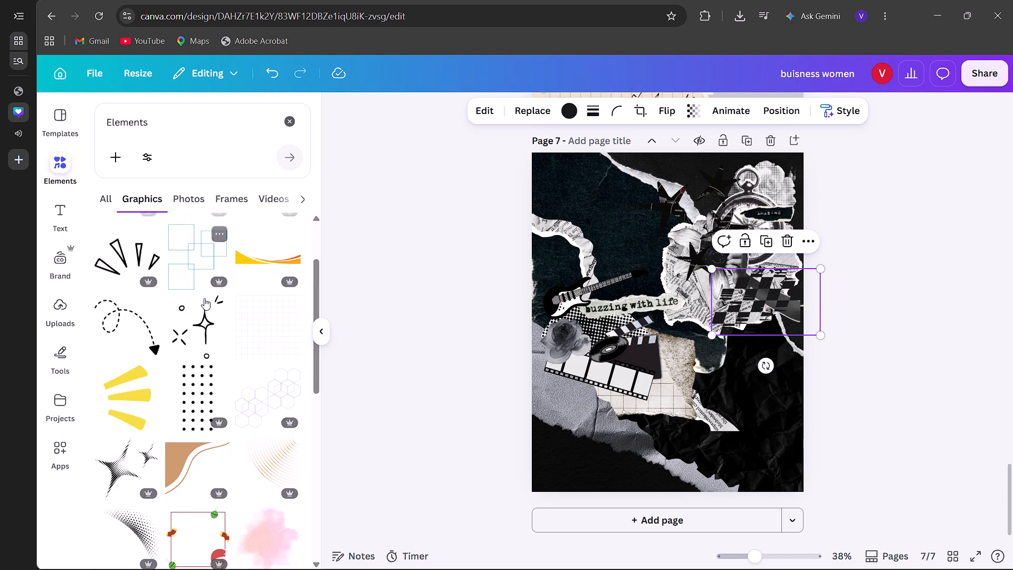
{"action": "scroll", "coordinate": [204, 298], "scroll_direction": "down", "scroll_amount": 5}
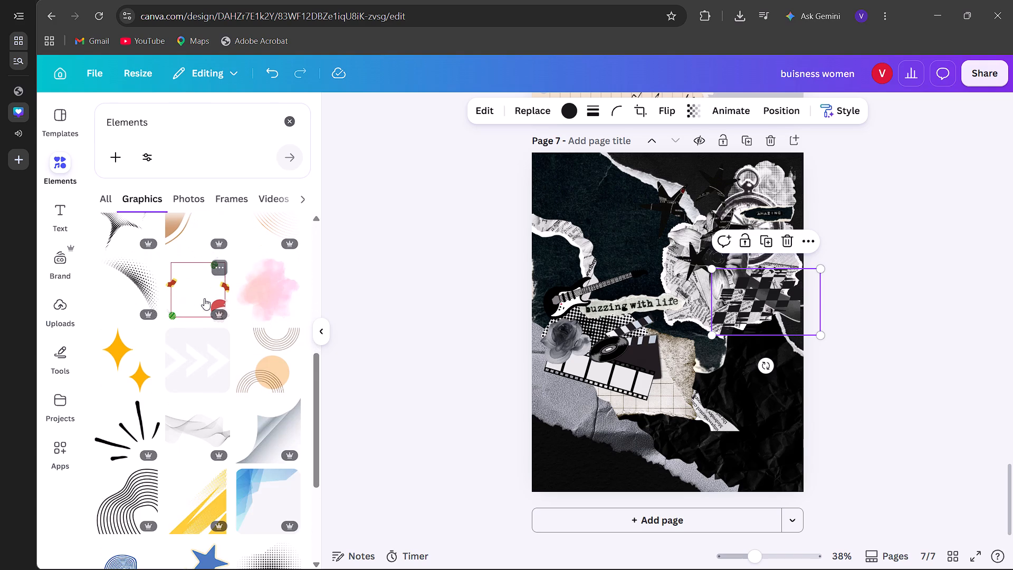
{"action": "scroll", "coordinate": [204, 298], "scroll_direction": "down", "scroll_amount": 7}
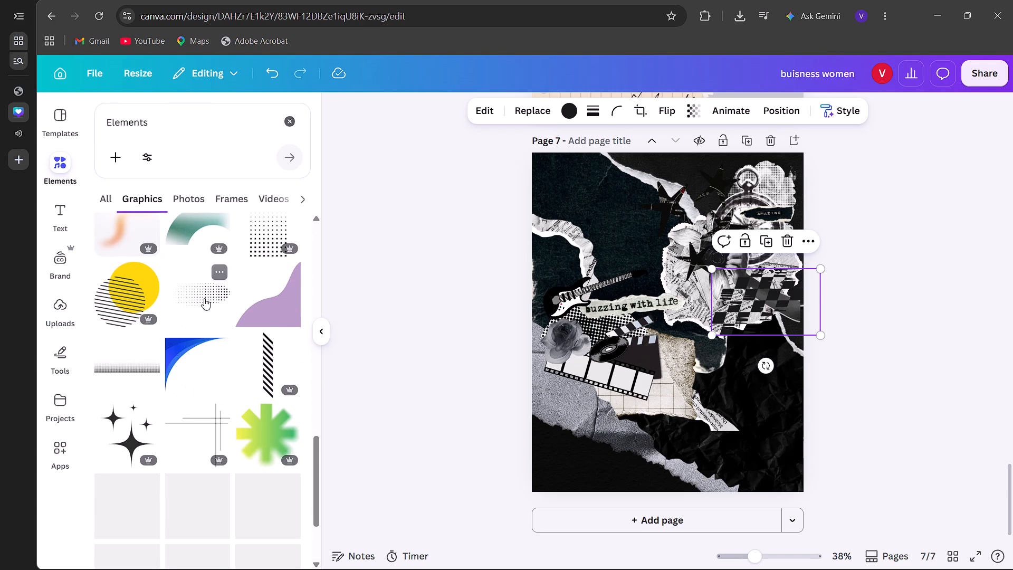
{"action": "scroll", "coordinate": [204, 298], "scroll_direction": "down", "scroll_amount": 7}
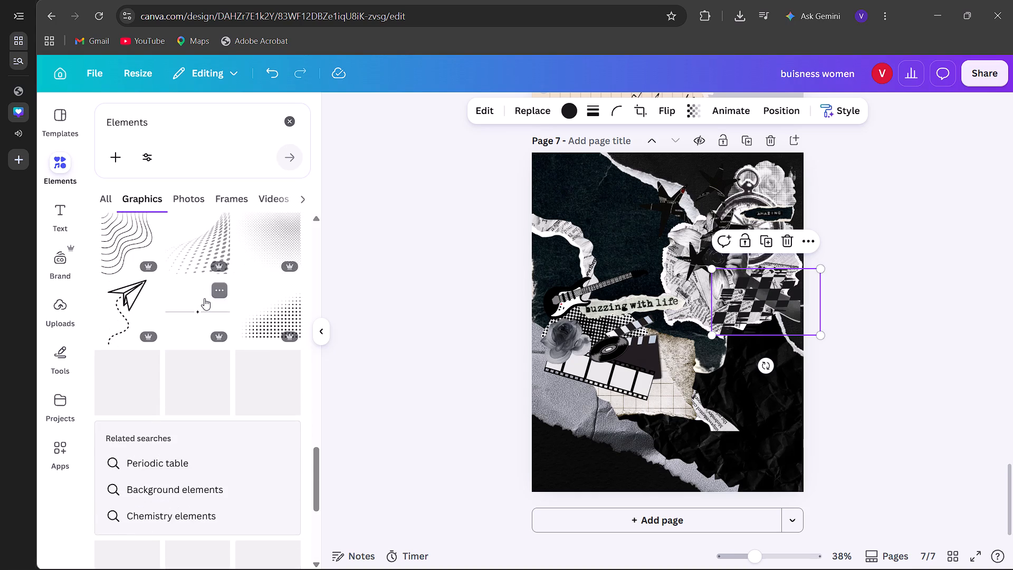
{"action": "scroll", "coordinate": [204, 298], "scroll_direction": "down", "scroll_amount": 3}
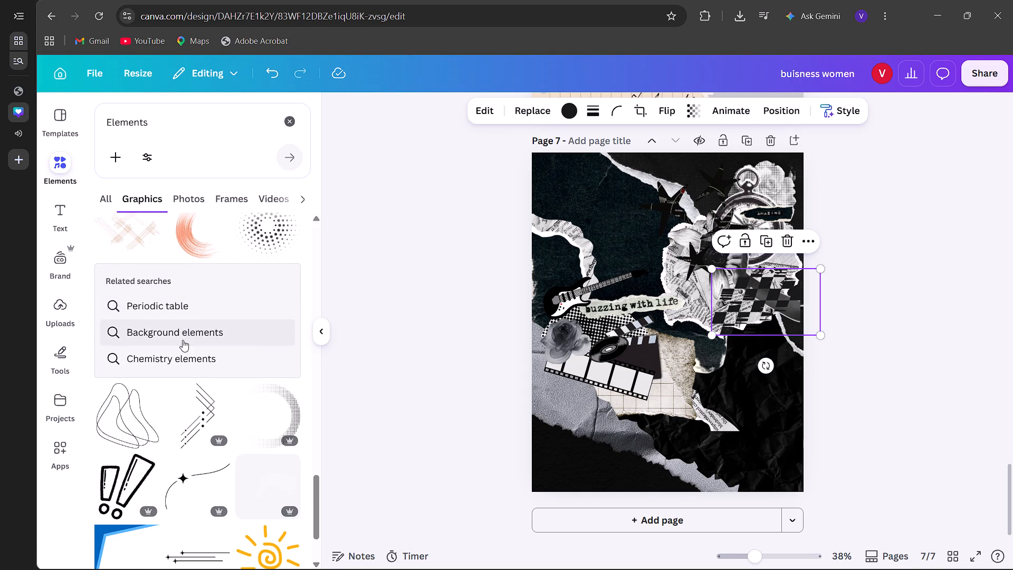
{"action": "scroll", "coordinate": [183, 338], "scroll_direction": "down", "scroll_amount": 5}
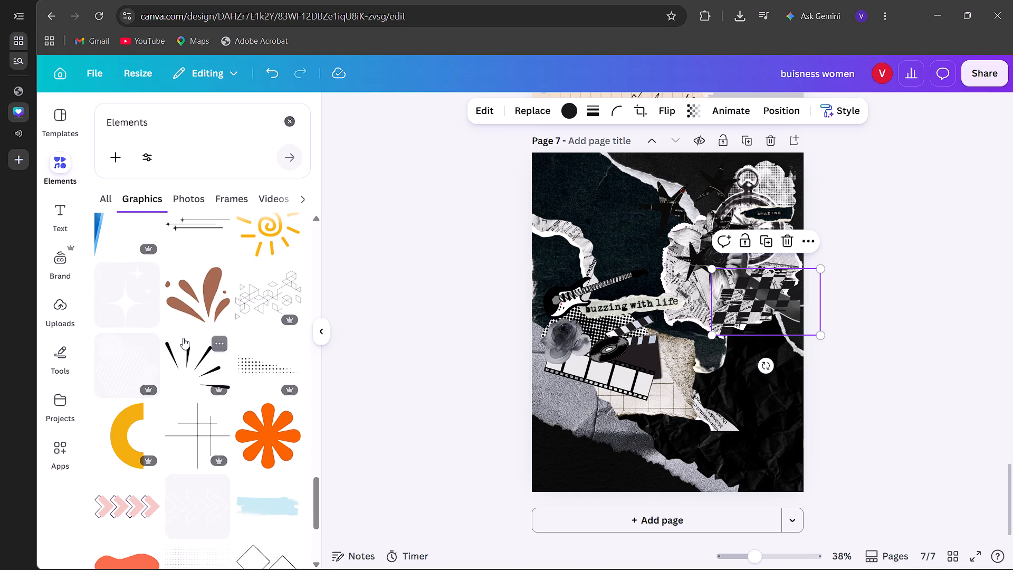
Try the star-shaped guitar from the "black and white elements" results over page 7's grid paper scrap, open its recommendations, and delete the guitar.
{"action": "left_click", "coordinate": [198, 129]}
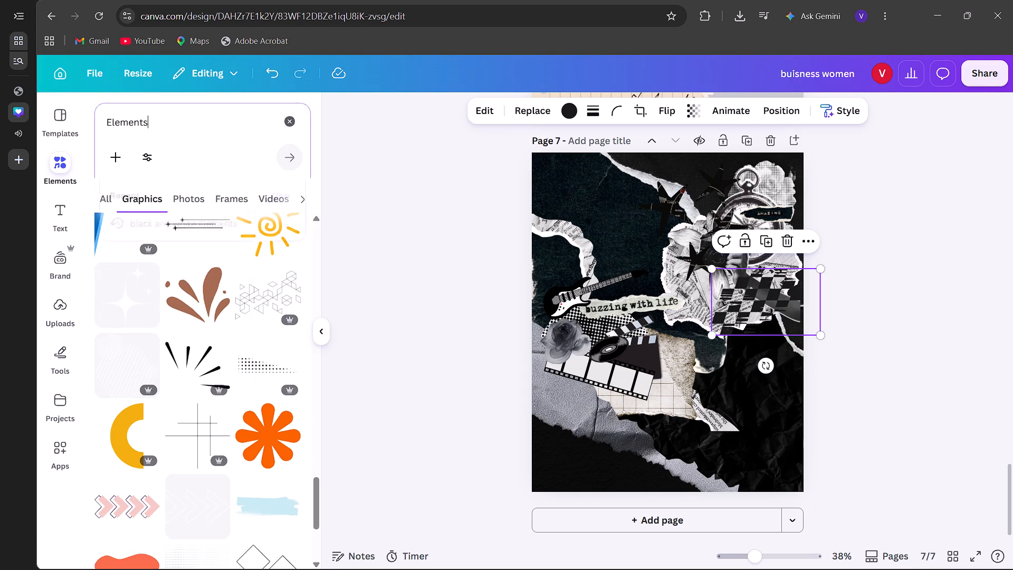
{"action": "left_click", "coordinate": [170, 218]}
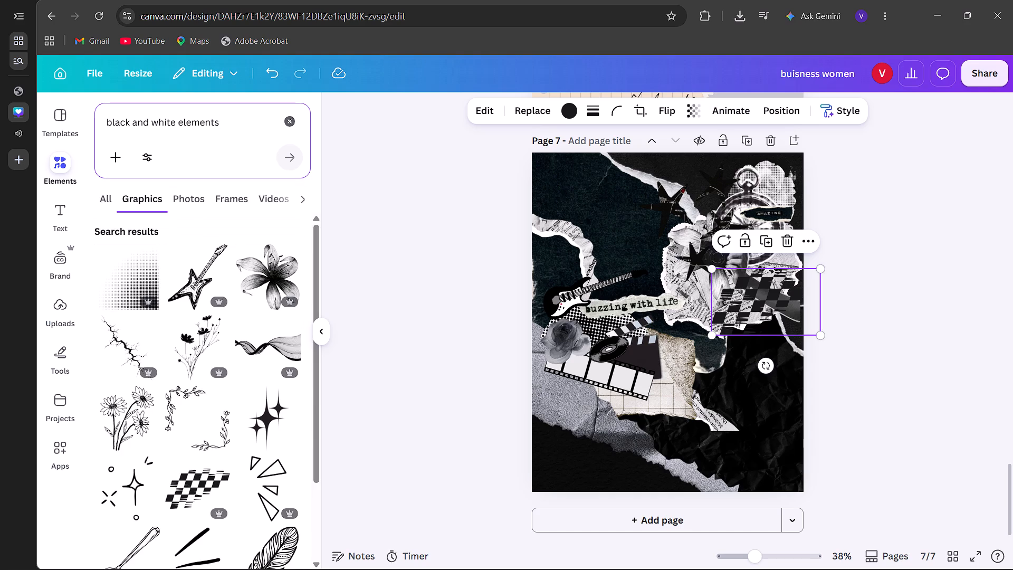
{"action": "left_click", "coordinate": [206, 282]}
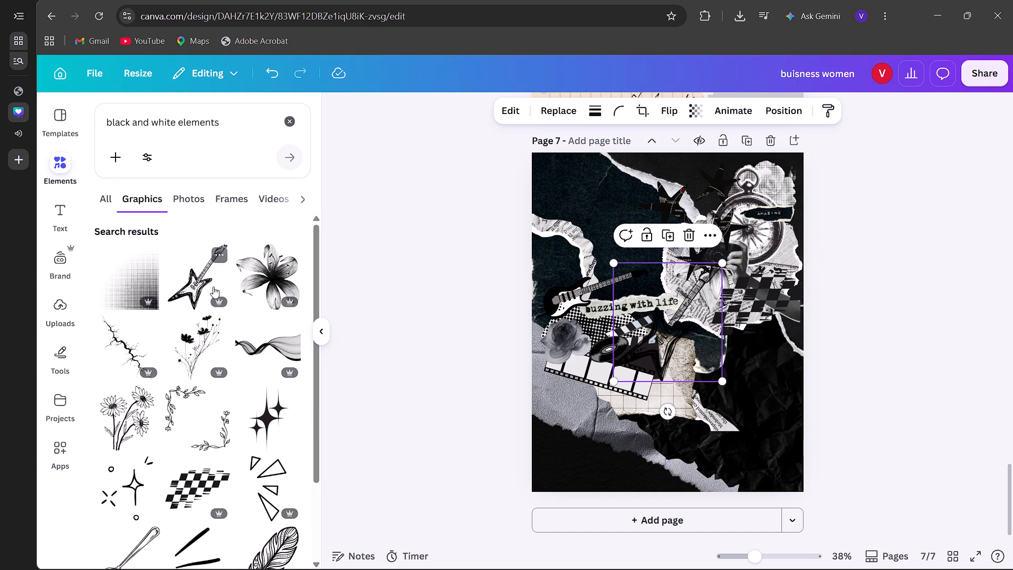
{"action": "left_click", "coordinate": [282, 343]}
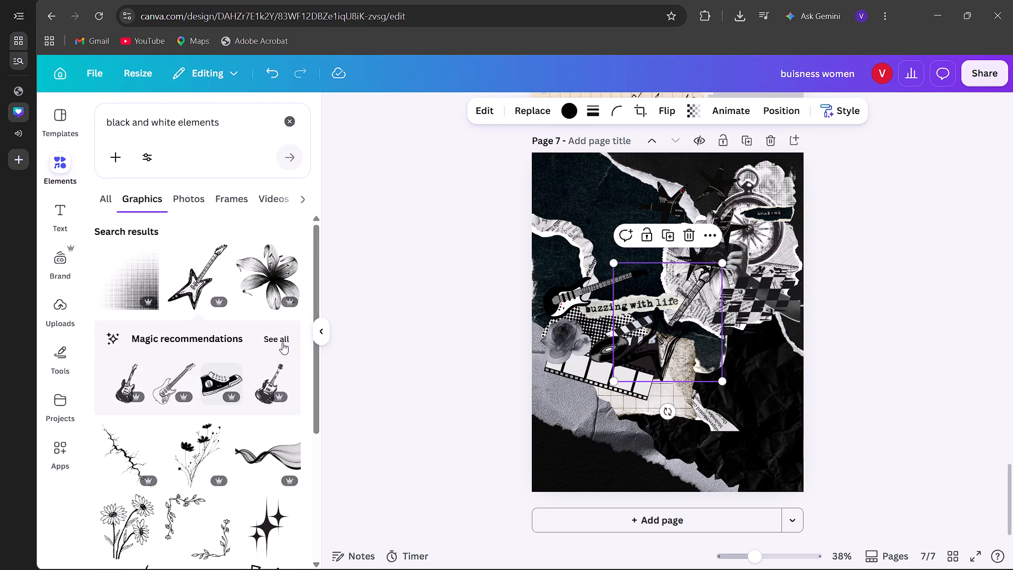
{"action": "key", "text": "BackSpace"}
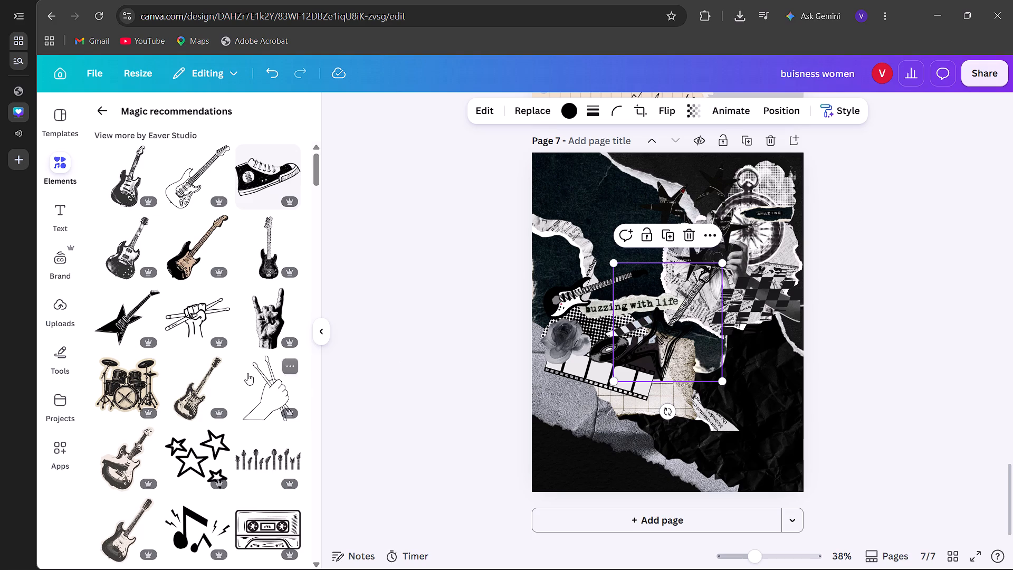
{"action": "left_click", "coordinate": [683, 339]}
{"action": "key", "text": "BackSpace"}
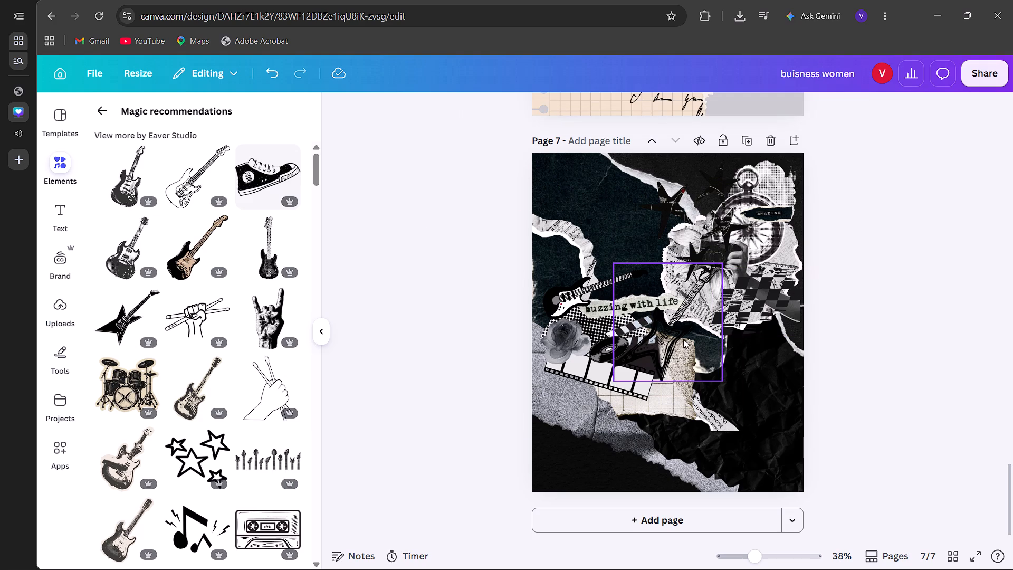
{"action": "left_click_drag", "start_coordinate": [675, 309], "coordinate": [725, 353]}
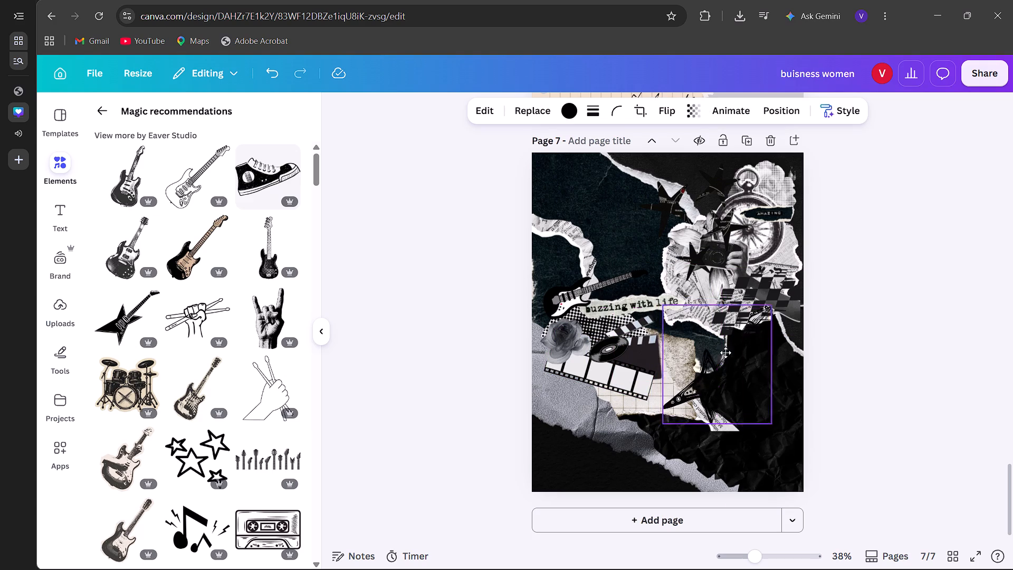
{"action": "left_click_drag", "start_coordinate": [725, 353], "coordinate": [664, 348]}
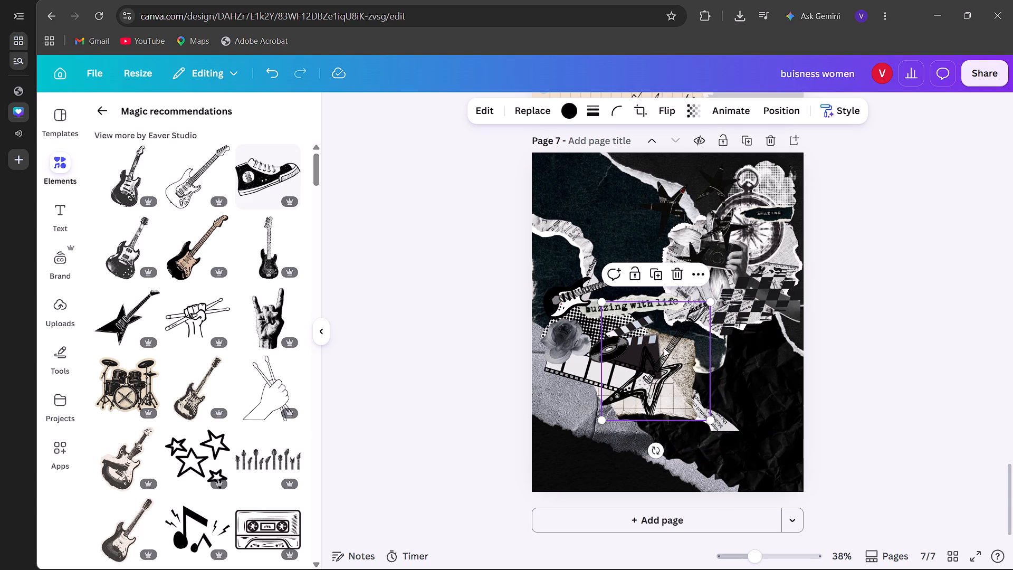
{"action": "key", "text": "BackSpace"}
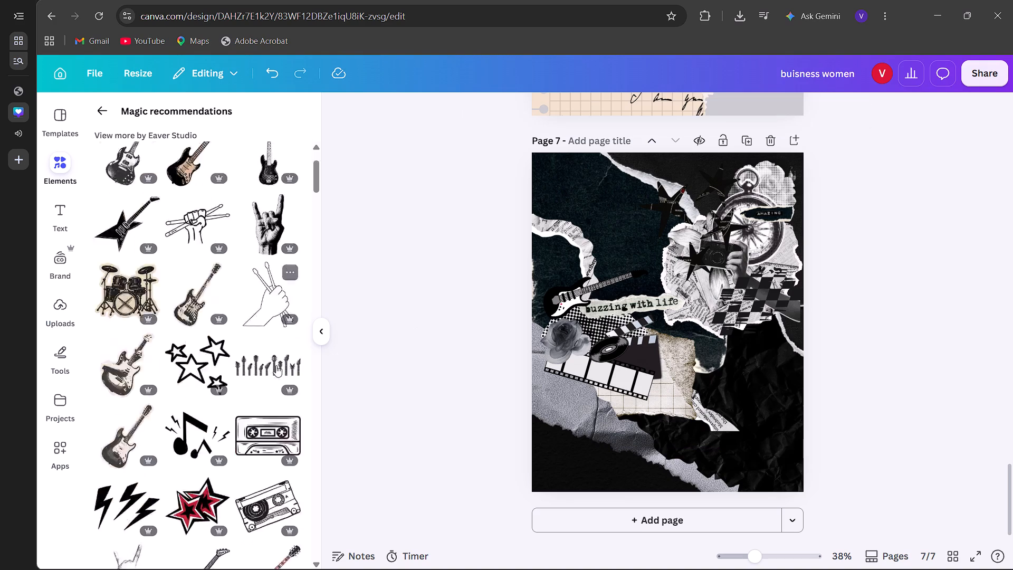
Browse the star-shaped guitar's recommended graphics for another music-themed decoration.
{"action": "scroll", "coordinate": [276, 365], "scroll_direction": "down", "scroll_amount": 4}
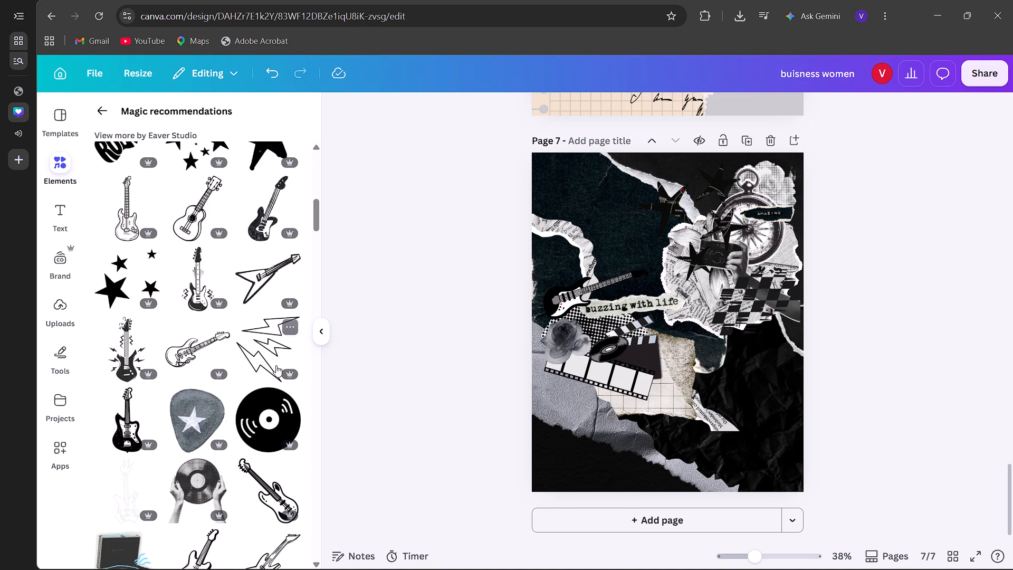
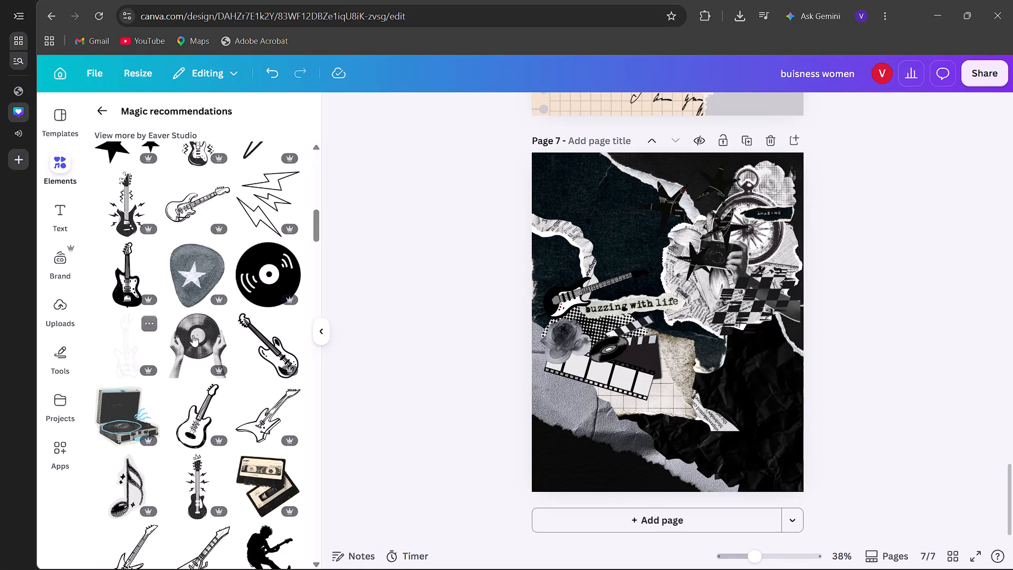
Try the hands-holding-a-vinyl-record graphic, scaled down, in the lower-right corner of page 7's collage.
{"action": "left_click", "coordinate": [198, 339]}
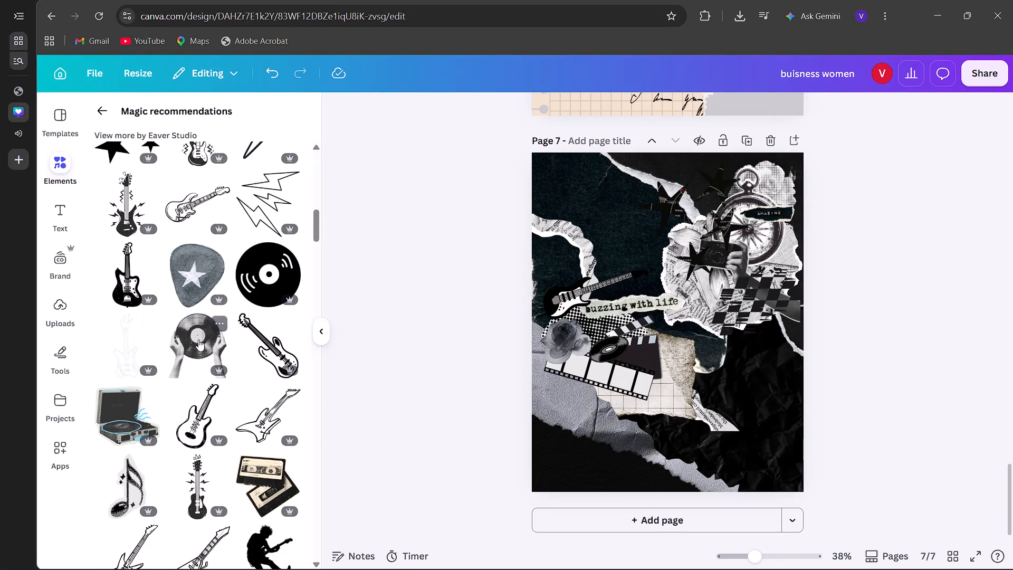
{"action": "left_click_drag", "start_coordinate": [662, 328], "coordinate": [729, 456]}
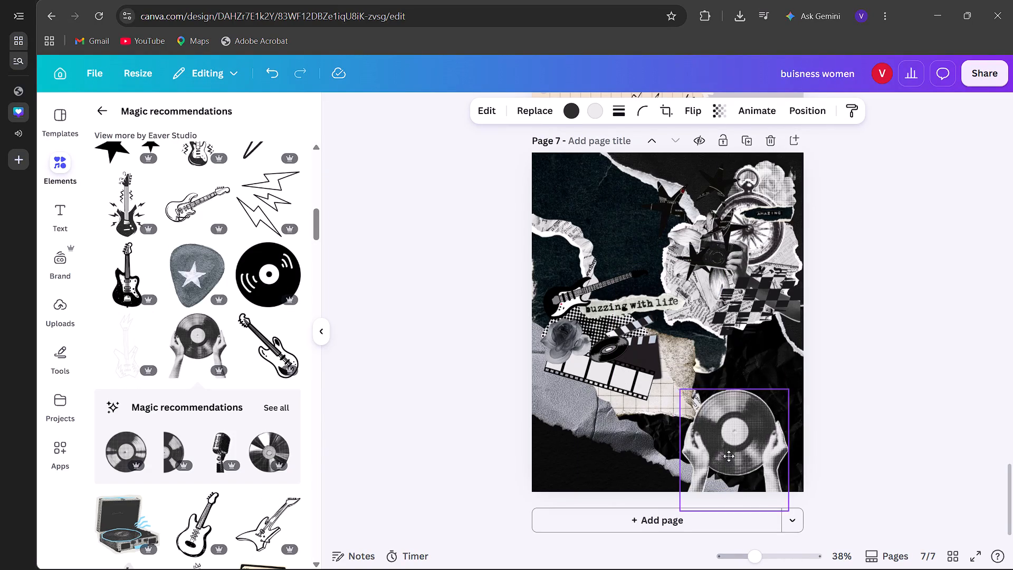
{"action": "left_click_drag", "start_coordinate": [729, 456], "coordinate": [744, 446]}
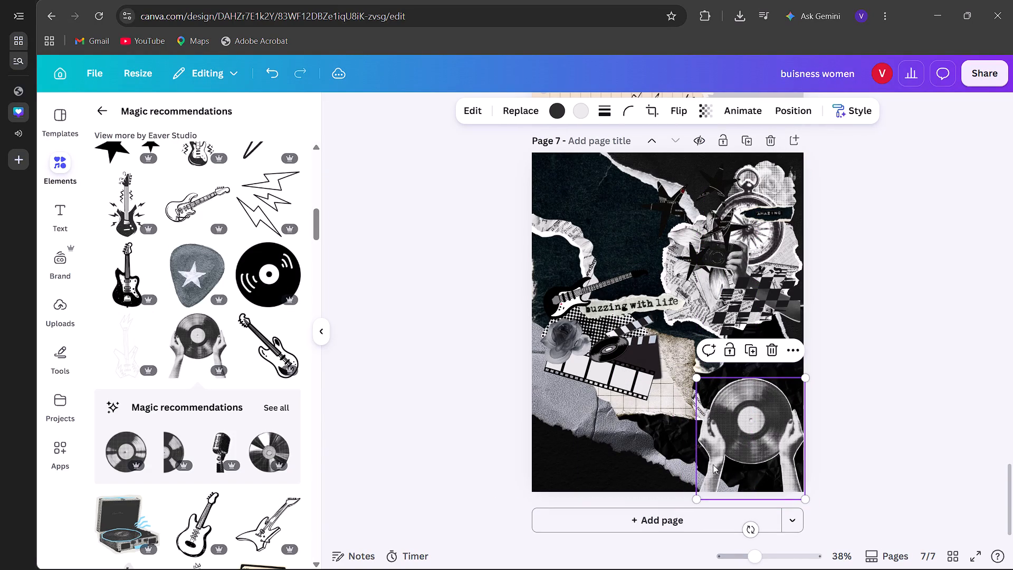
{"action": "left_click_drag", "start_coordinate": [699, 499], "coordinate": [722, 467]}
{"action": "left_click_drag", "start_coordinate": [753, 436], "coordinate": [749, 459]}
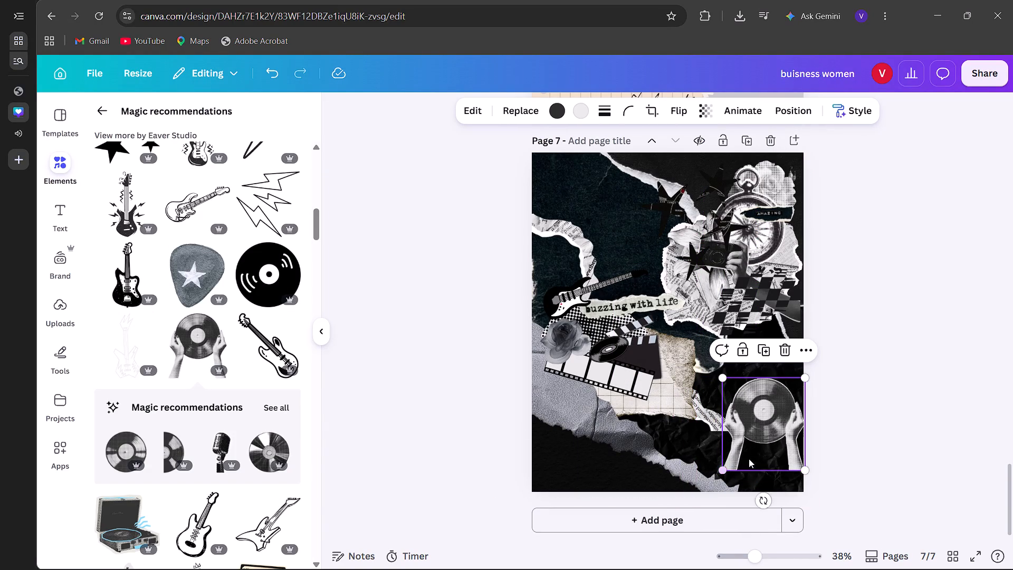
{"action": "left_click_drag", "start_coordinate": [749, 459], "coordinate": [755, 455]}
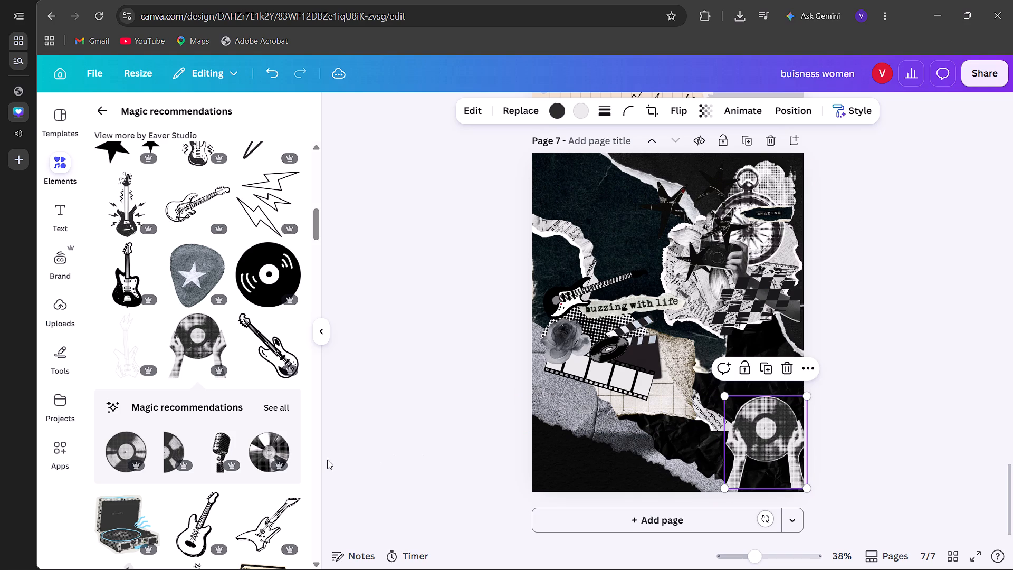
Open the full set of recommended graphics for the hands-holding-a-record graphic.
{"action": "left_click", "coordinate": [228, 443]}
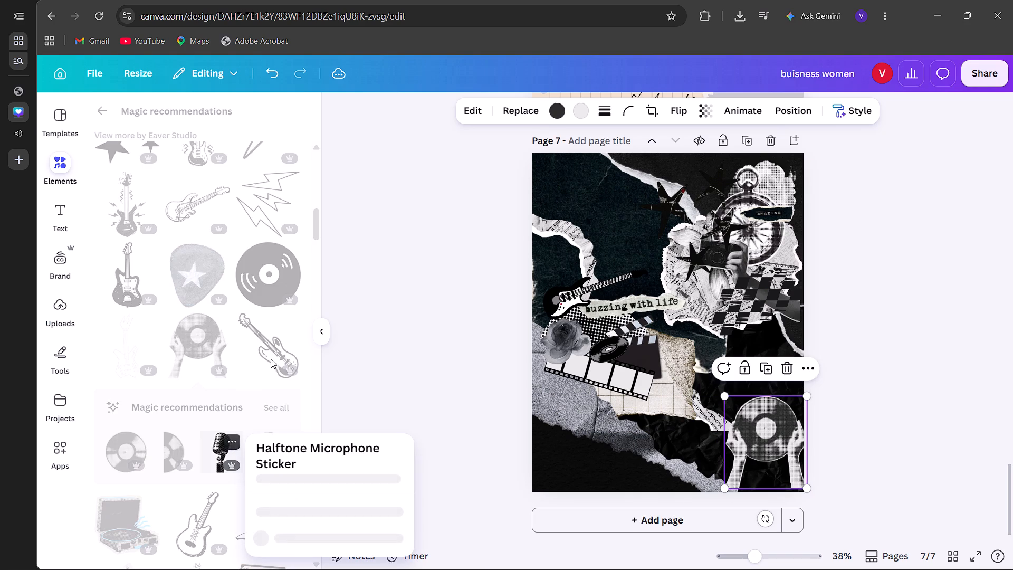
{"action": "left_click", "coordinate": [273, 408]}
{"action": "left_click", "coordinate": [273, 408]}
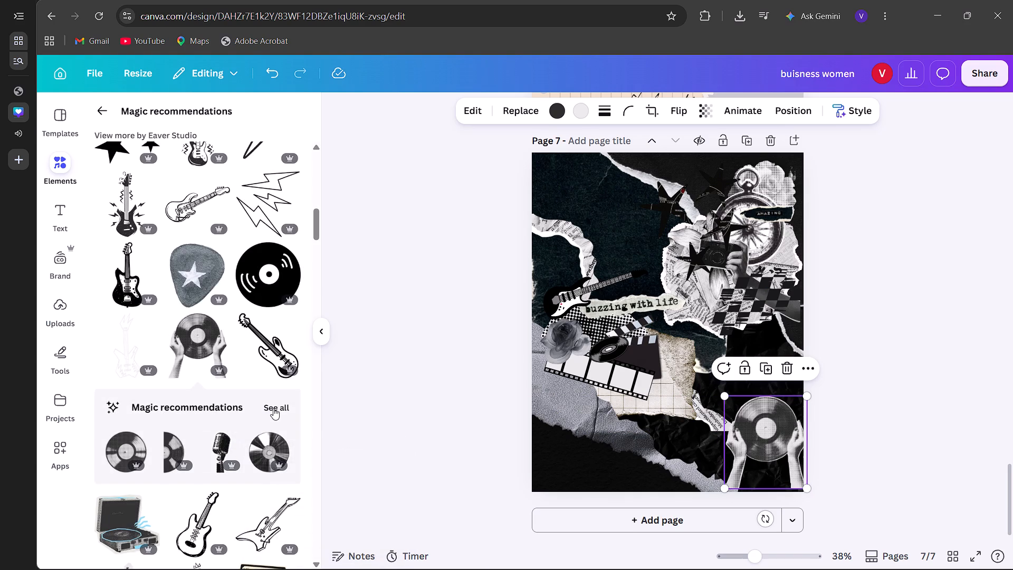
{"action": "left_click", "coordinate": [273, 407]}
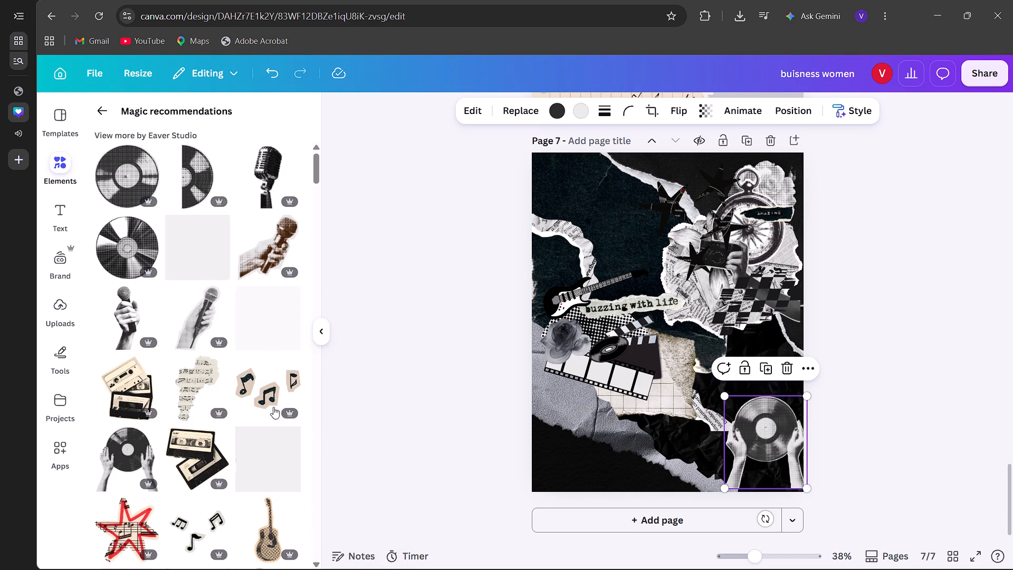
Delete the small vinyl record beside the clapperboard and the hands-holding-a-record graphic from page 7.
{"action": "left_click", "coordinate": [606, 350]}
{"action": "key", "text": "BackSpace"}
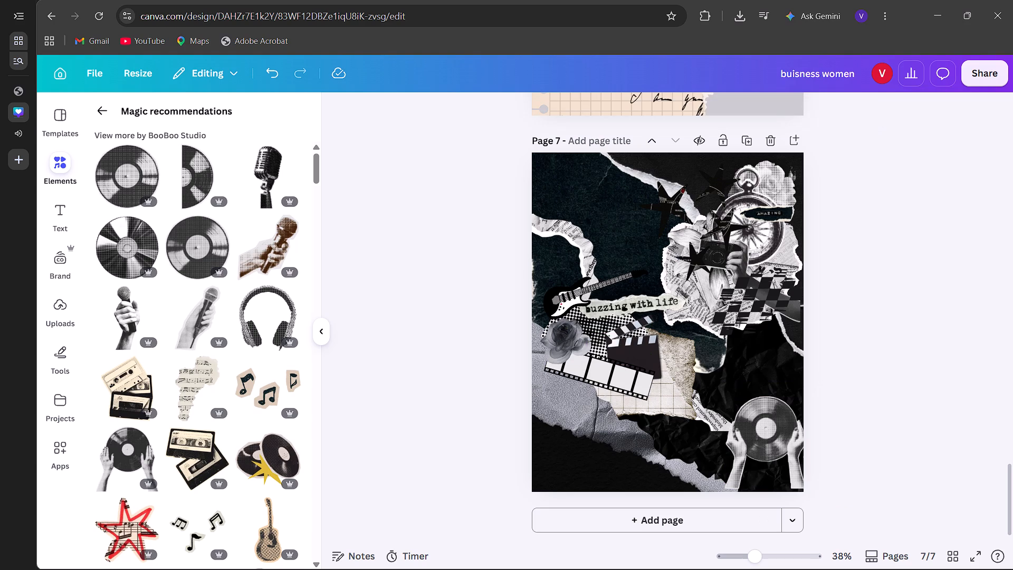
{"action": "left_click", "coordinate": [773, 442]}
{"action": "key", "text": "BackSpace"}
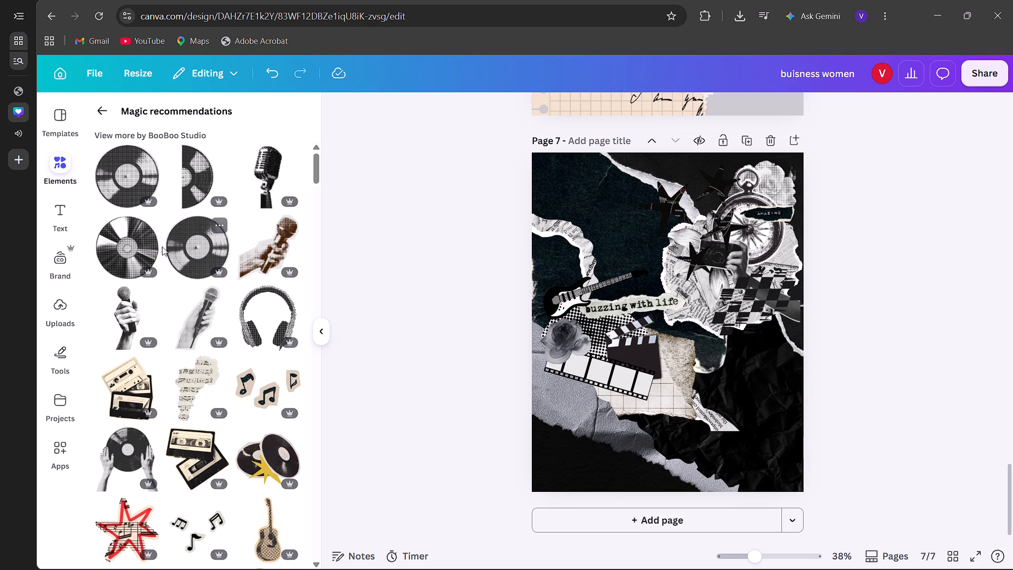
Add the halftone vinyl record to page 7, scale it down, and place it against the page's lower-right edge.
{"action": "left_click", "coordinate": [118, 177]}
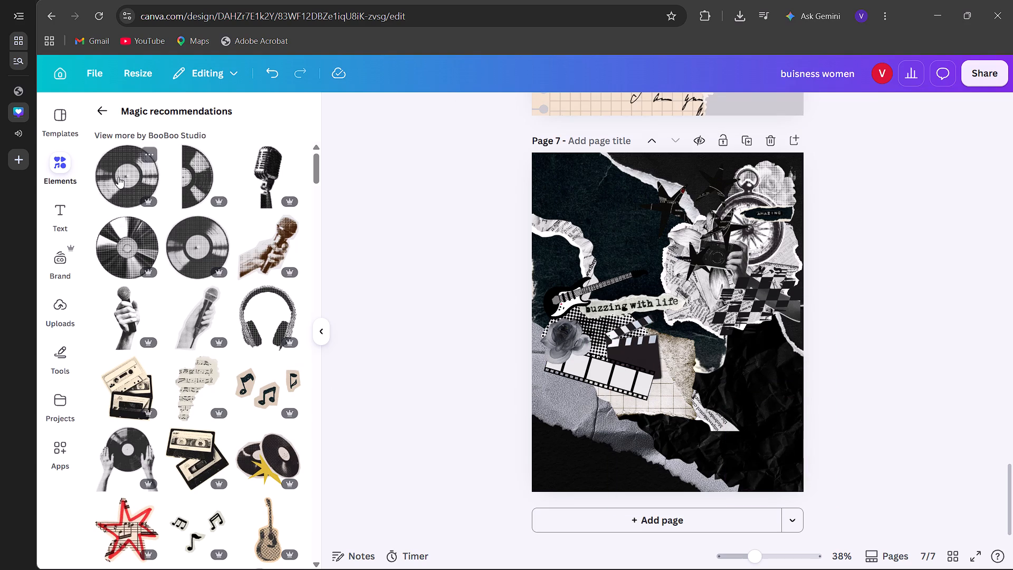
{"action": "left_click_drag", "start_coordinate": [635, 305], "coordinate": [708, 411]}
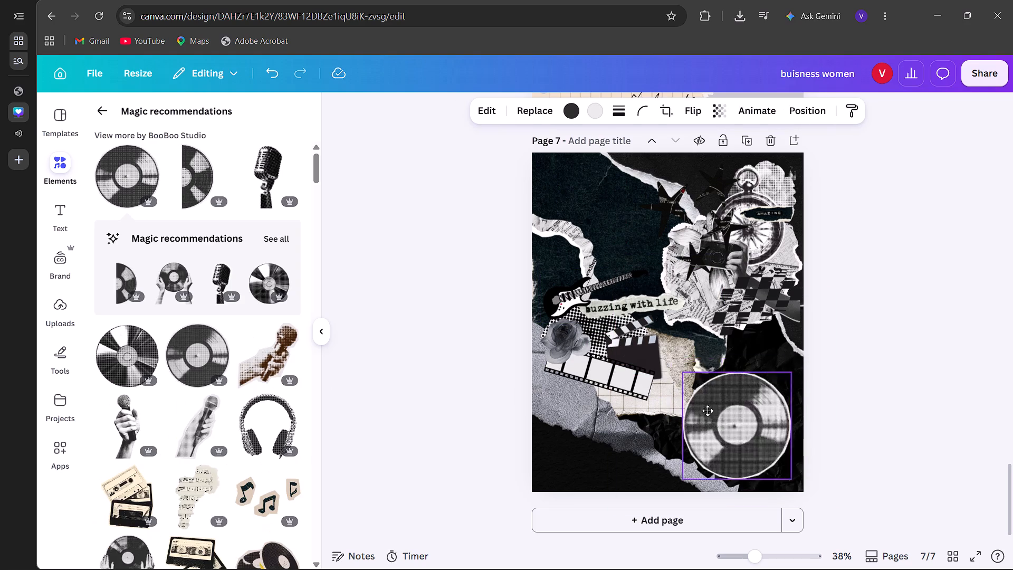
{"action": "left_click_drag", "start_coordinate": [708, 411], "coordinate": [719, 422]}
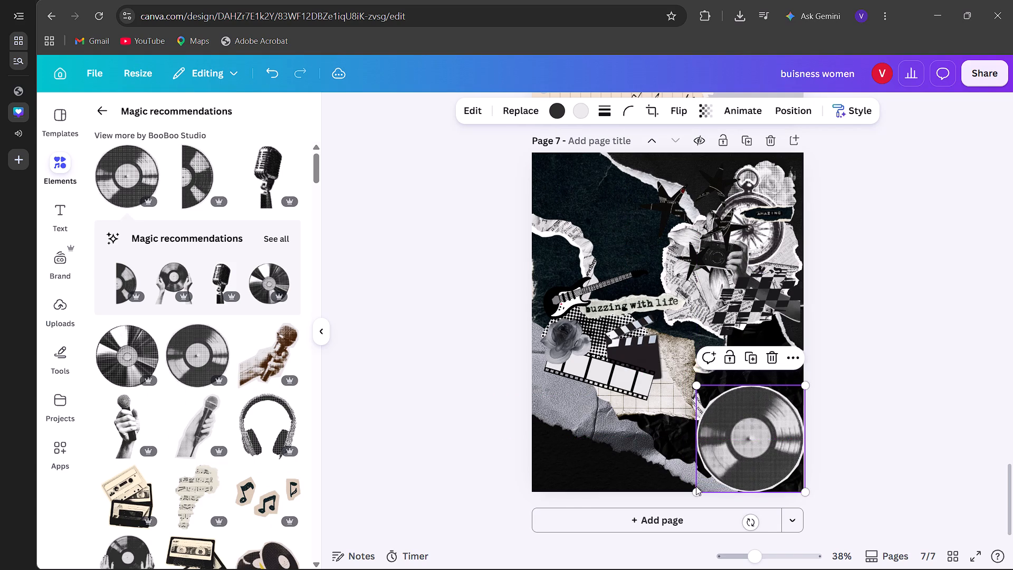
{"action": "left_click_drag", "start_coordinate": [697, 493], "coordinate": [739, 478]}
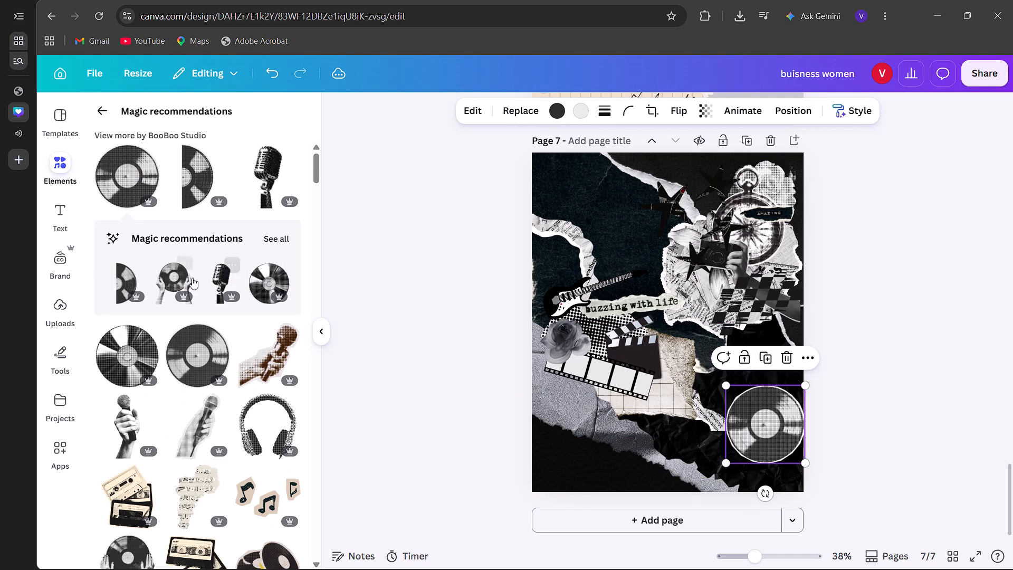
Add the halftone microphone sticker, shrink it to slightly taller than the vinyl record, and overlap it on the record's left side.
{"action": "left_click", "coordinate": [210, 279]}
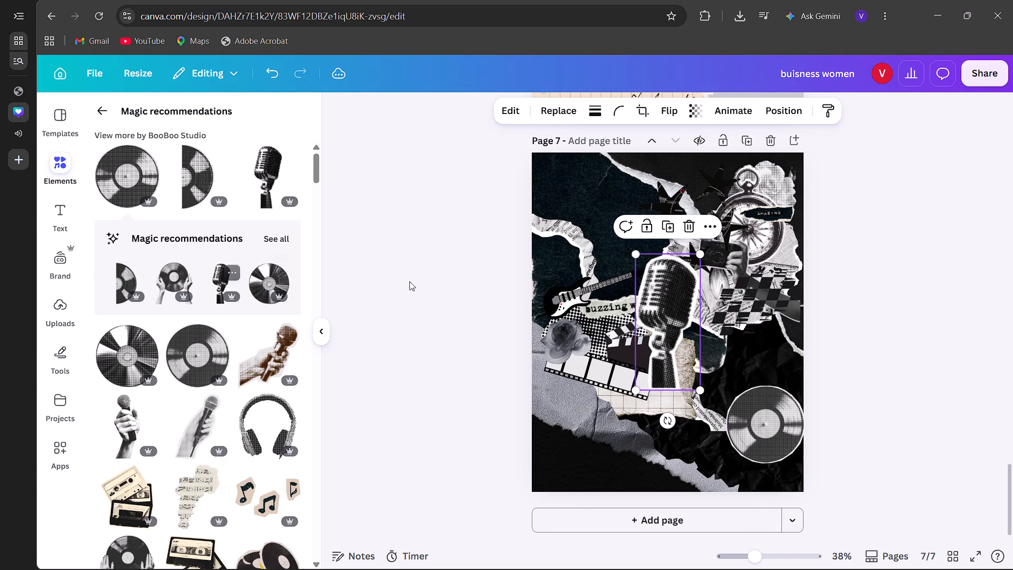
{"action": "left_click_drag", "start_coordinate": [662, 312], "coordinate": [729, 430]}
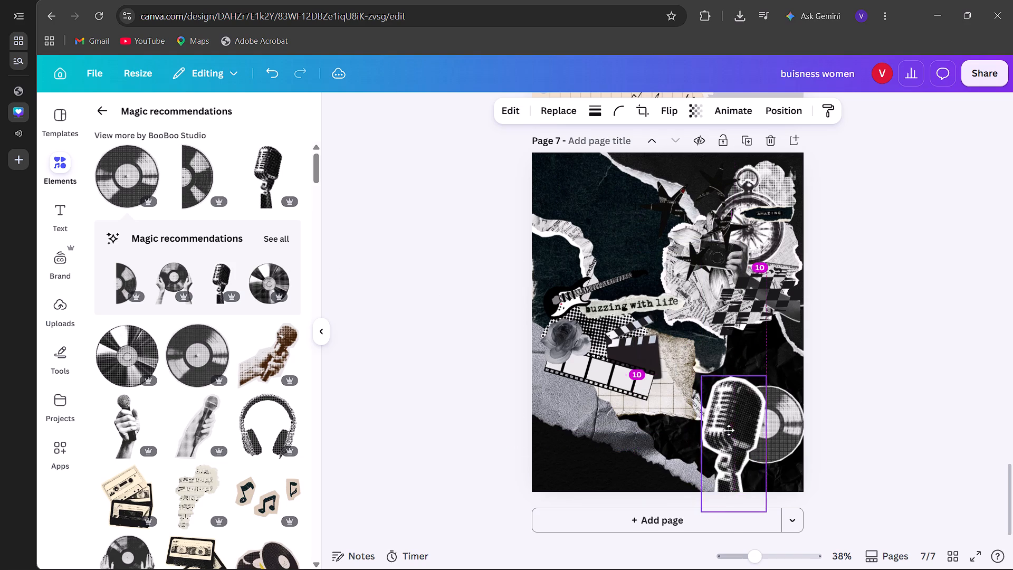
{"action": "left_click_drag", "start_coordinate": [729, 430], "coordinate": [723, 429]}
{"action": "left_click_drag", "start_coordinate": [696, 507], "coordinate": [736, 449]}
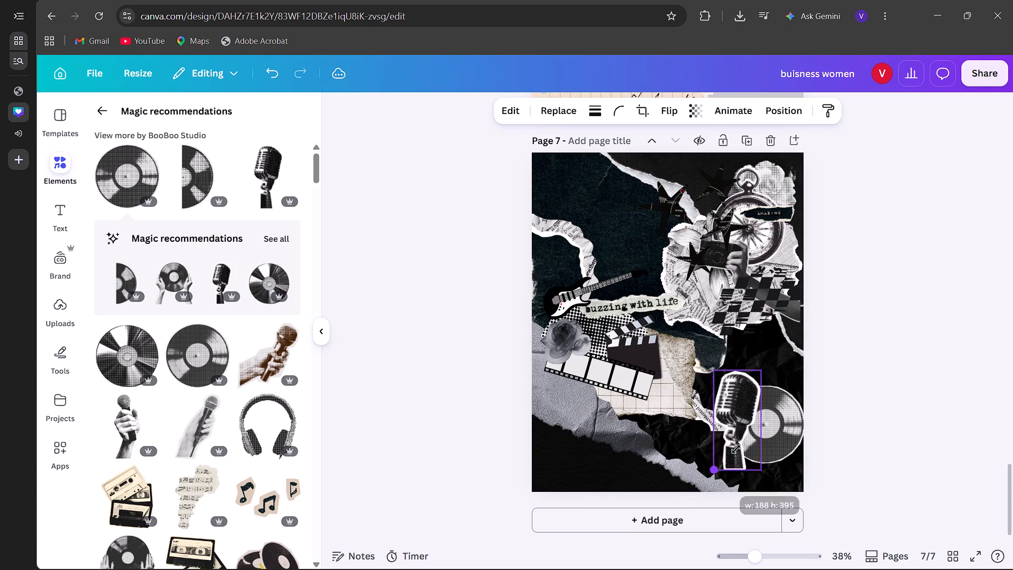
{"action": "left_click_drag", "start_coordinate": [736, 449], "coordinate": [737, 446]}
{"action": "left_click_drag", "start_coordinate": [741, 405], "coordinate": [734, 416]}
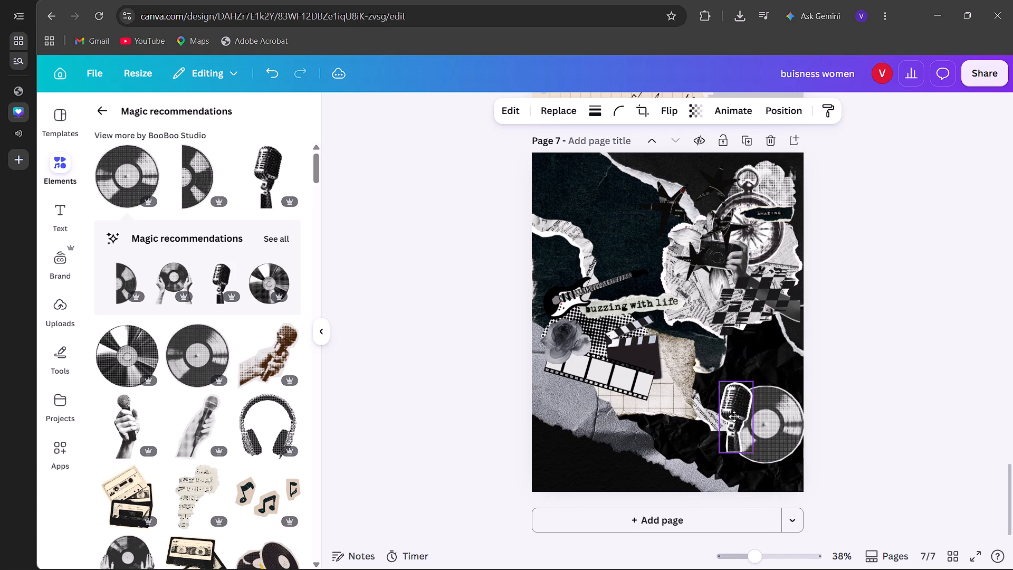
{"action": "left_click_drag", "start_coordinate": [734, 416], "coordinate": [740, 430]}
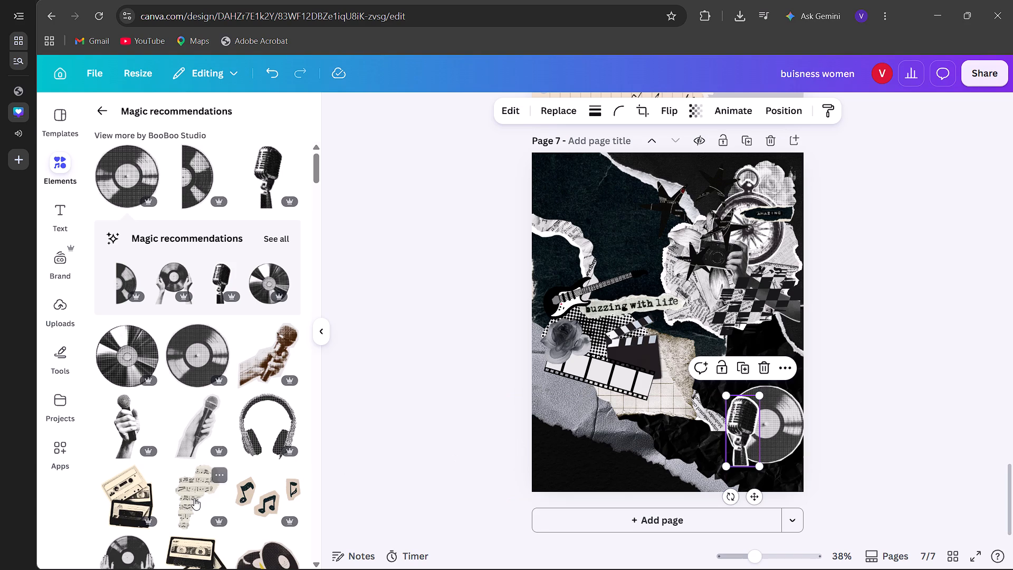
Add the torn sheet-music scrap, shrink it to about 402 × 587 px, and position it over the record and microphone, extending below the page.
{"action": "left_click", "coordinate": [194, 498]}
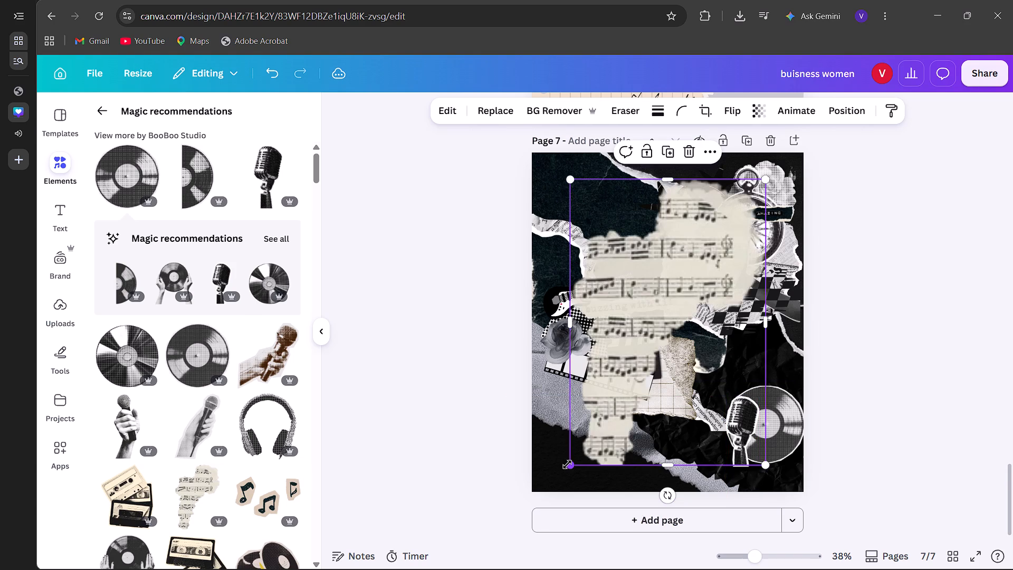
{"action": "left_click_drag", "start_coordinate": [567, 464], "coordinate": [686, 341]}
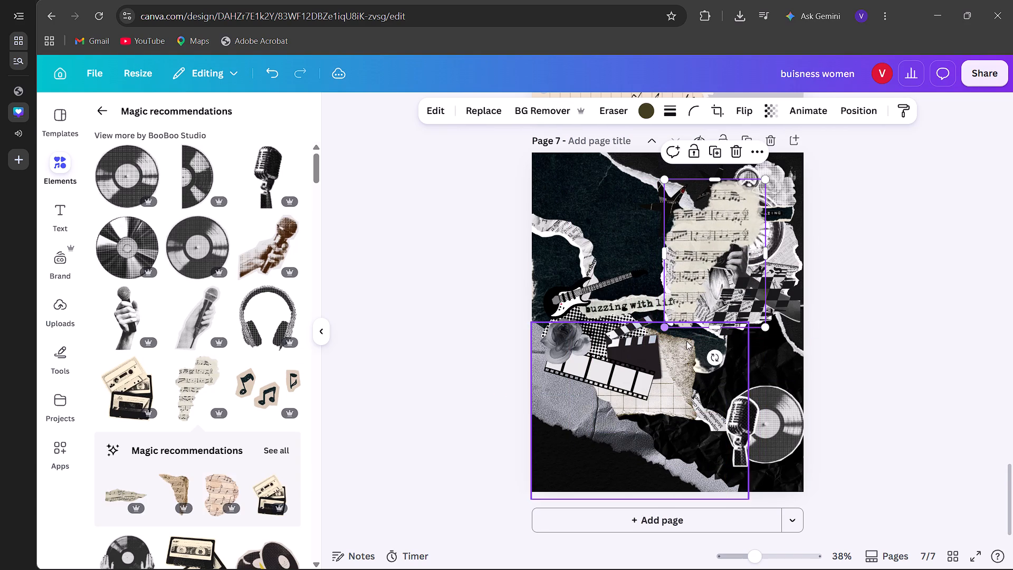
{"action": "left_click_drag", "start_coordinate": [710, 233], "coordinate": [755, 401]}
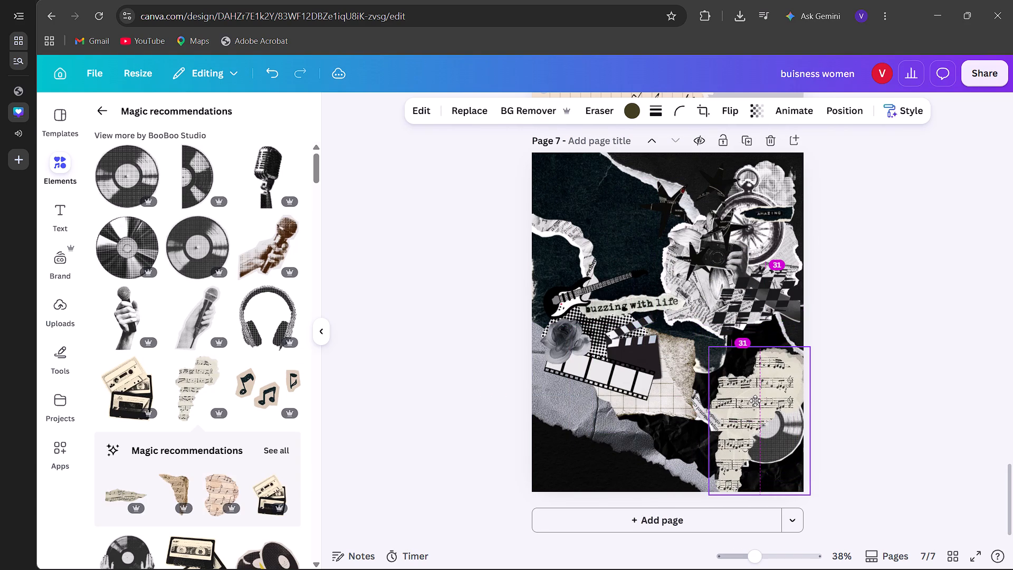
{"action": "left_click_drag", "start_coordinate": [755, 401], "coordinate": [760, 423]}
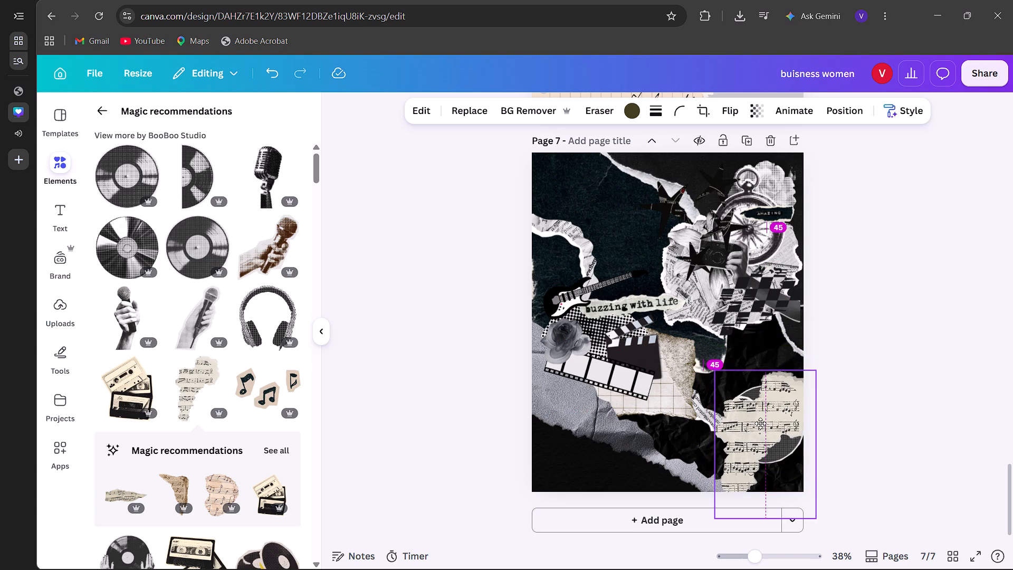
{"action": "left_click_drag", "start_coordinate": [760, 423], "coordinate": [772, 442]}
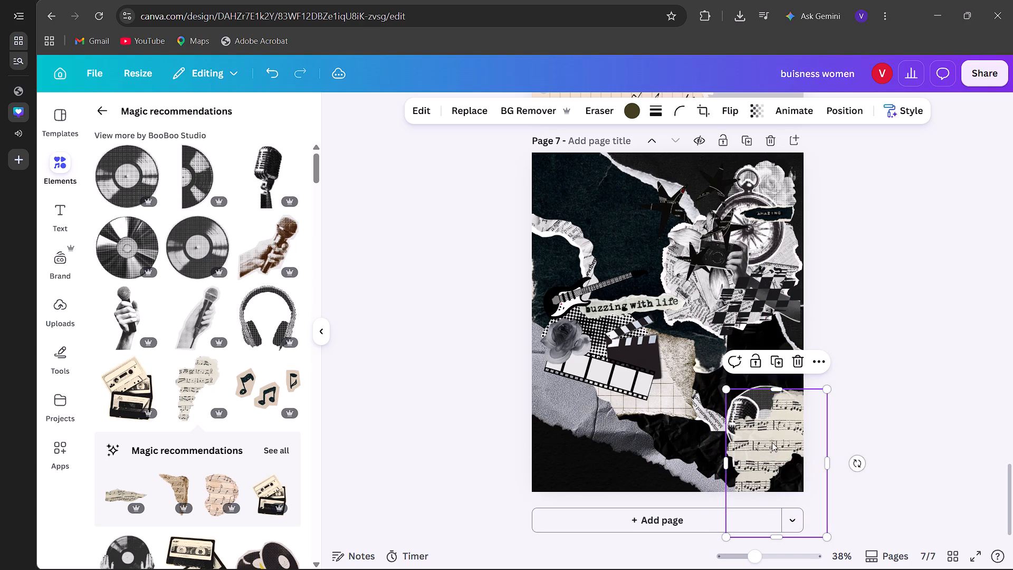
Send the sheet-music scrap backward two levels, behind the microphone and vinyl record.
{"action": "left_click", "coordinate": [837, 110]}
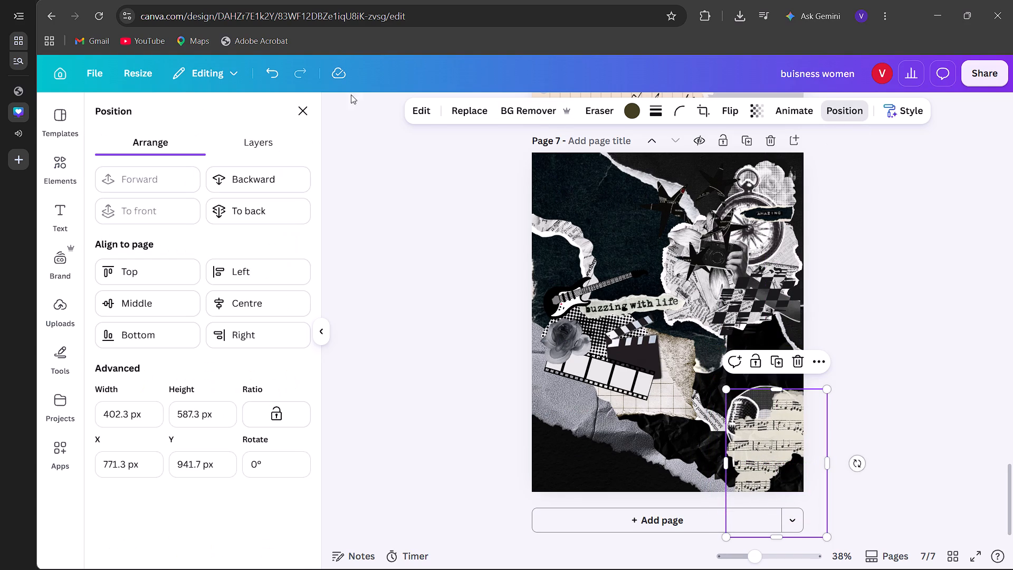
{"action": "left_click", "coordinate": [273, 189]}
{"action": "left_click", "coordinate": [273, 189]}
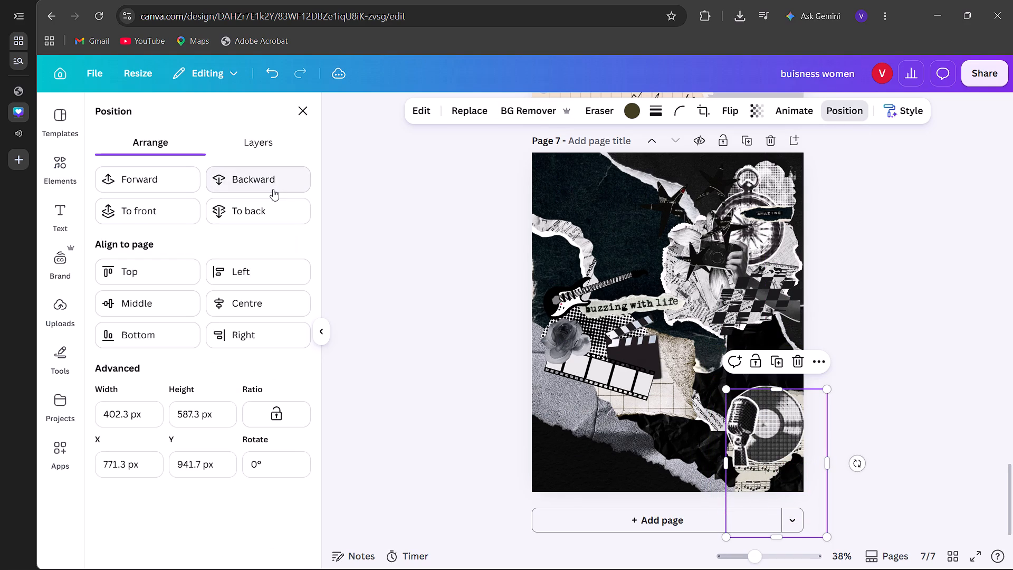
{"action": "left_click", "coordinate": [303, 106]}
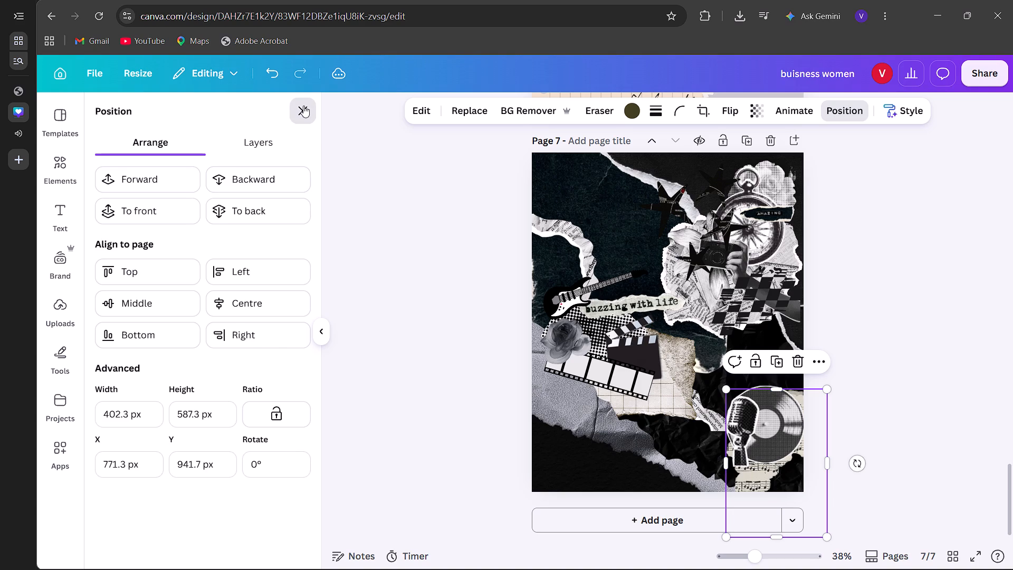
Find the halftone mixtape cassette among the recommended graphics and place it above the guitar in page 7's upper-left area, at about X 78, Y 130 px.
{"action": "scroll", "coordinate": [232, 405], "scroll_direction": "down", "scroll_amount": 3}
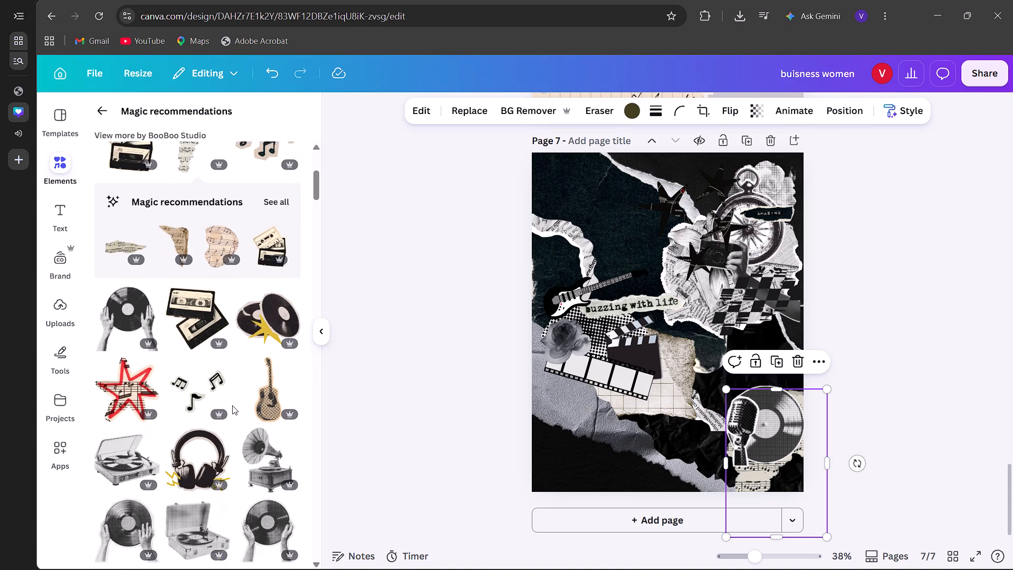
{"action": "scroll", "coordinate": [232, 405], "scroll_direction": "down", "scroll_amount": 1}
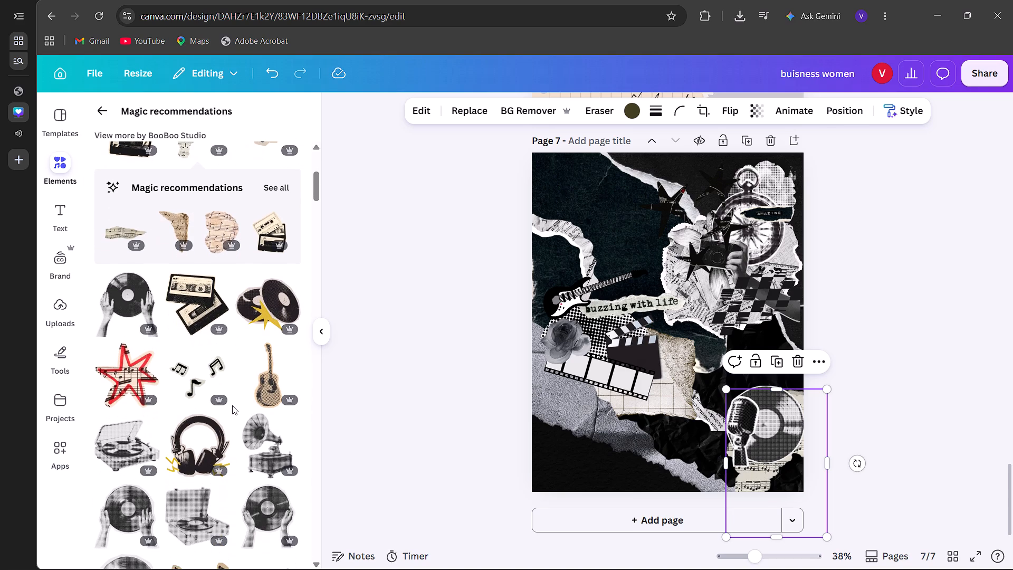
{"action": "scroll", "coordinate": [232, 405], "scroll_direction": "down", "scroll_amount": 3}
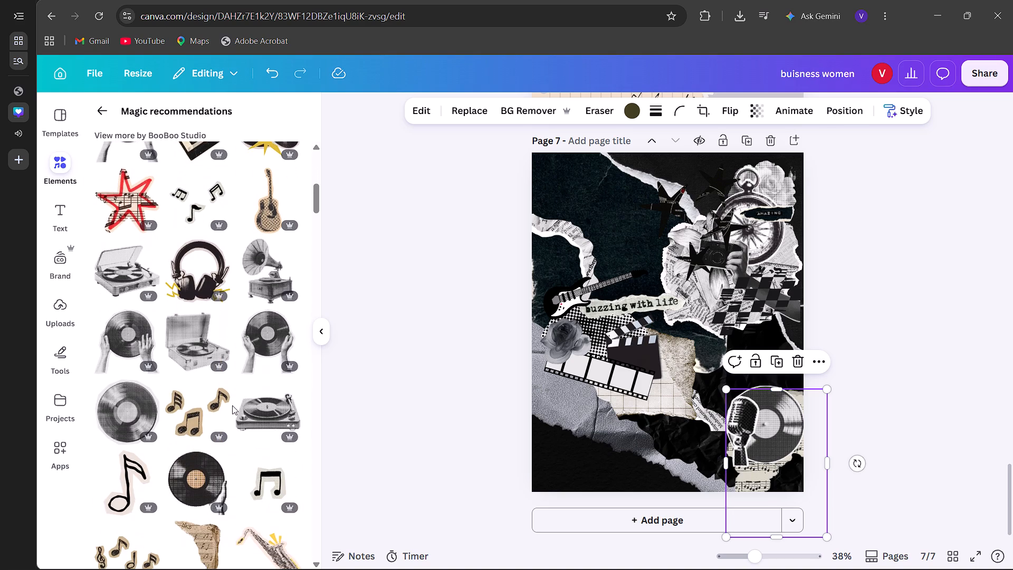
{"action": "scroll", "coordinate": [232, 405], "scroll_direction": "down", "scroll_amount": 3}
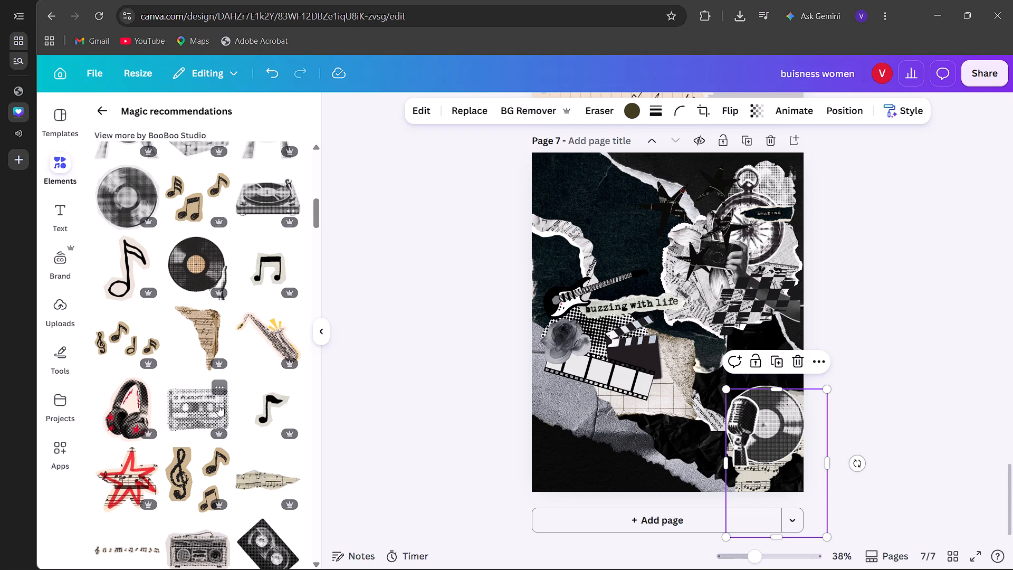
{"action": "left_click", "coordinate": [203, 411]}
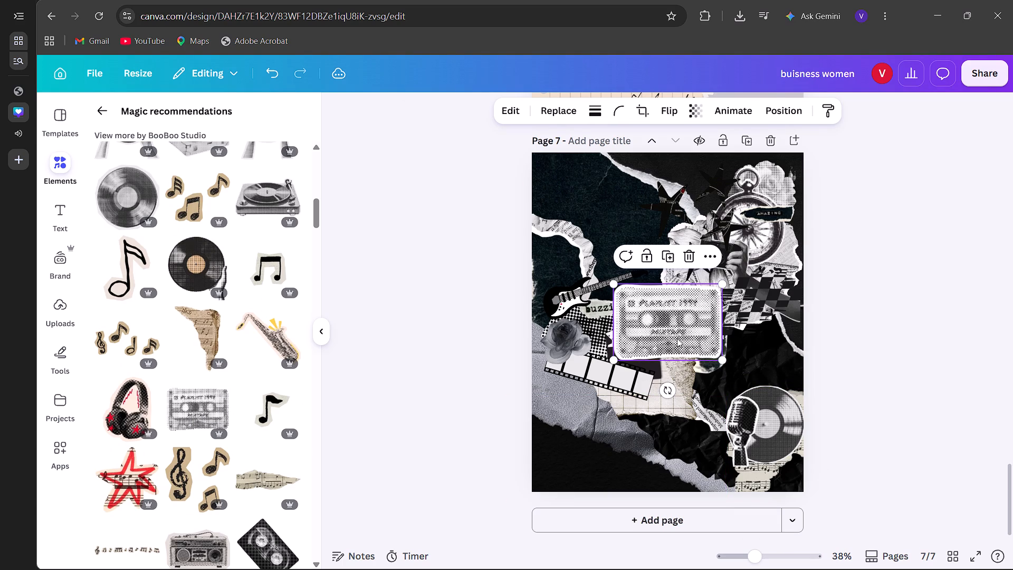
{"action": "left_click_drag", "start_coordinate": [677, 338], "coordinate": [616, 235]}
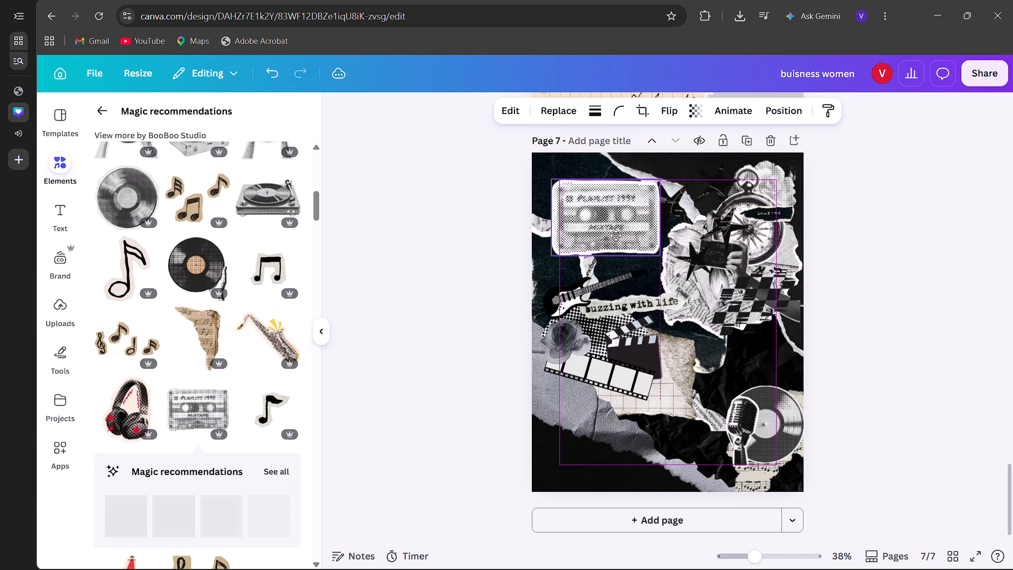
{"action": "left_click_drag", "start_coordinate": [616, 235], "coordinate": [615, 240]}
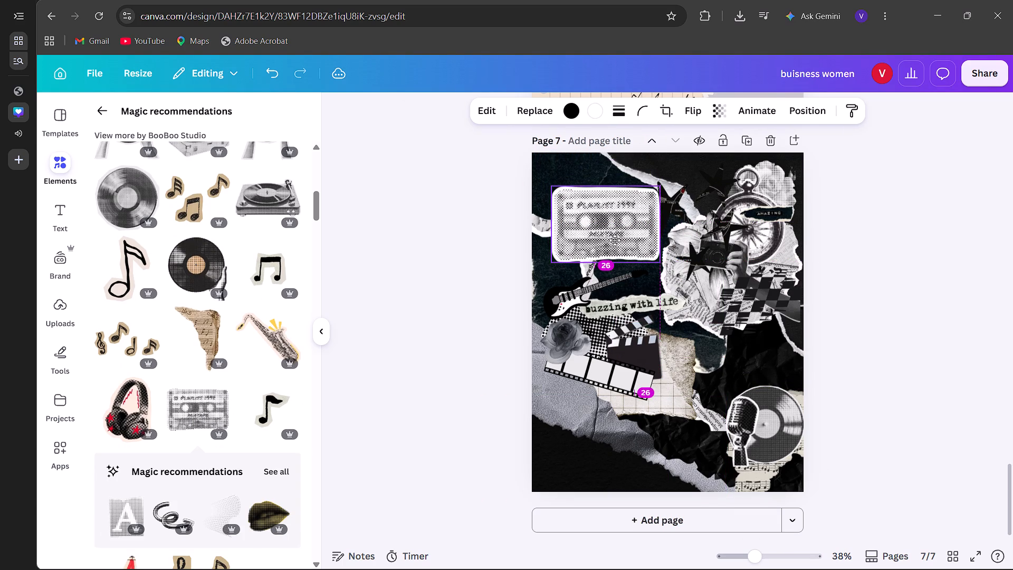
{"action": "left_click_drag", "start_coordinate": [615, 240], "coordinate": [615, 239]}
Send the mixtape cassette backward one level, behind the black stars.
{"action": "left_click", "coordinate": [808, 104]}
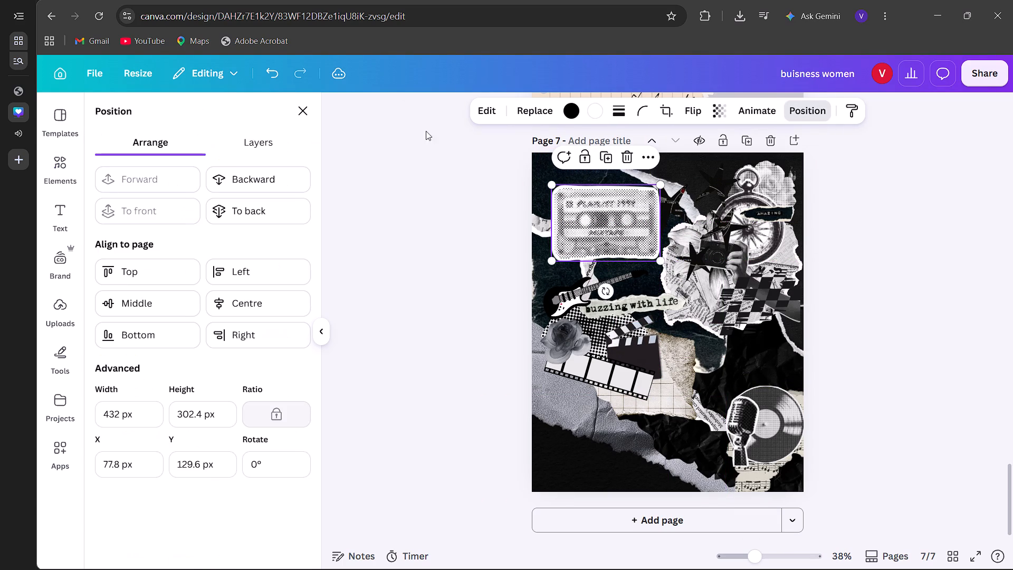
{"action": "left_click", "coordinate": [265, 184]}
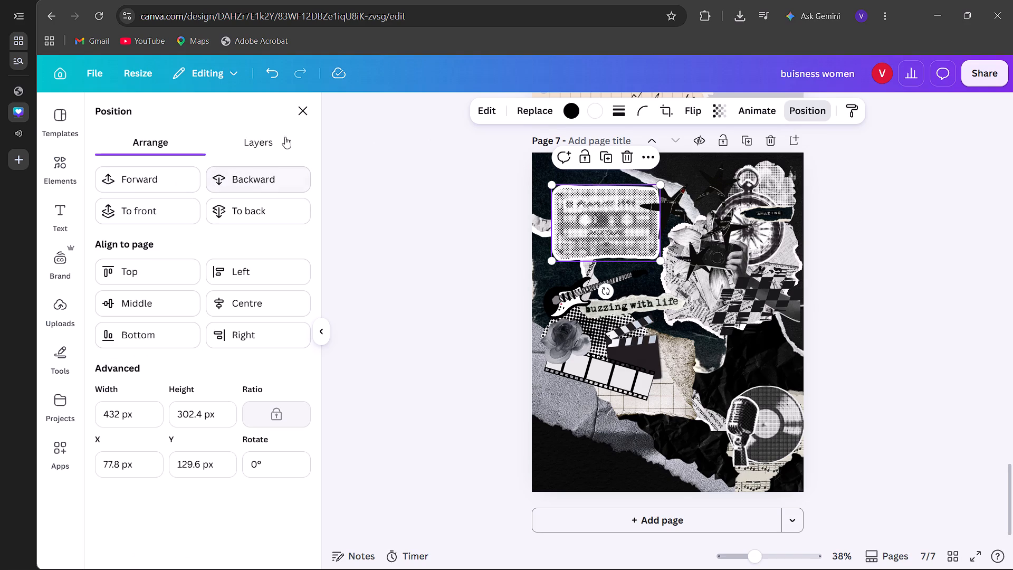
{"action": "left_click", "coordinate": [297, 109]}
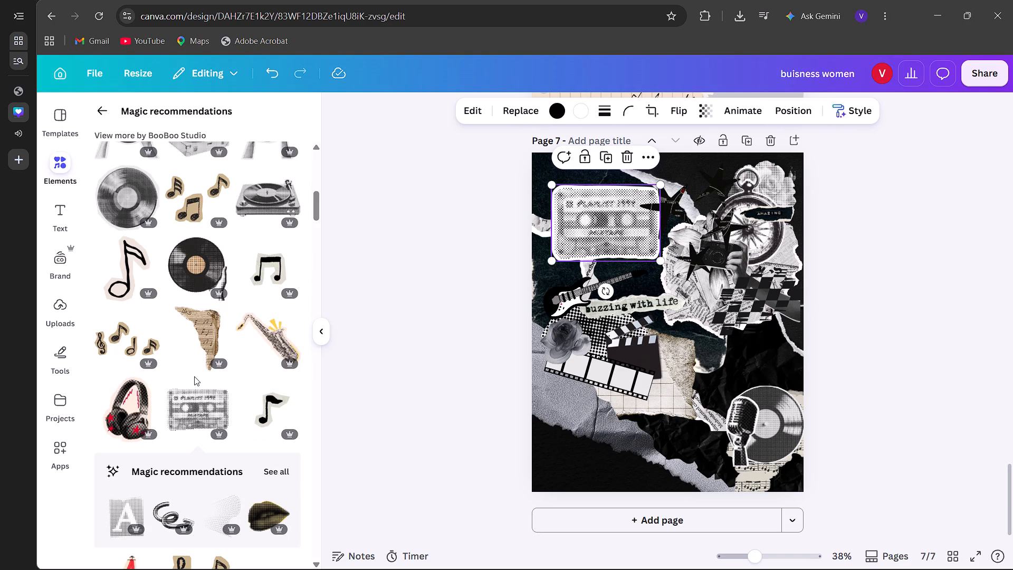
Add the halftone headphones sticker with red stars, shrink it to about half the cassette's width, and overlap it on the cassette's upper-left corner.
{"action": "left_click", "coordinate": [137, 410]}
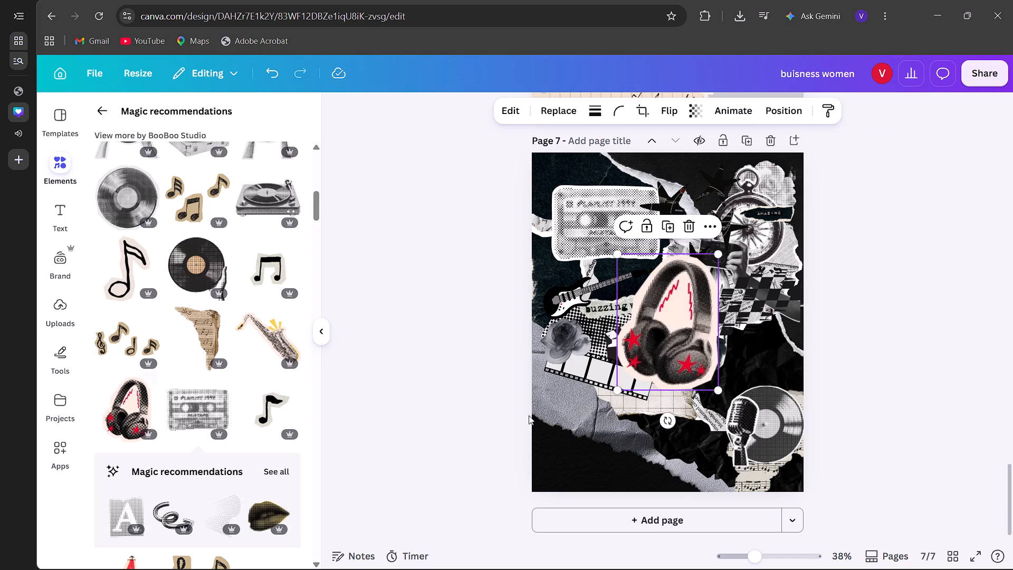
{"action": "left_click_drag", "start_coordinate": [617, 391], "coordinate": [674, 305]}
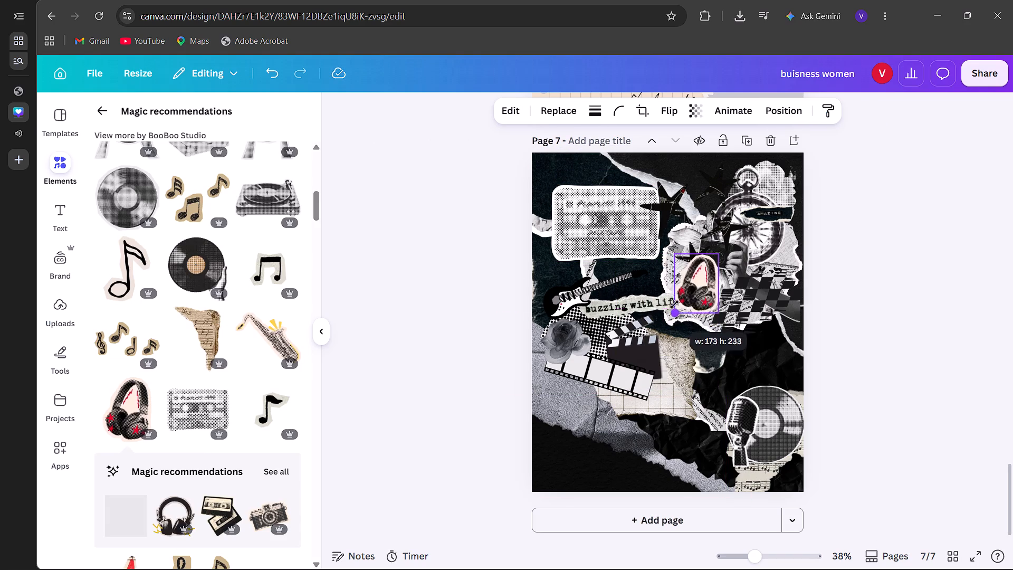
{"action": "left_click_drag", "start_coordinate": [674, 305], "coordinate": [709, 303]}
{"action": "left_click_drag", "start_coordinate": [713, 271], "coordinate": [601, 206]}
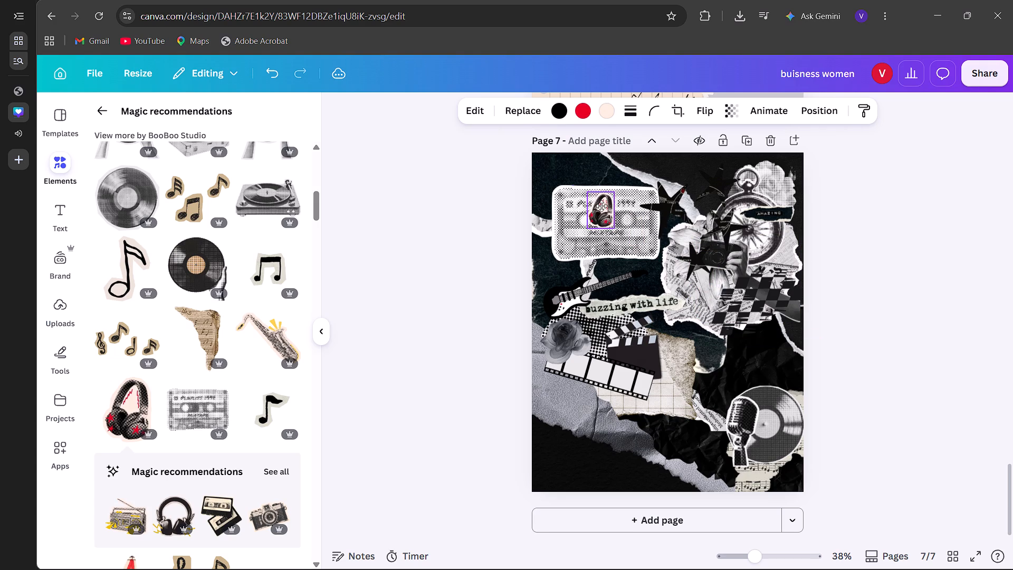
{"action": "left_click_drag", "start_coordinate": [601, 206], "coordinate": [565, 193]}
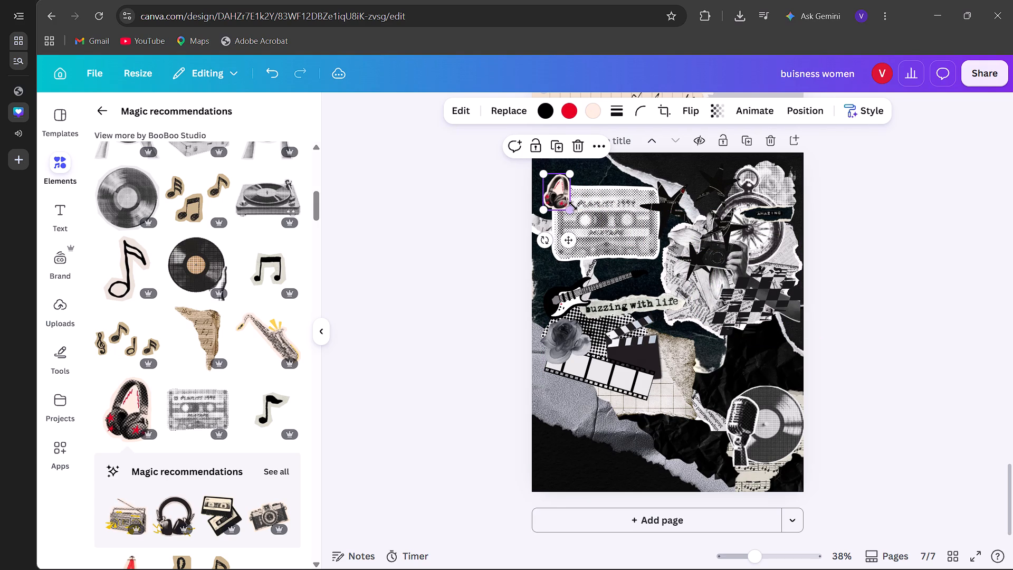
{"action": "left_click_drag", "start_coordinate": [572, 208], "coordinate": [591, 220]}
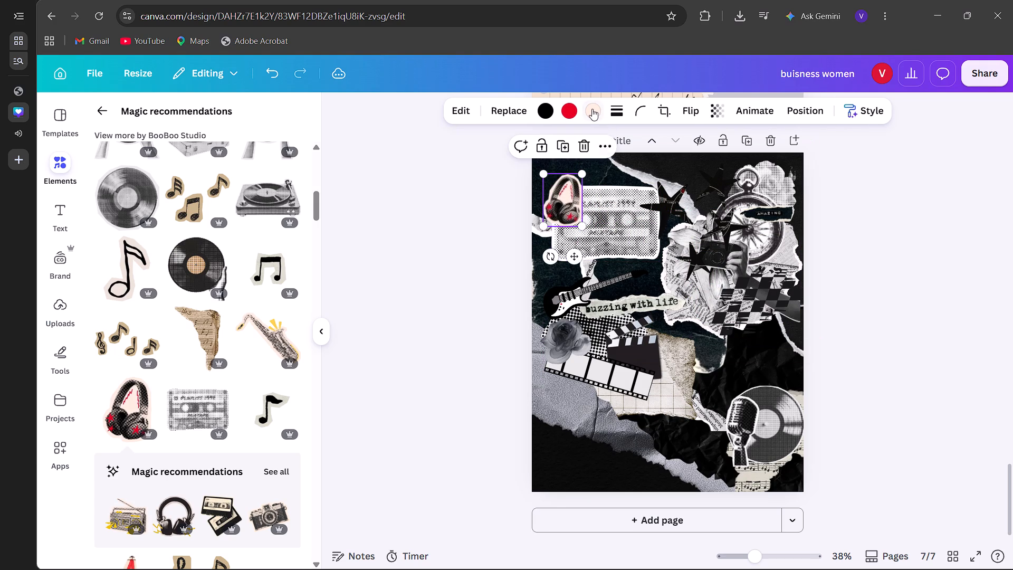
Recolour the headphones sticker, changing its cream backing to white and its red accents to near-black.
{"action": "left_click", "coordinate": [592, 109]}
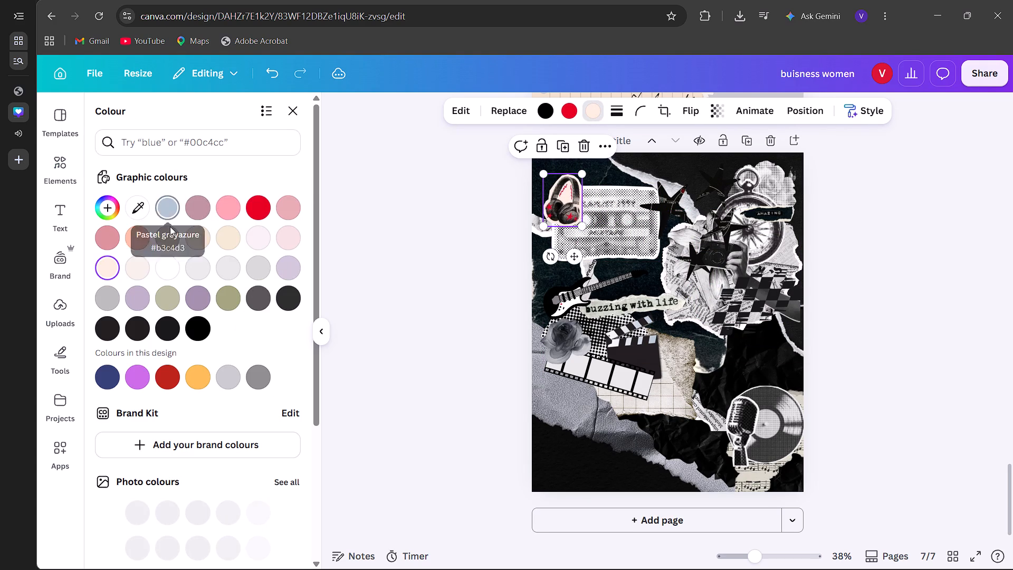
{"action": "left_click", "coordinate": [163, 267]}
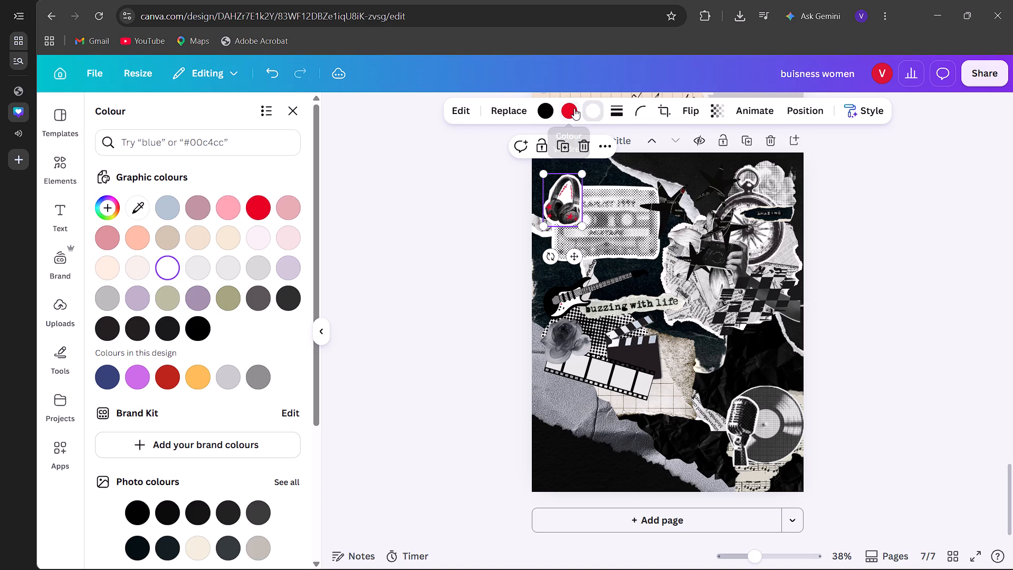
{"action": "left_click", "coordinate": [574, 108]}
{"action": "left_click", "coordinate": [170, 329]}
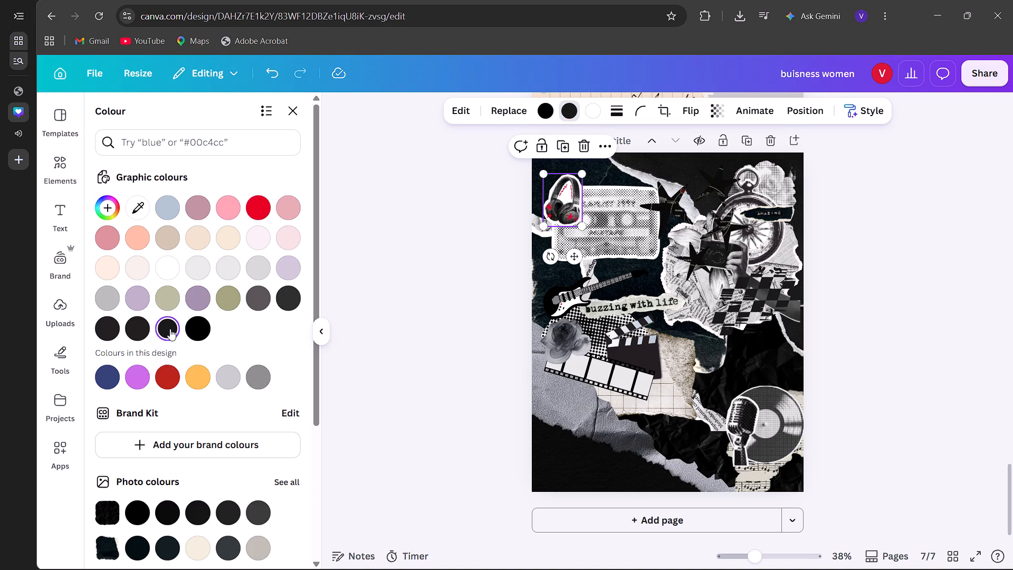
{"action": "left_click", "coordinate": [297, 111]}
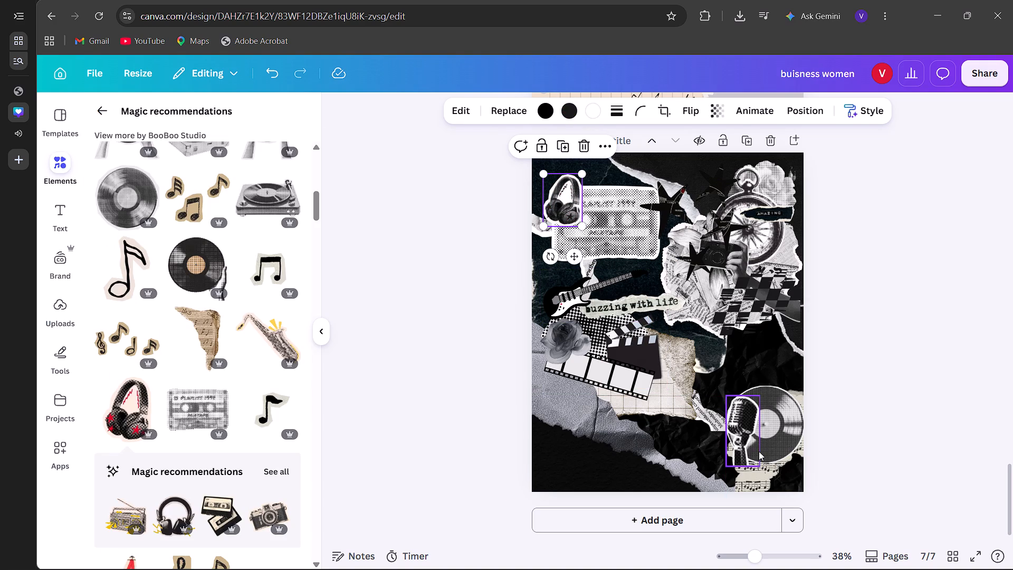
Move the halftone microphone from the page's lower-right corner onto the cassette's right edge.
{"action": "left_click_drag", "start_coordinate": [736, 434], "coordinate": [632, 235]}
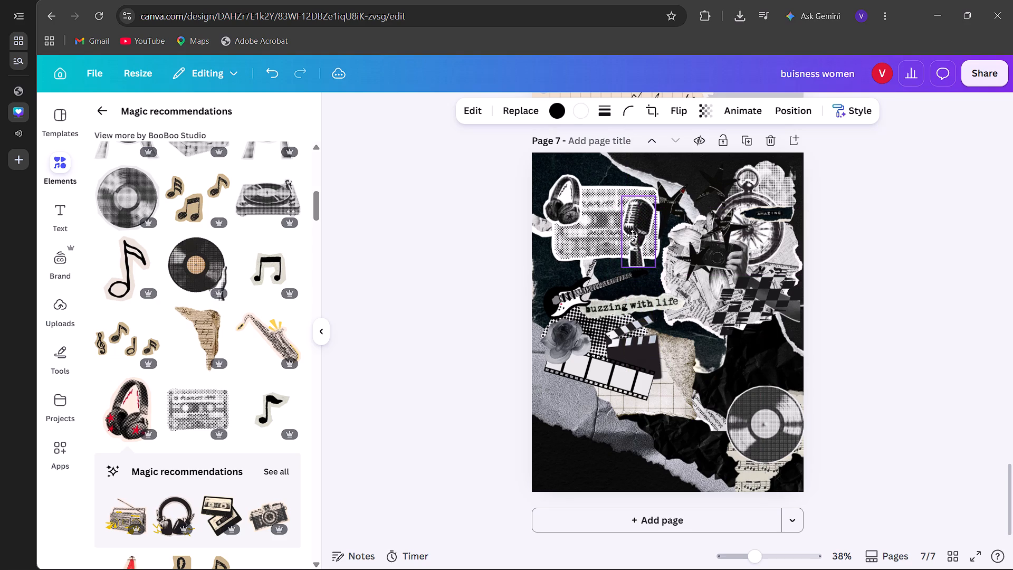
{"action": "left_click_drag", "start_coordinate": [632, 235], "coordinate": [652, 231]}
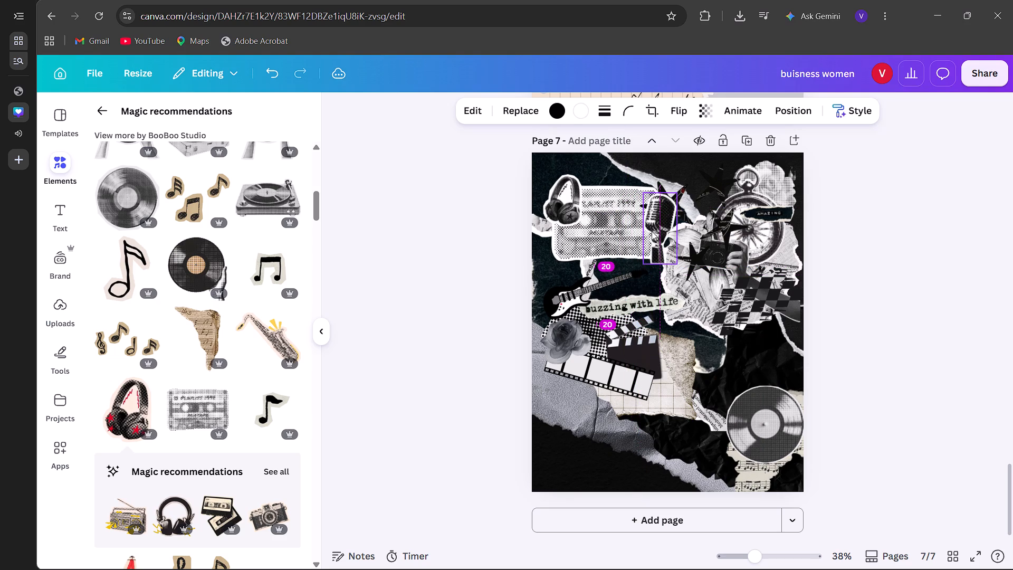
Move the vinyl record to the page's top edge above the microphone, sending it backward two levels behind the cassette.
{"action": "left_click_drag", "start_coordinate": [782, 423], "coordinate": [637, 212]}
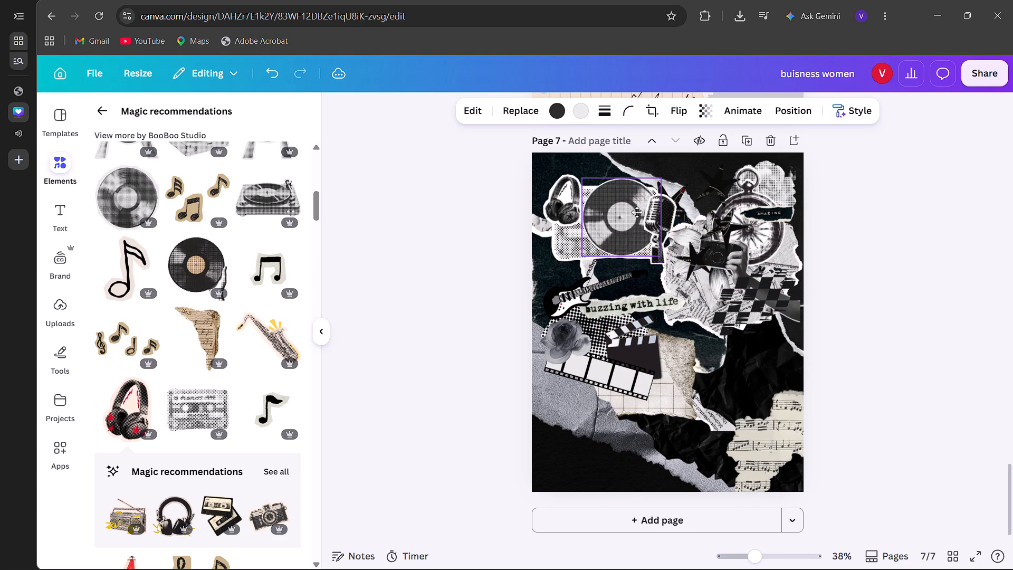
{"action": "left_click_drag", "start_coordinate": [637, 212], "coordinate": [633, 192]}
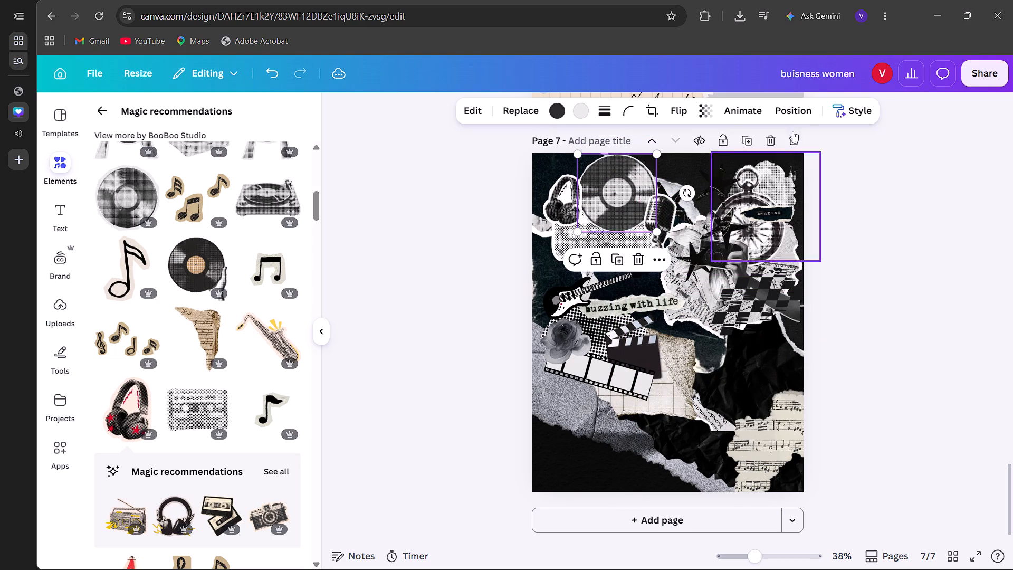
{"action": "left_click", "coordinate": [792, 103]}
{"action": "left_click", "coordinate": [278, 173]}
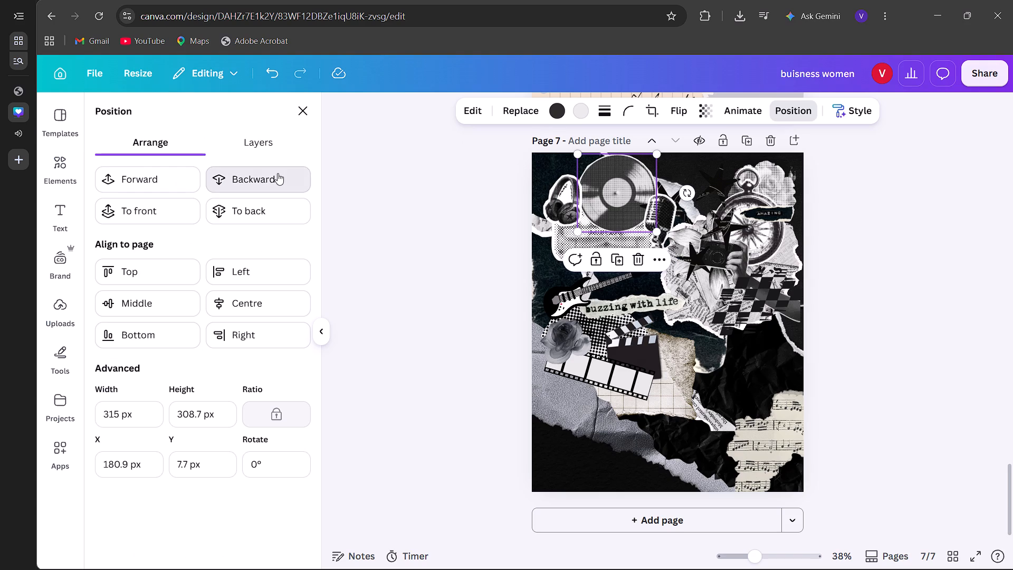
{"action": "left_click", "coordinate": [278, 173]}
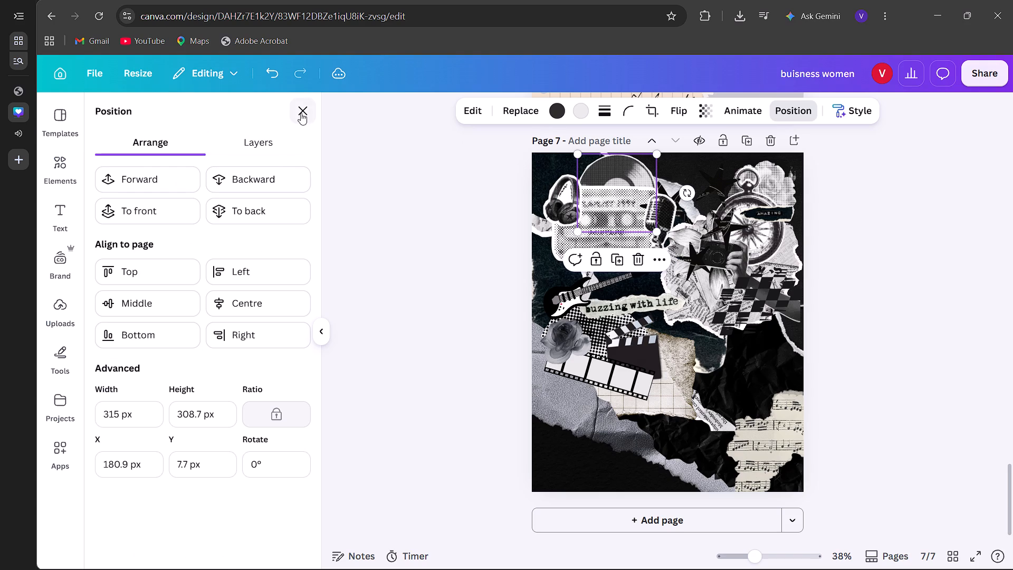
{"action": "left_click", "coordinate": [301, 113]}
{"action": "left_click_drag", "start_coordinate": [624, 169], "coordinate": [627, 159]}
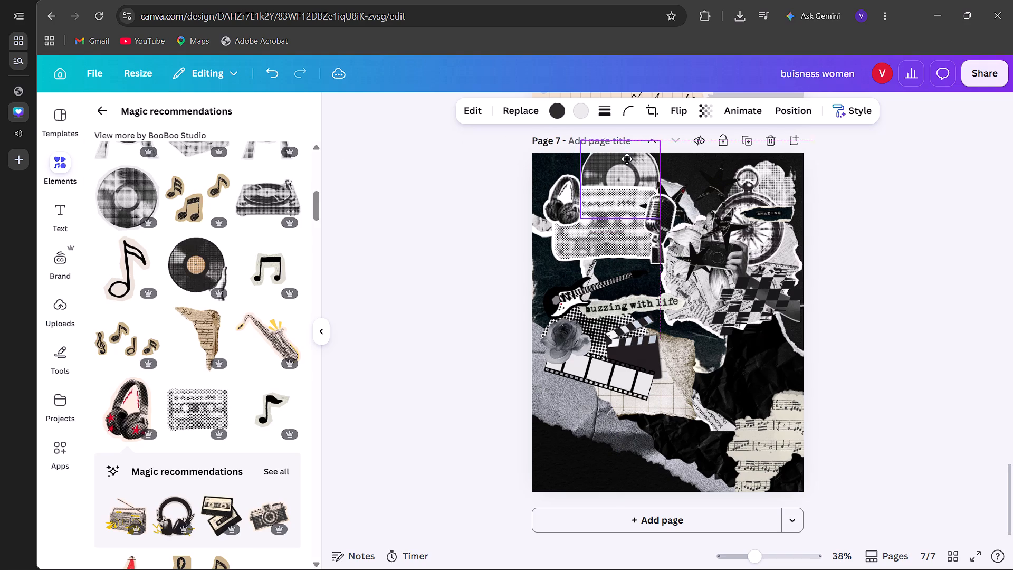
{"action": "left_click_drag", "start_coordinate": [627, 159], "coordinate": [652, 161]}
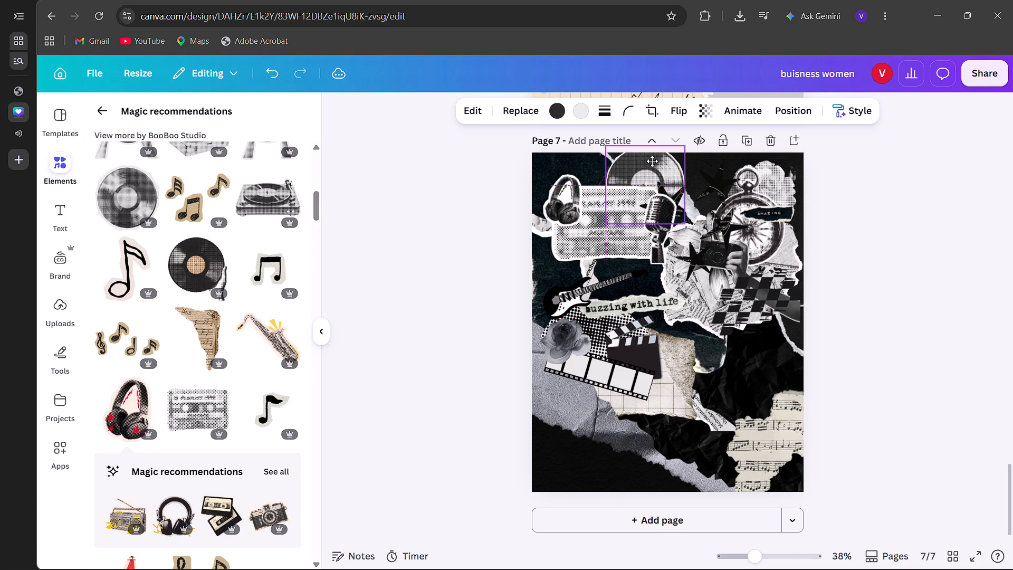
{"action": "left_click_drag", "start_coordinate": [652, 161], "coordinate": [672, 160]}
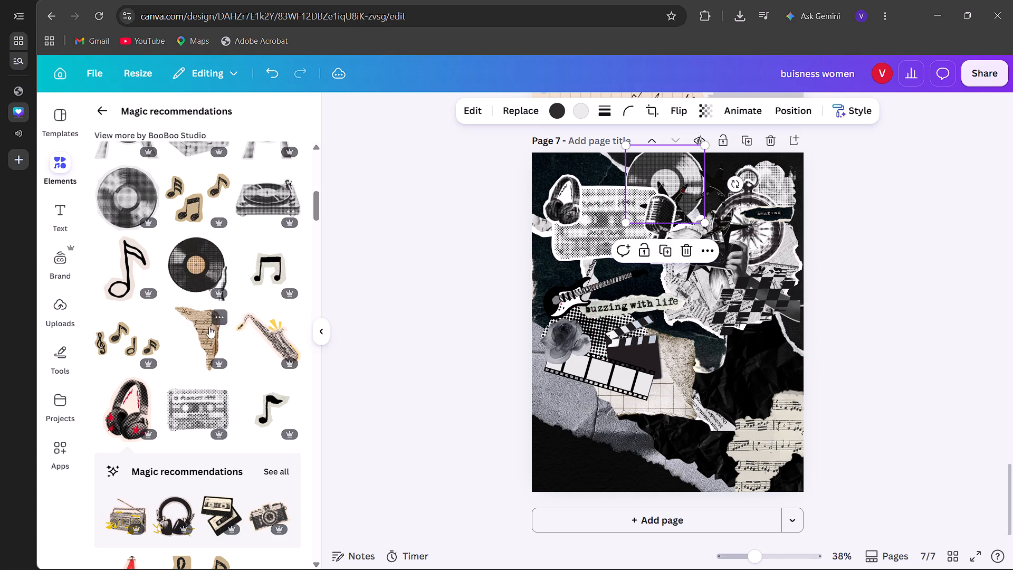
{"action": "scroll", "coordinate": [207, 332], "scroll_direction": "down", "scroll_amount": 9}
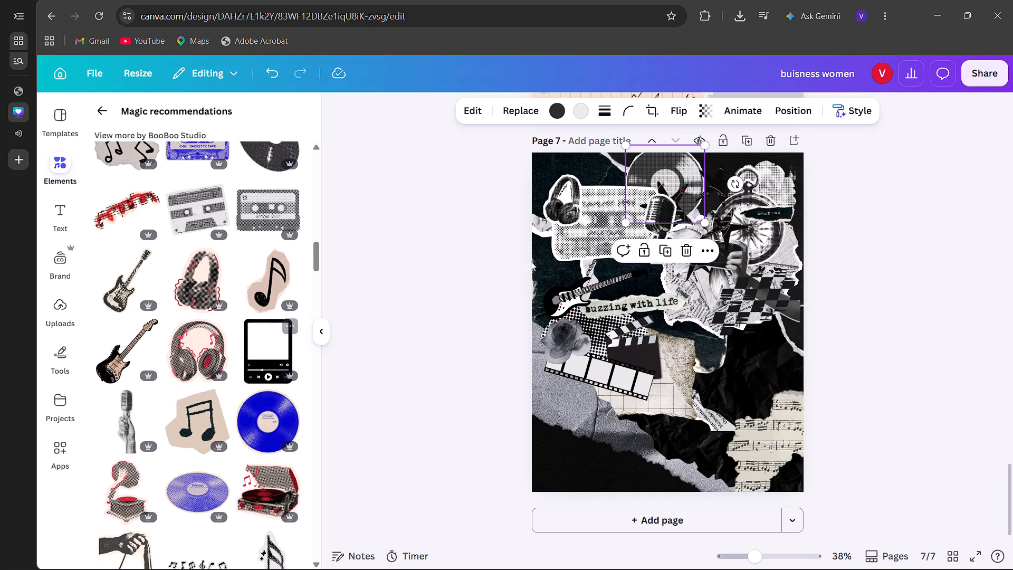
Delete the halftone mixtape cassette from page 7.
{"action": "left_click", "coordinate": [611, 247]}
{"action": "left_click", "coordinate": [599, 235]}
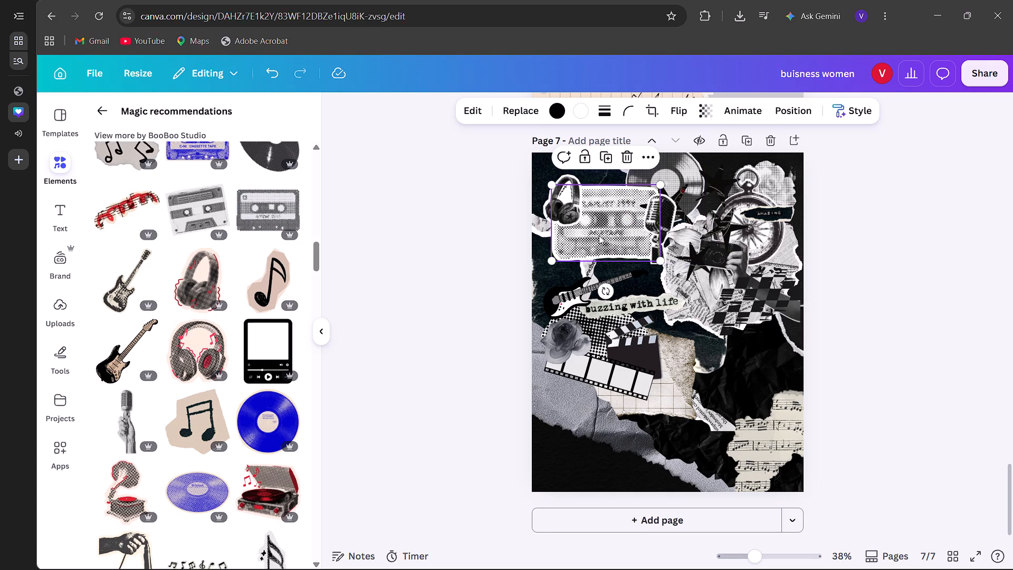
{"action": "key", "text": "BackSpace"}
Shift the black star cluster down and to the right so it overlaps the compass and checkered scrap.
{"action": "left_click_drag", "start_coordinate": [673, 180], "coordinate": [721, 240]}
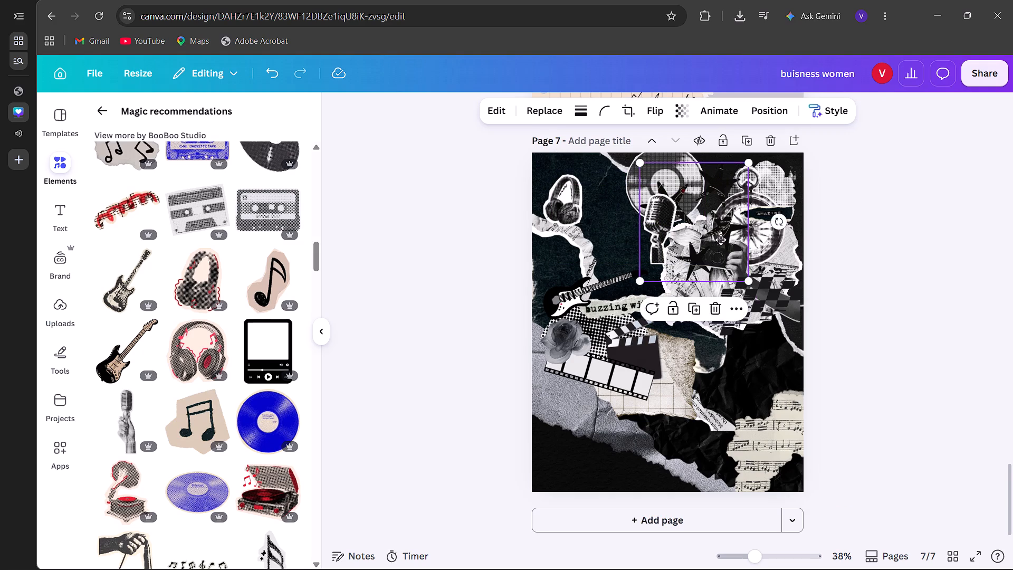
{"action": "left_click_drag", "start_coordinate": [721, 240], "coordinate": [697, 213]}
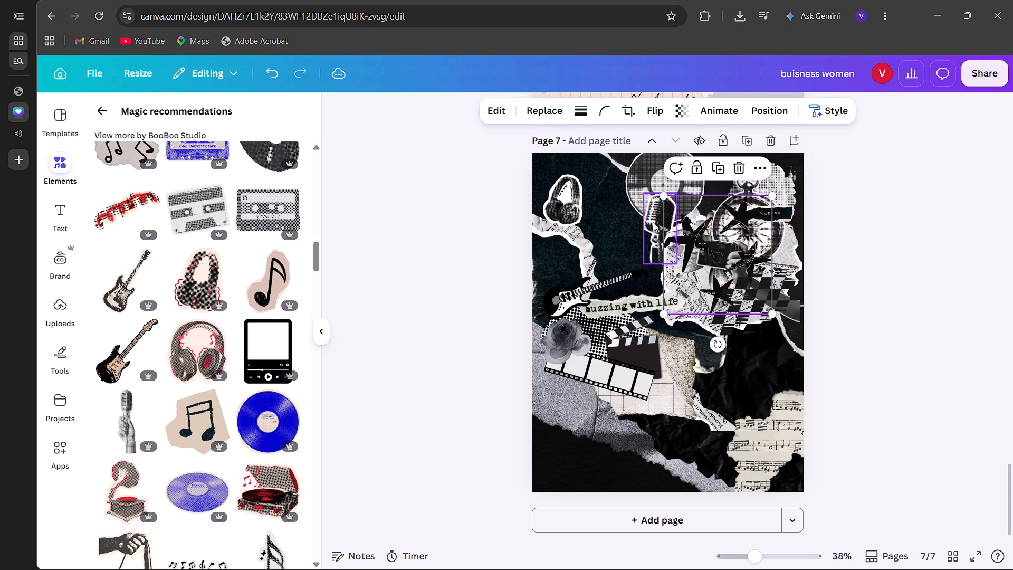
Move the microphone over the film strip's right end and the headphones onto the strip's lower edge near its middle.
{"action": "left_click_drag", "start_coordinate": [653, 222], "coordinate": [657, 365]}
{"action": "left_click_drag", "start_coordinate": [565, 203], "coordinate": [572, 394]}
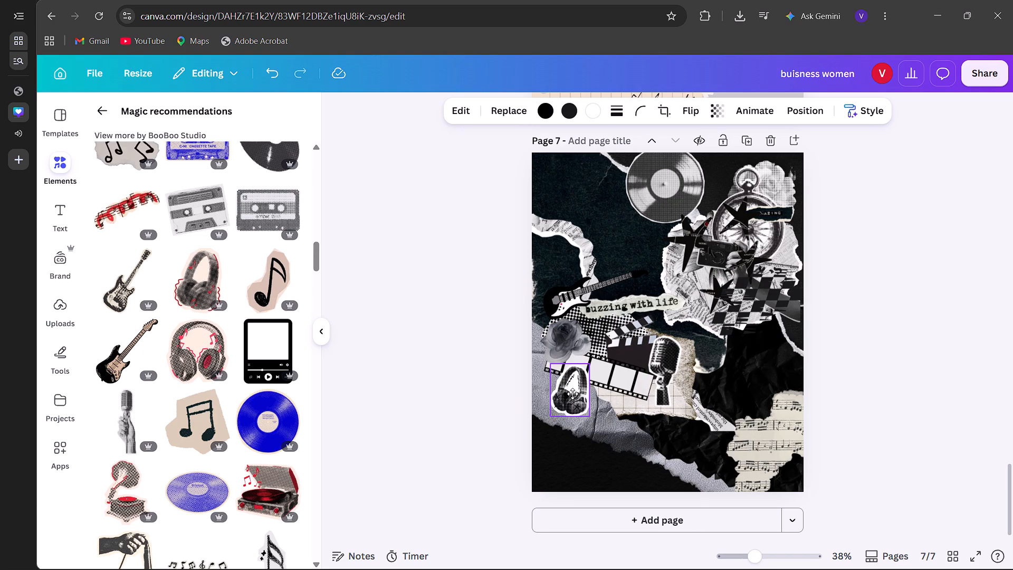
{"action": "left_click_drag", "start_coordinate": [572, 394], "coordinate": [595, 345]}
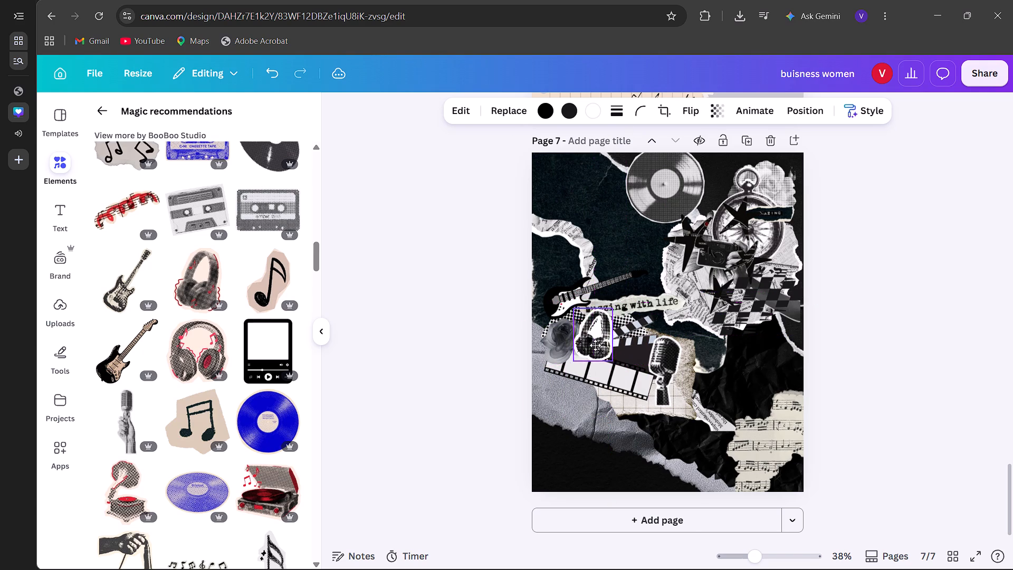
{"action": "left_click_drag", "start_coordinate": [595, 345], "coordinate": [591, 394]}
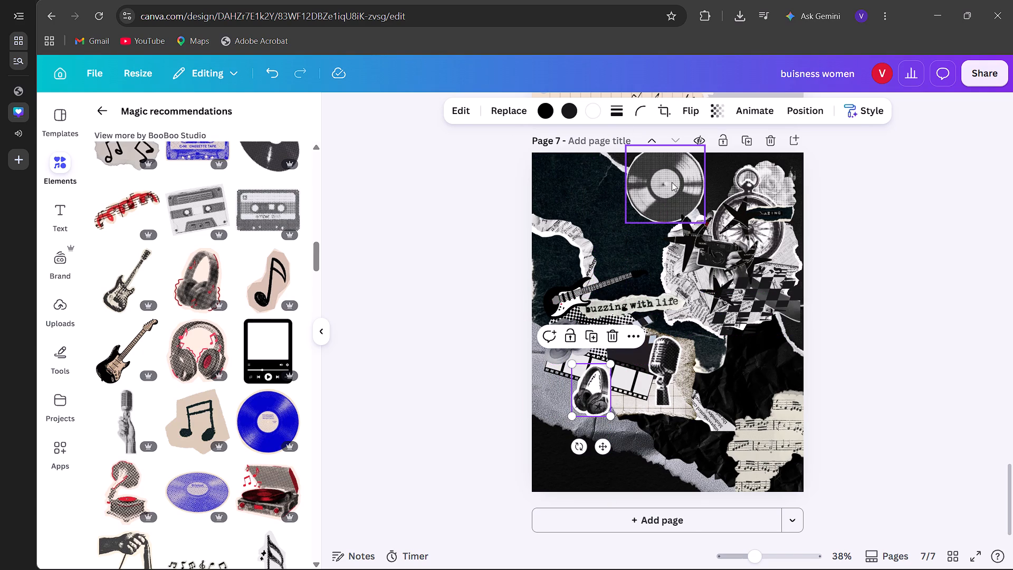
Move the vinyl record beside the compass at about X 530, Y 55 px and send it backward several levels, behind the stars and compass.
{"action": "left_click_drag", "start_coordinate": [672, 182], "coordinate": [790, 246]}
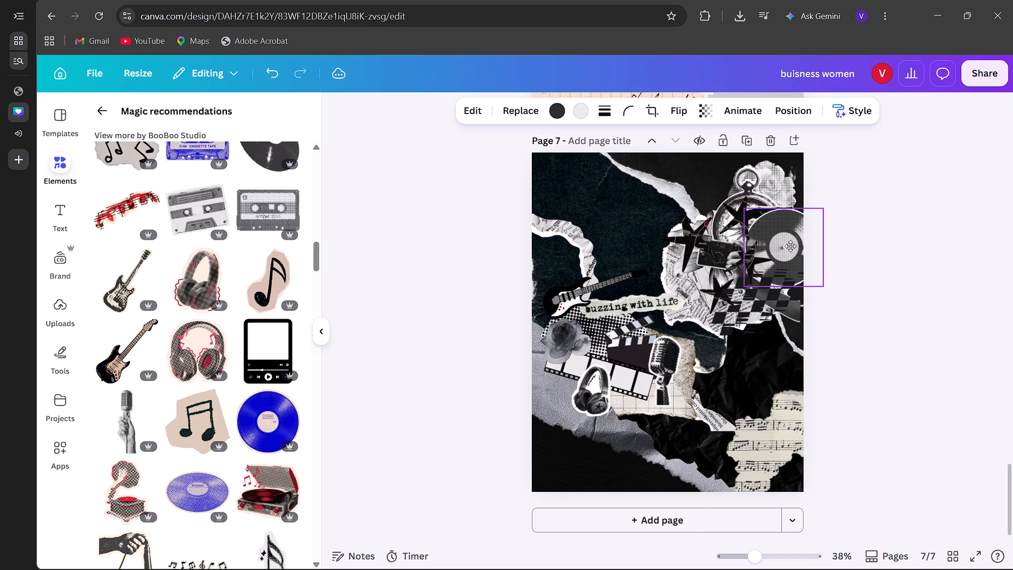
{"action": "left_click_drag", "start_coordinate": [790, 246], "coordinate": [695, 191]}
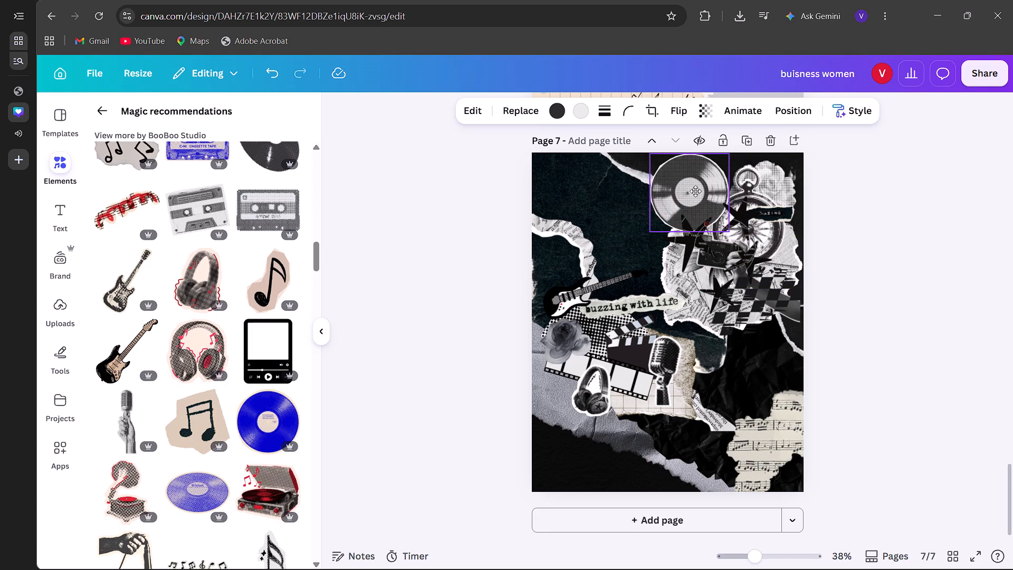
{"action": "left_click_drag", "start_coordinate": [695, 191], "coordinate": [712, 203]}
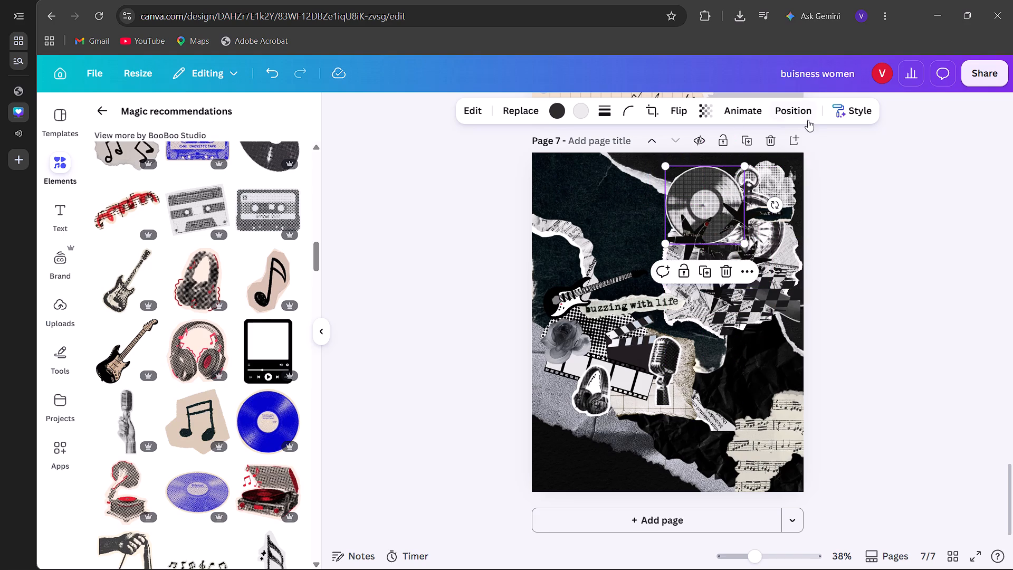
{"action": "left_click", "coordinate": [806, 119]}
{"action": "left_click", "coordinate": [244, 183]}
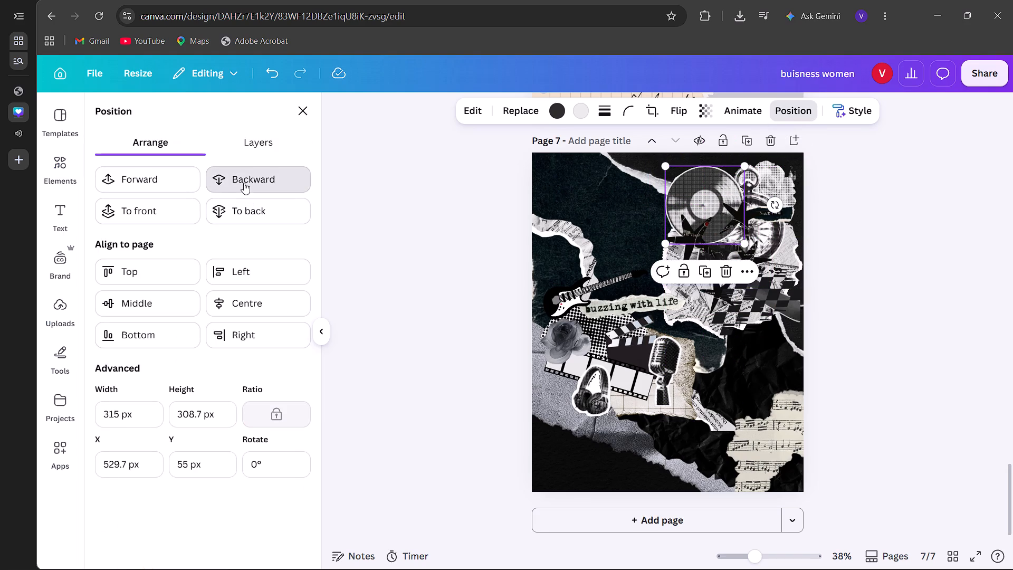
{"action": "triple_click", "coordinate": [244, 183]}
{"action": "left_click", "coordinate": [244, 183]}
{"action": "left_click", "coordinate": [244, 183]}
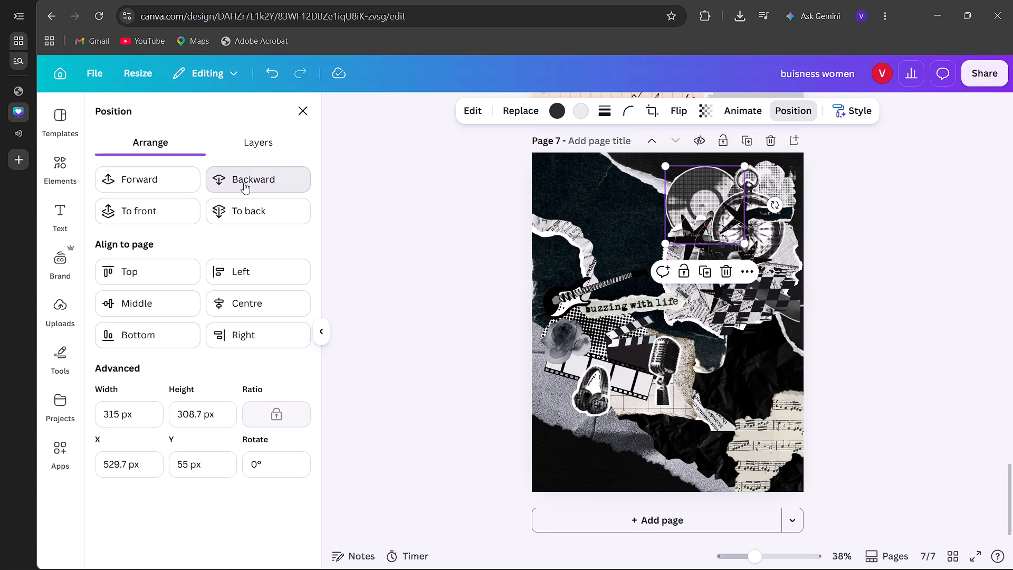
{"action": "left_click", "coordinate": [310, 94]}
Move the sheet-music scrap from page 7's bottom-right corner behind the microphone area, rotated 34.7°, at about X 160, Y 622 px.
{"action": "left_click_drag", "start_coordinate": [762, 450], "coordinate": [628, 383]}
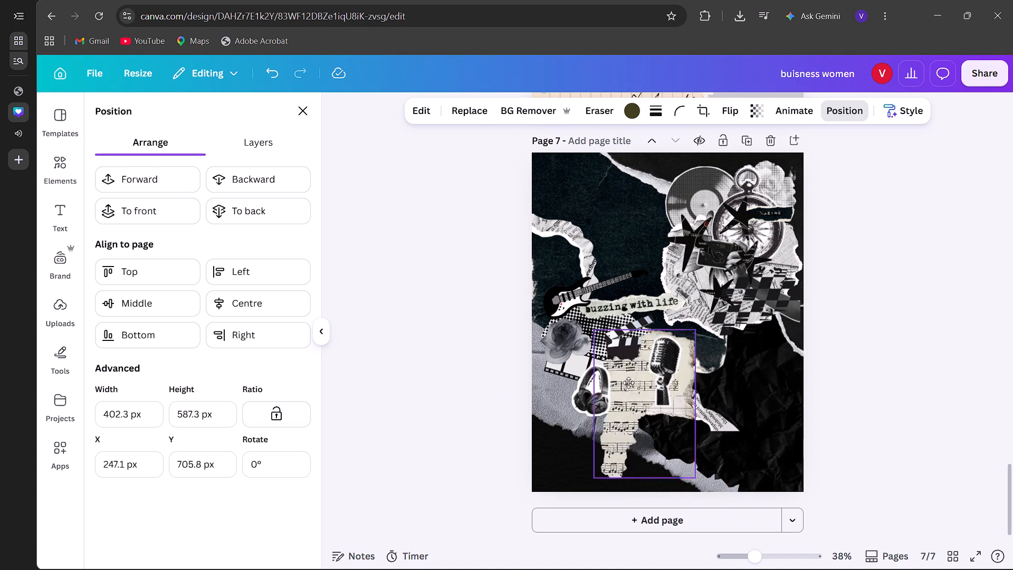
{"action": "left_click_drag", "start_coordinate": [628, 383], "coordinate": [658, 383]}
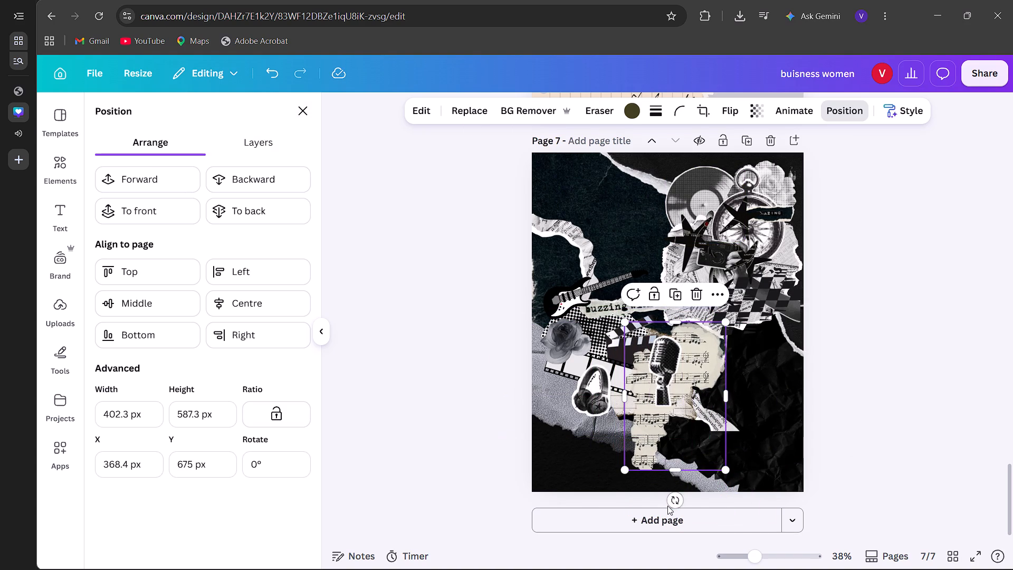
{"action": "left_click_drag", "start_coordinate": [674, 501], "coordinate": [610, 489]}
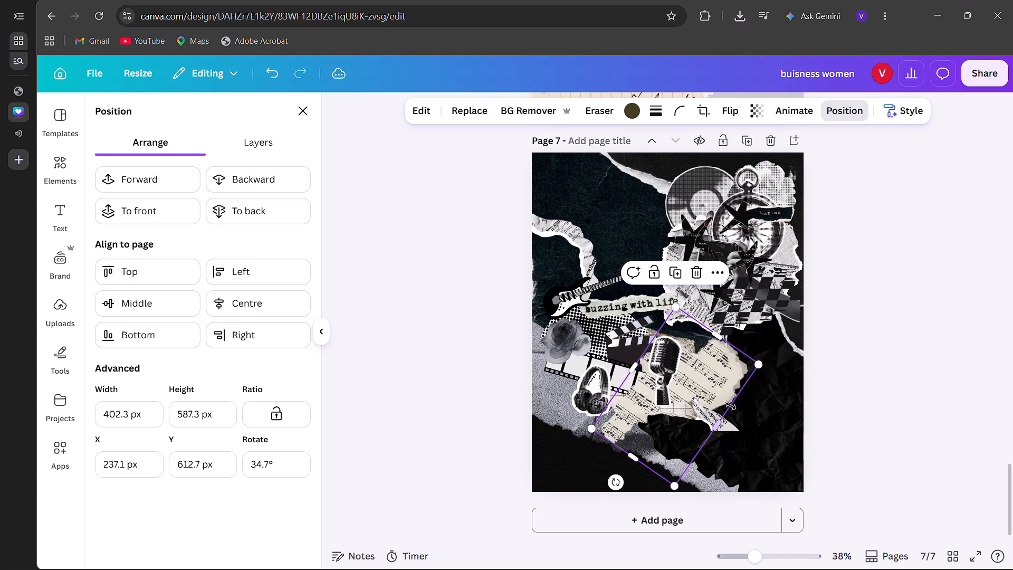
{"action": "left_click_drag", "start_coordinate": [718, 377], "coordinate": [700, 379]}
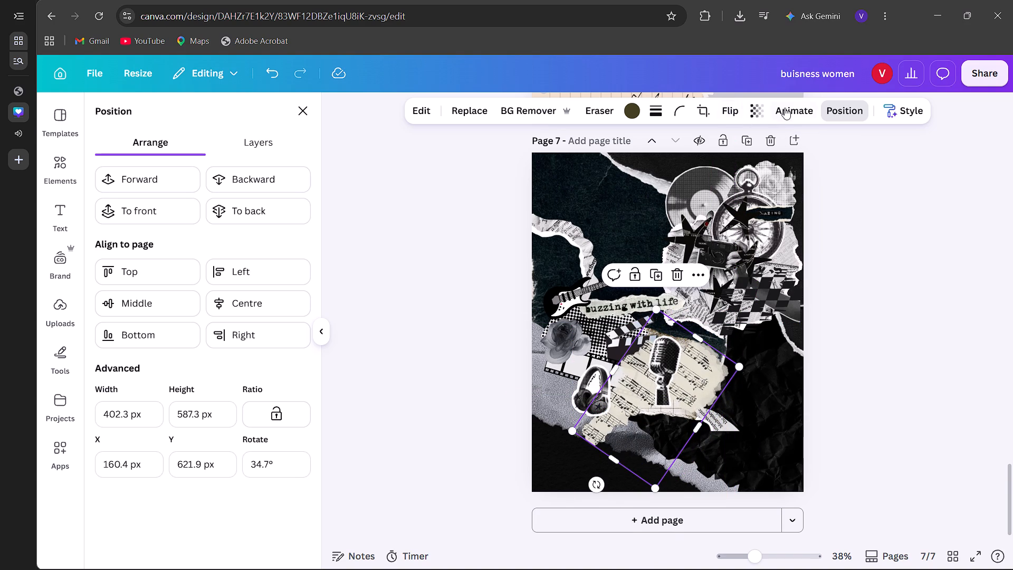
Send the rotated sheet-music scrap backward three levels, behind the film strip and clapperboard.
{"action": "left_click", "coordinate": [275, 177]}
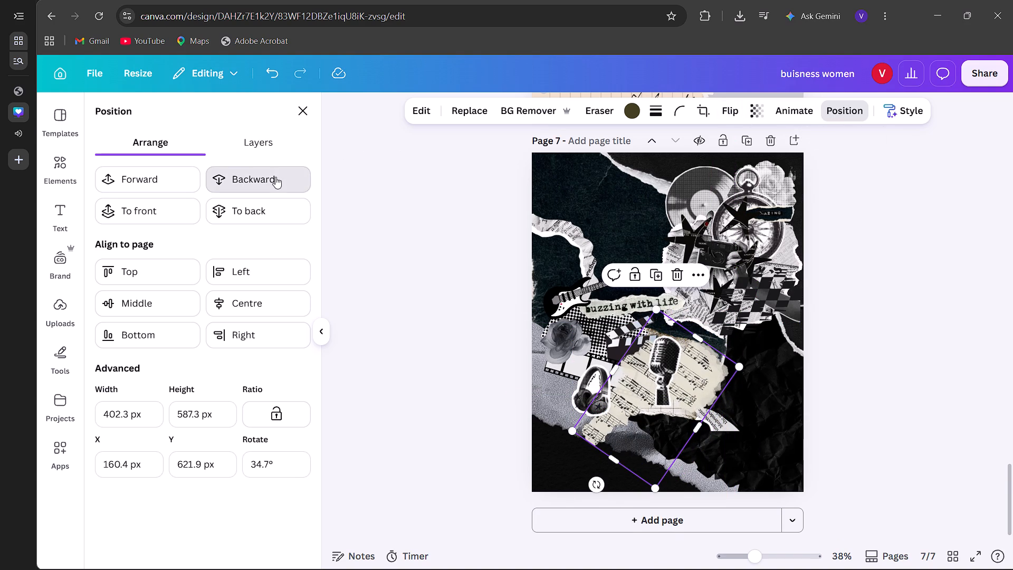
{"action": "left_click", "coordinate": [275, 177]}
{"action": "left_click", "coordinate": [275, 177]}
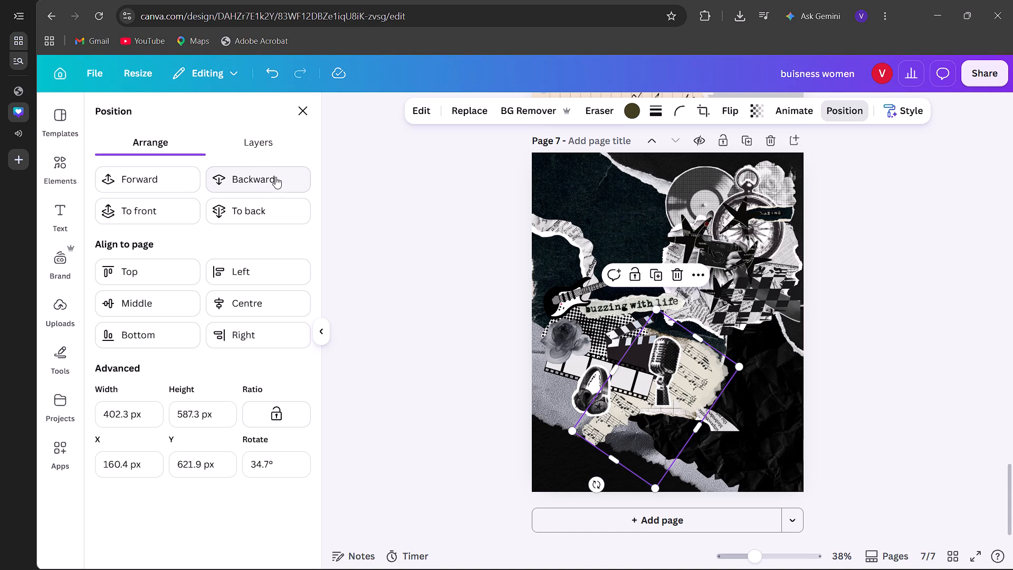
{"action": "left_click", "coordinate": [301, 118]}
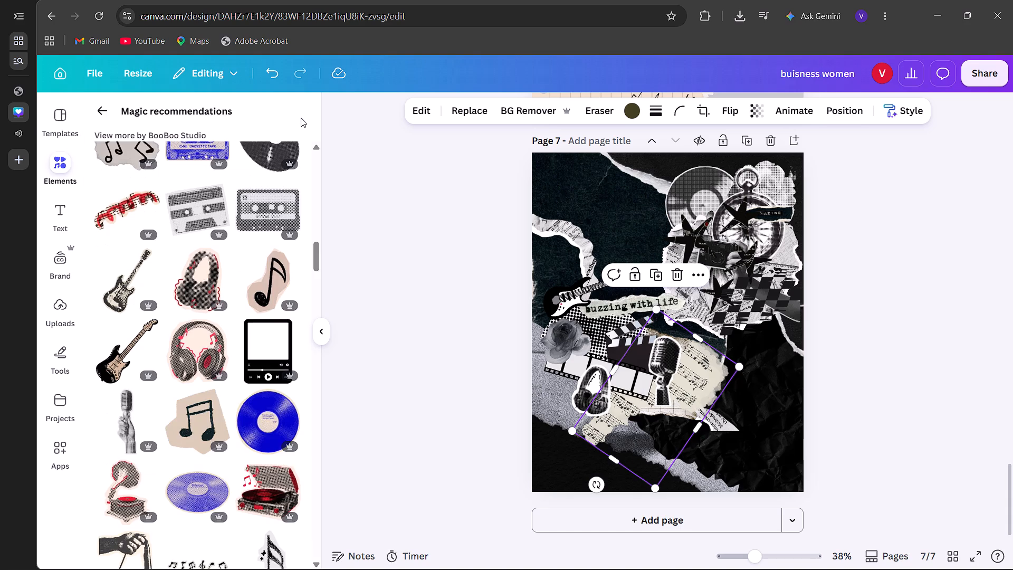
{"action": "left_click", "coordinate": [473, 272]}
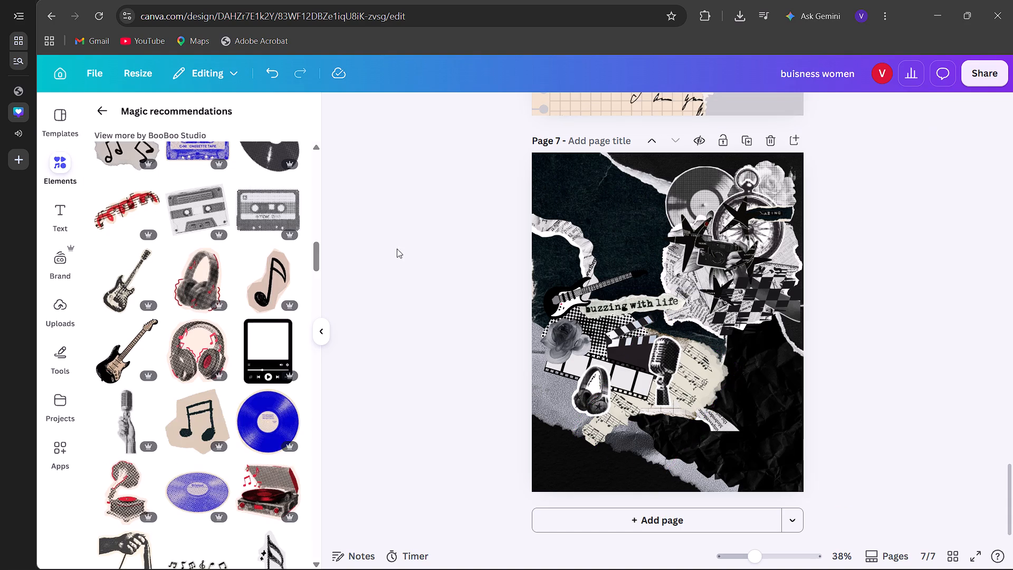
Replace the black-and-white elements search with an elements search for "HANDWRITING".
{"action": "left_click", "coordinate": [110, 104]}
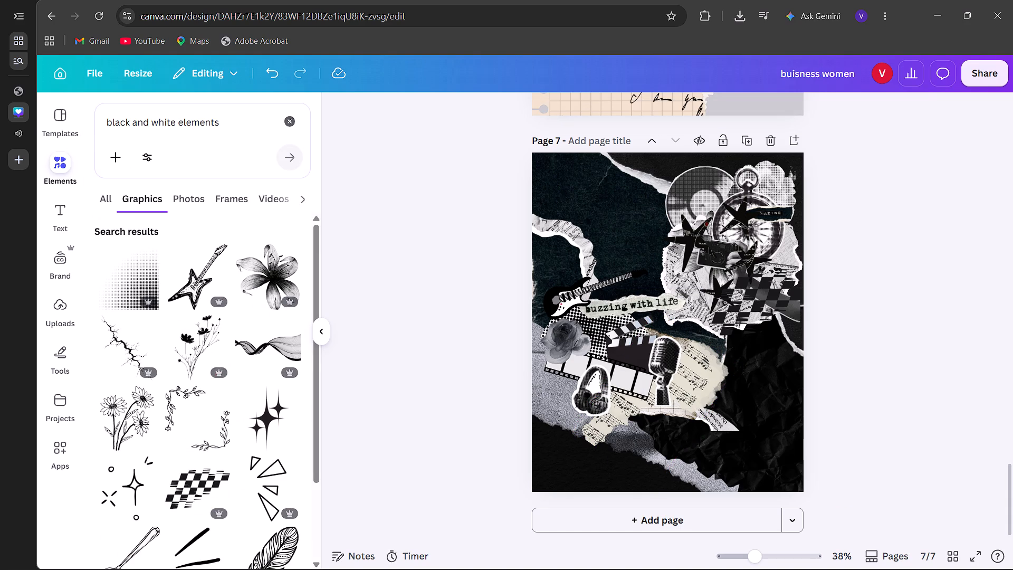
{"action": "left_click", "coordinate": [245, 123]}
{"action": "left_click", "coordinate": [291, 118]}
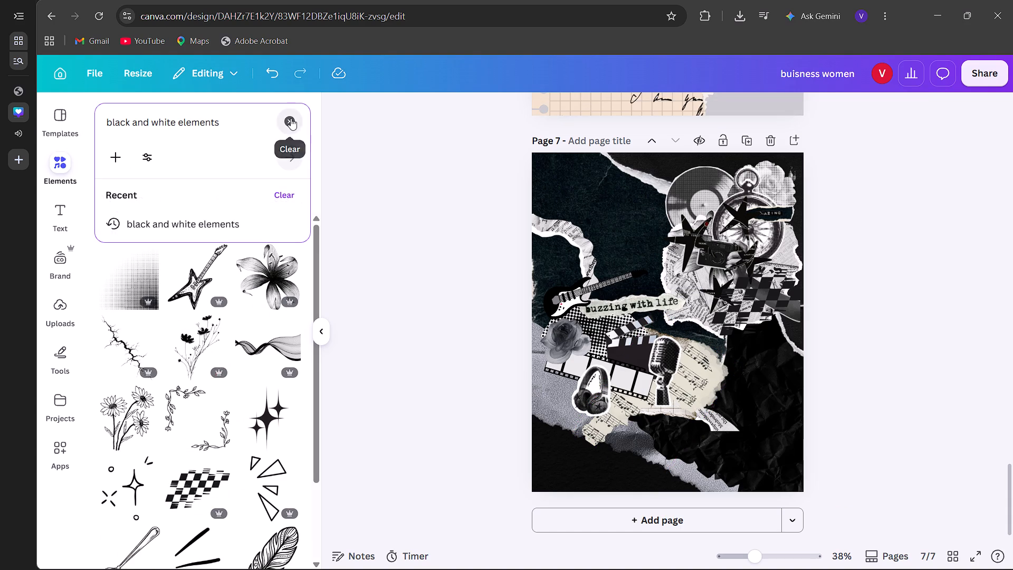
{"action": "scroll", "coordinate": [177, 293], "scroll_direction": "down", "scroll_amount": 3}
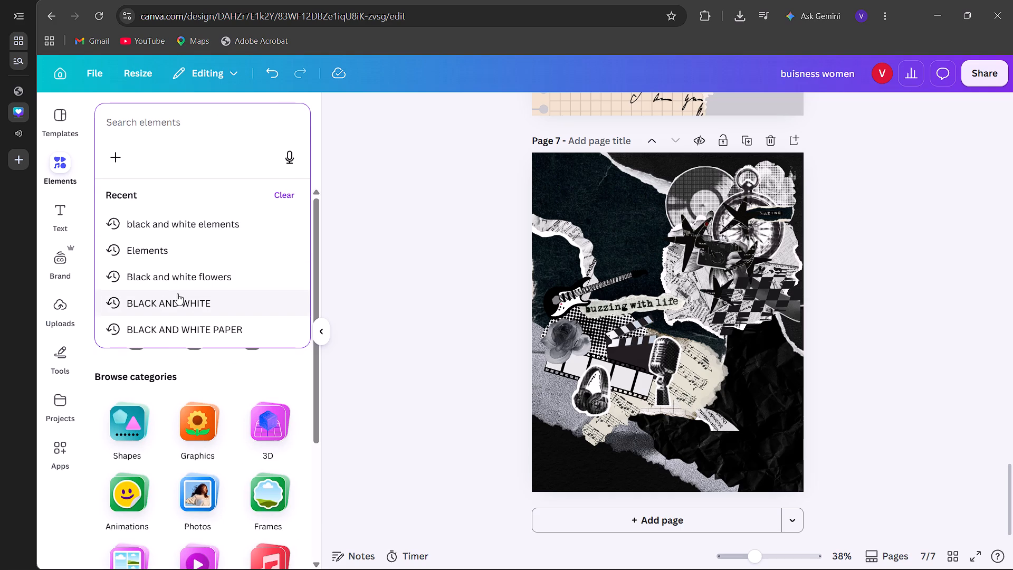
{"action": "type", "text": "HANDWRITING"}
{"action": "key", "text": "Return"}
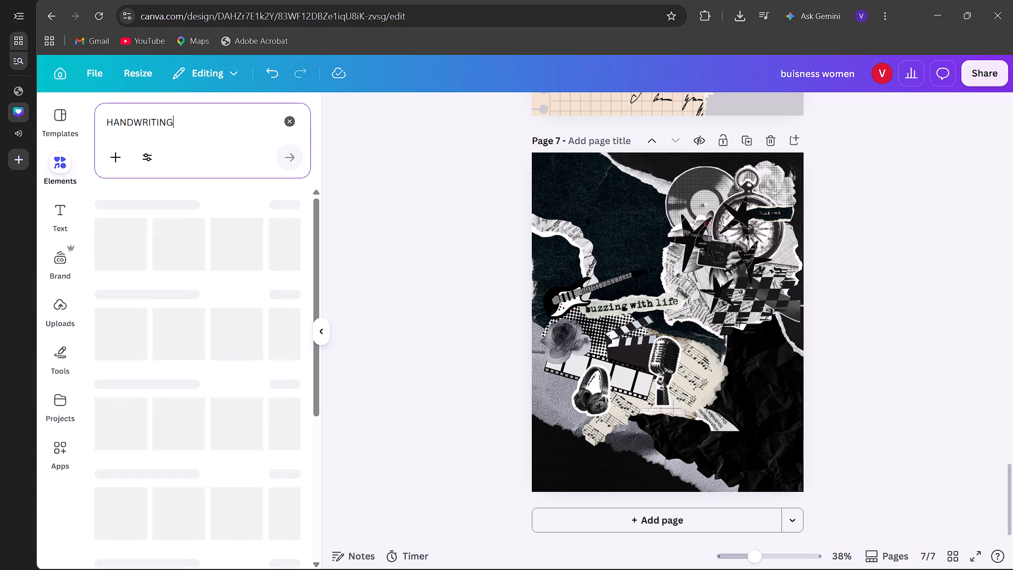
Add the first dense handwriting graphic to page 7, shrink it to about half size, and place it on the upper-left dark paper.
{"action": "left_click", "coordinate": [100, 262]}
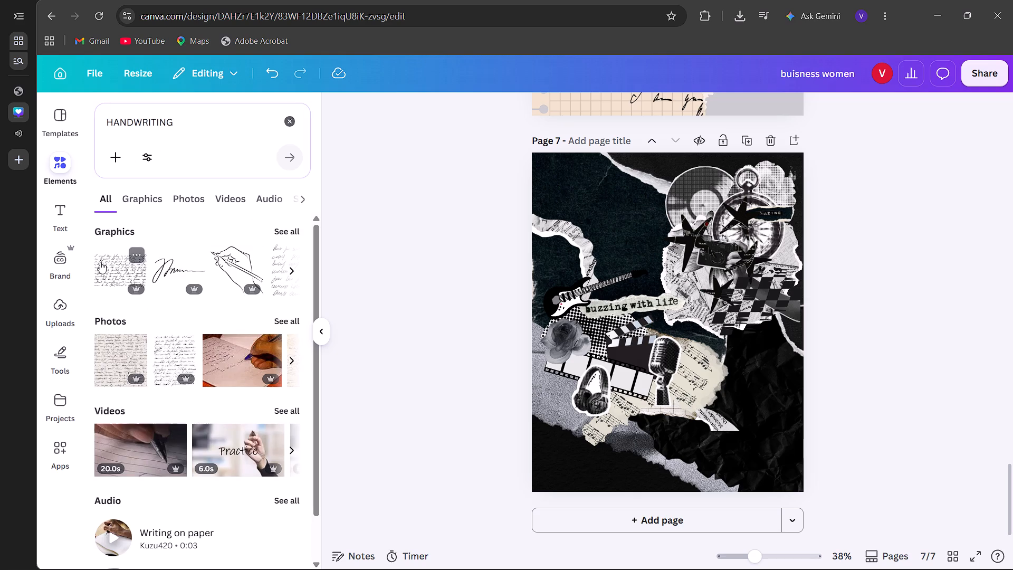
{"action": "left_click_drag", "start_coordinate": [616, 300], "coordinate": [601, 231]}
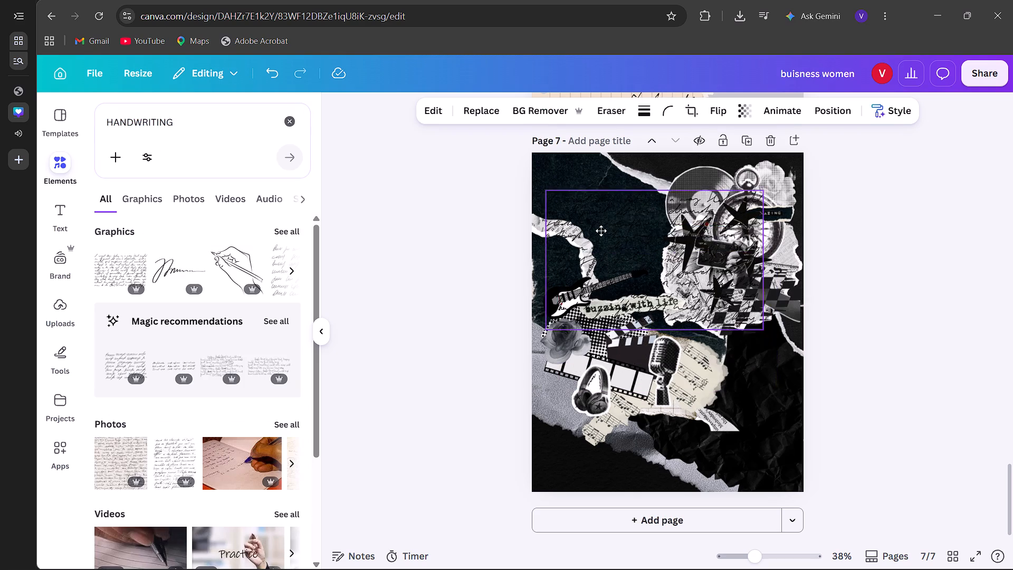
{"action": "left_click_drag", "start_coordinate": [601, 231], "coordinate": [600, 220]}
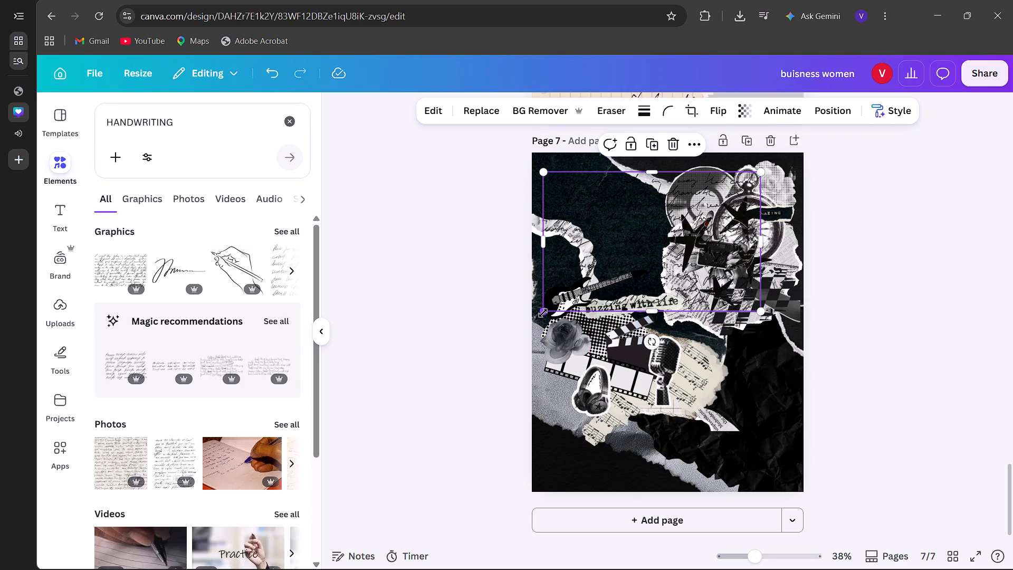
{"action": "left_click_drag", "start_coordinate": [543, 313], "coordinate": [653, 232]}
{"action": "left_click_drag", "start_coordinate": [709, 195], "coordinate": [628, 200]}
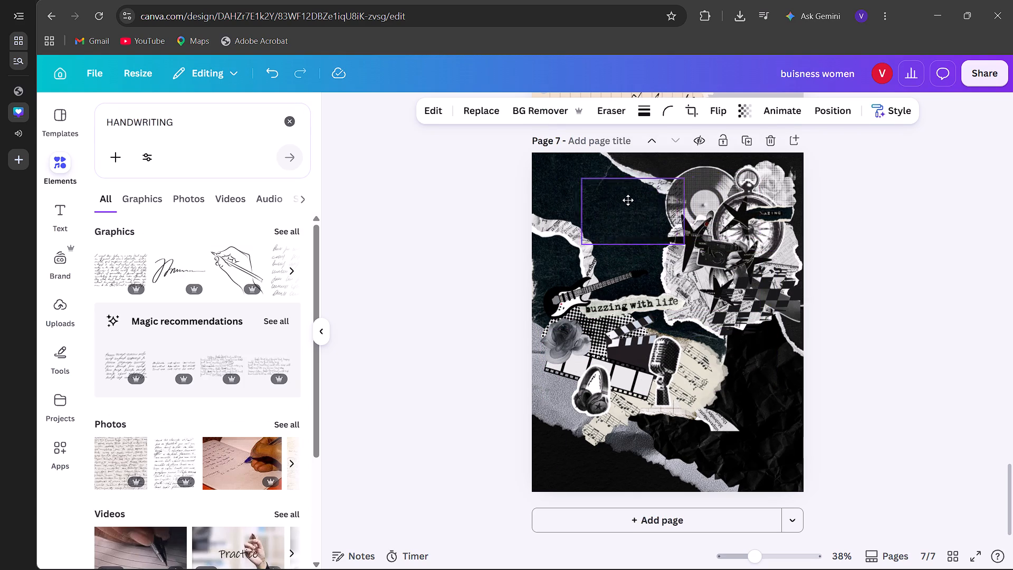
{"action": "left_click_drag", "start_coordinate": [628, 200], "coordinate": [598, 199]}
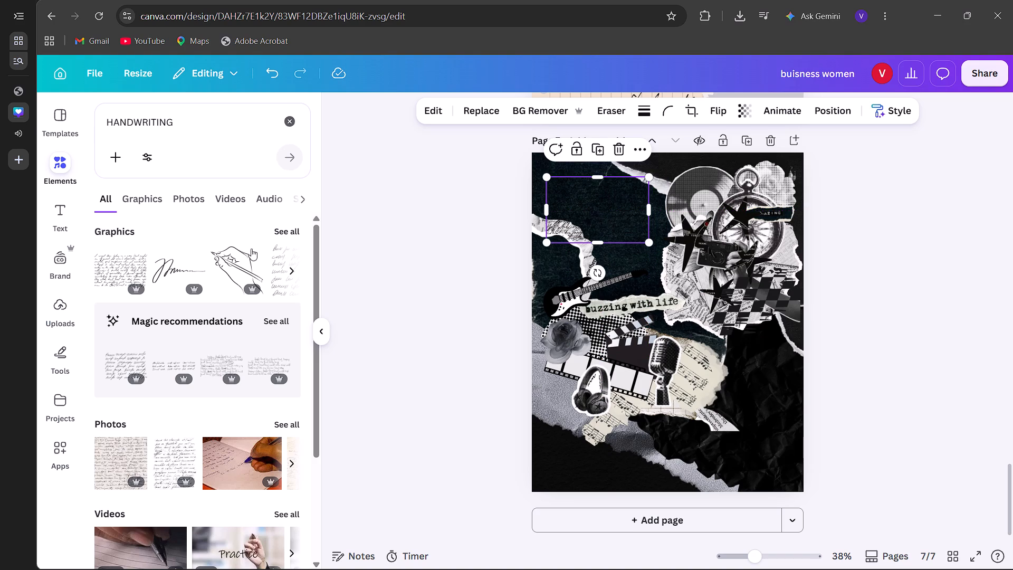
Show all handwriting graphics and add the large, loosely spaced cursive handwriting graphic to page 7.
{"action": "left_click", "coordinate": [291, 226]}
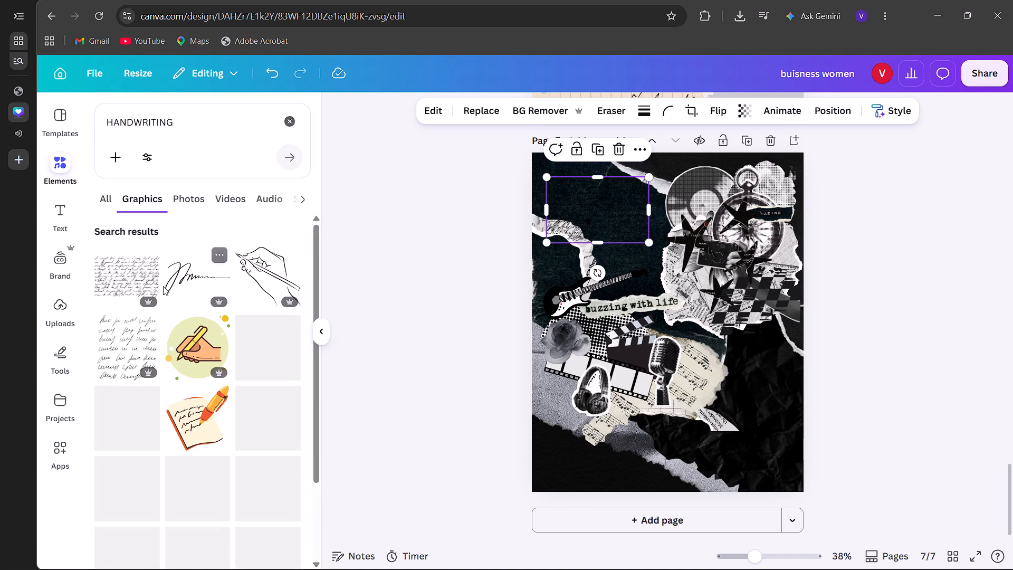
{"action": "left_click", "coordinate": [135, 336]}
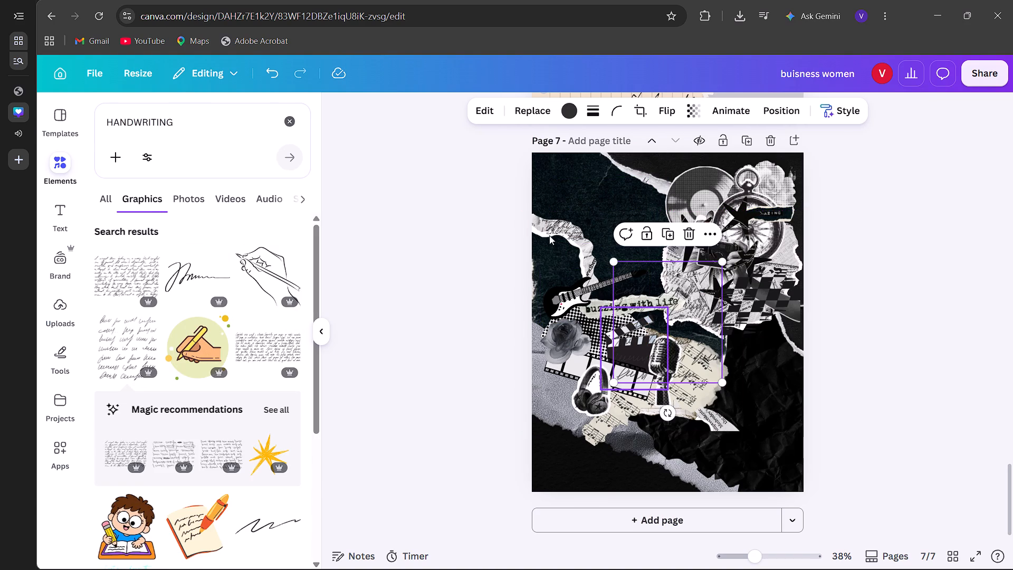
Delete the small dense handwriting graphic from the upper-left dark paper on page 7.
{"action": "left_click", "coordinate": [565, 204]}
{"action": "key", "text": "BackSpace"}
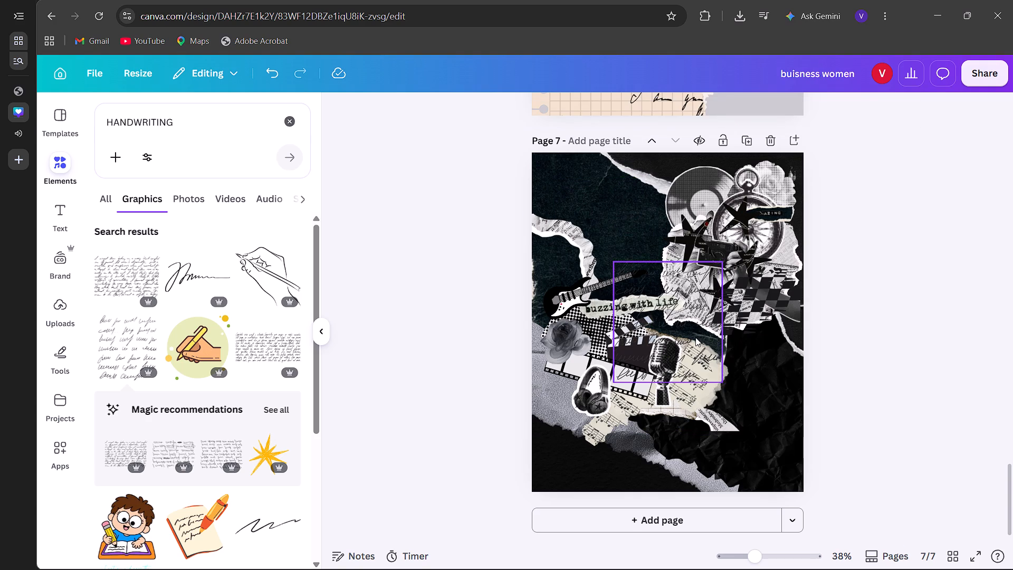
Move the loose cursive handwriting graphic onto the dark paper in page 7's upper-left area, above the guitar.
{"action": "left_click_drag", "start_coordinate": [695, 337], "coordinate": [630, 239]}
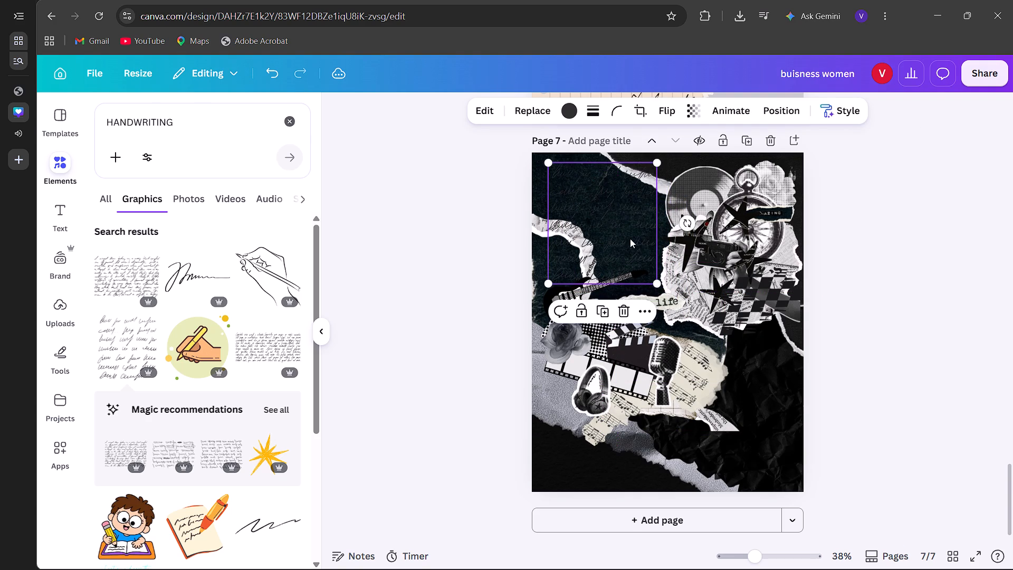
Add the wide handwriting block graphic, enlarge it to roughly double size, and place it across page 7's lower right, against the right edge.
{"action": "left_click", "coordinate": [254, 356]}
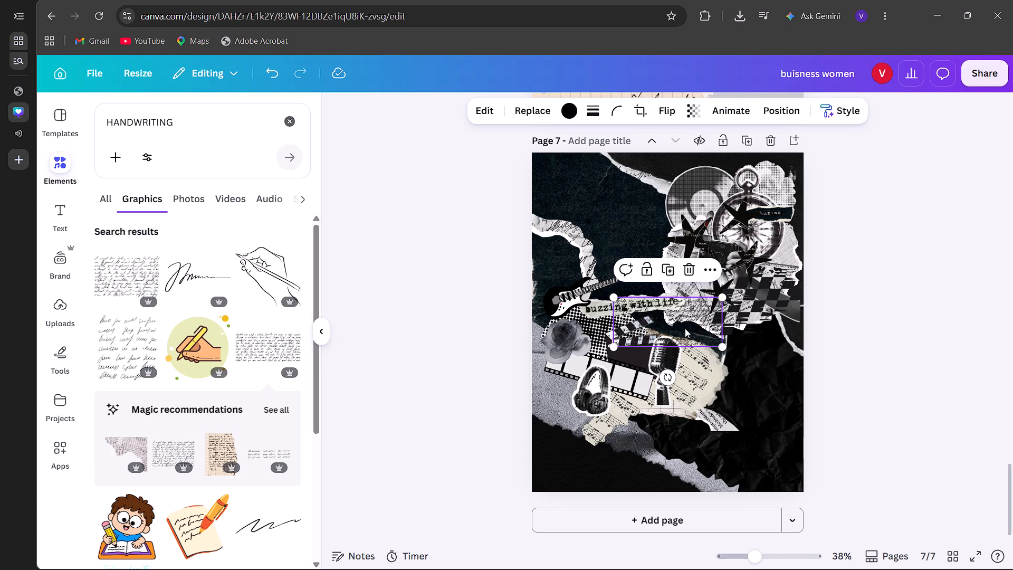
{"action": "left_click_drag", "start_coordinate": [685, 328], "coordinate": [752, 407]}
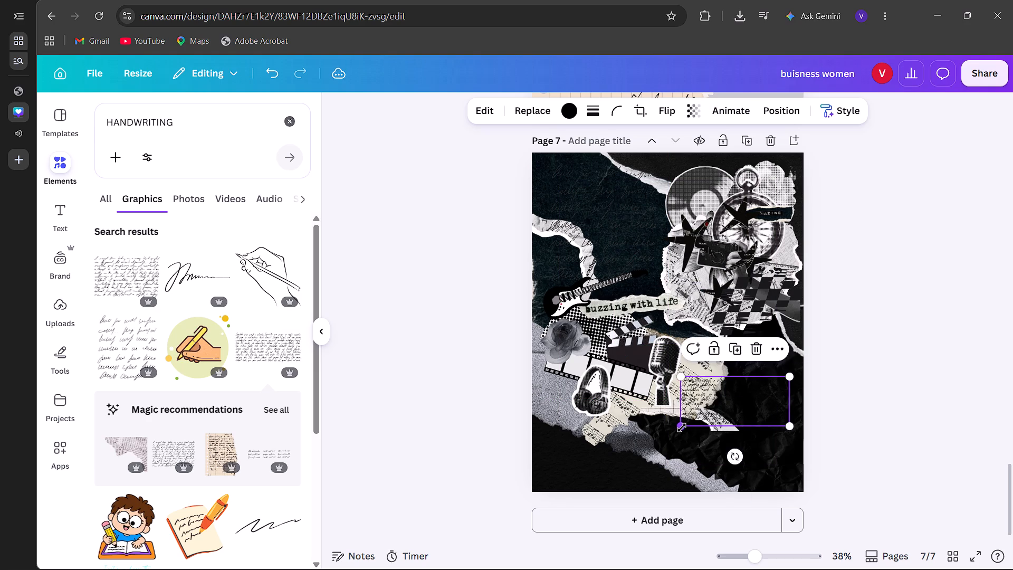
{"action": "left_click_drag", "start_coordinate": [682, 427], "coordinate": [582, 515]}
{"action": "left_click_drag", "start_coordinate": [658, 451], "coordinate": [672, 446]}
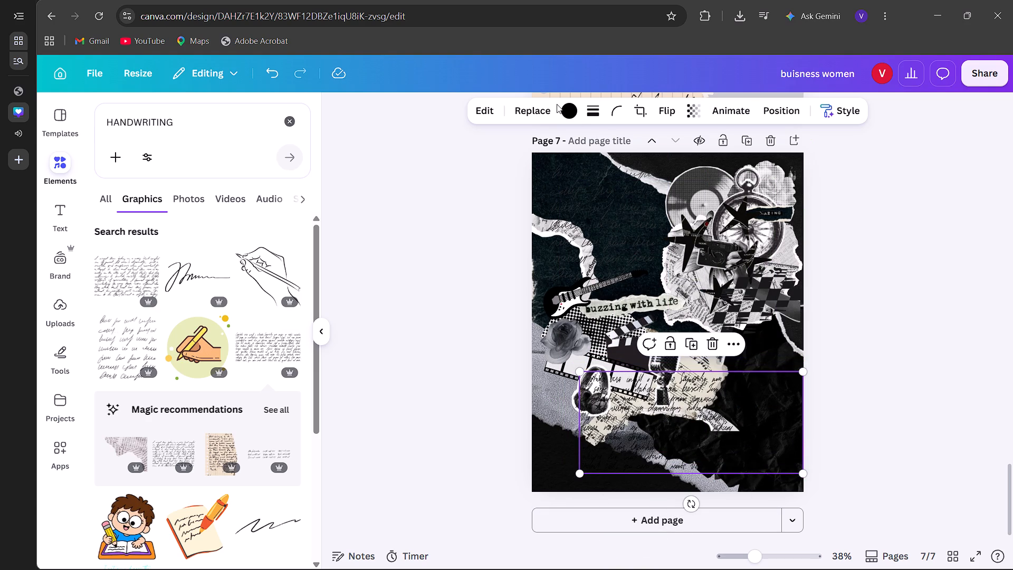
Recolour the wide handwriting block from the graphic colours to the very pale pinkish white.
{"action": "left_click", "coordinate": [572, 116]}
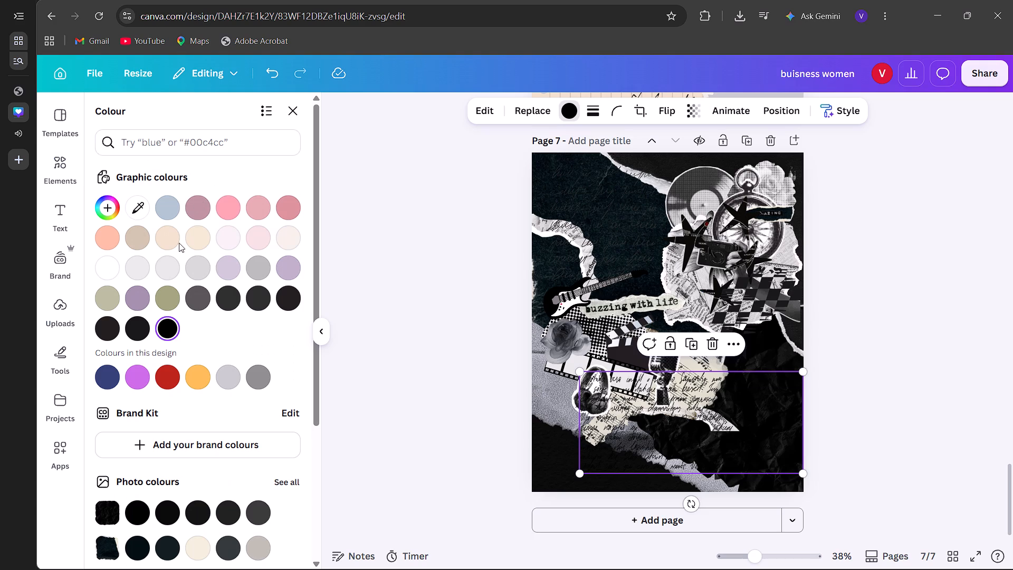
{"action": "left_click", "coordinate": [227, 247]}
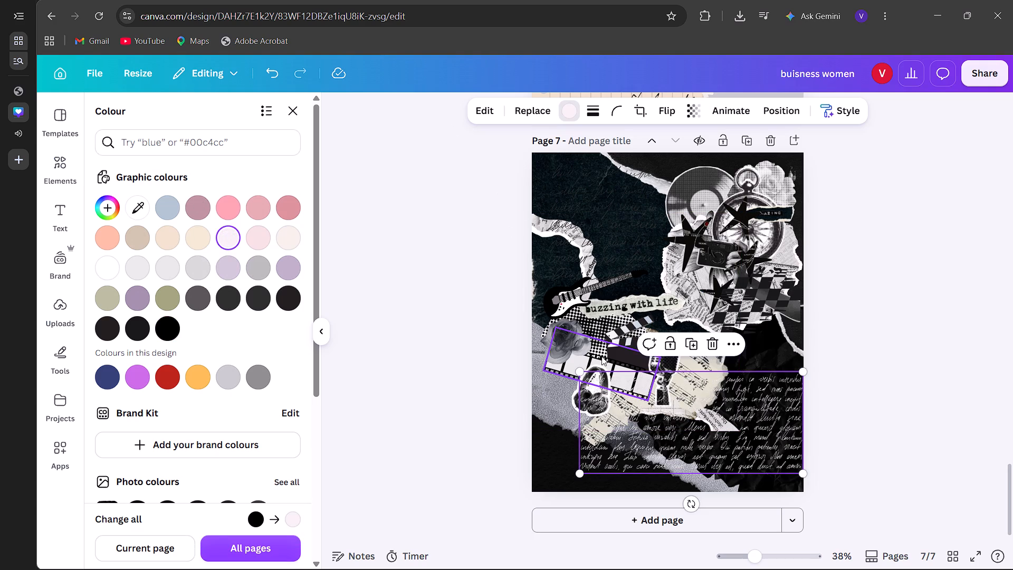
Duplicate the pale handwriting block and place the copy over the upper-left dark paper, extending past the page's left edge and clear of the compass.
{"action": "left_click", "coordinate": [690, 343]}
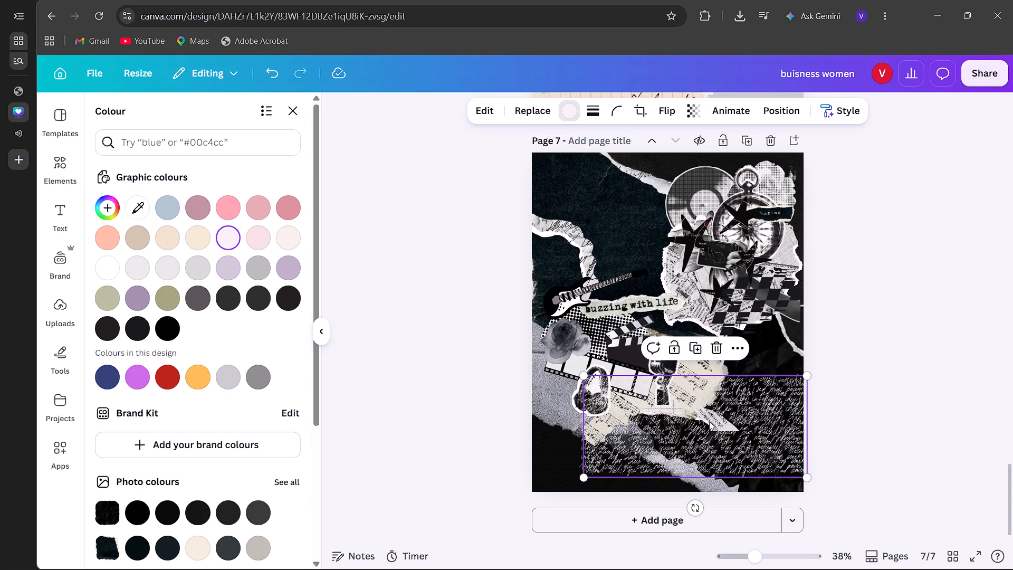
{"action": "left_click_drag", "start_coordinate": [709, 421], "coordinate": [643, 220]}
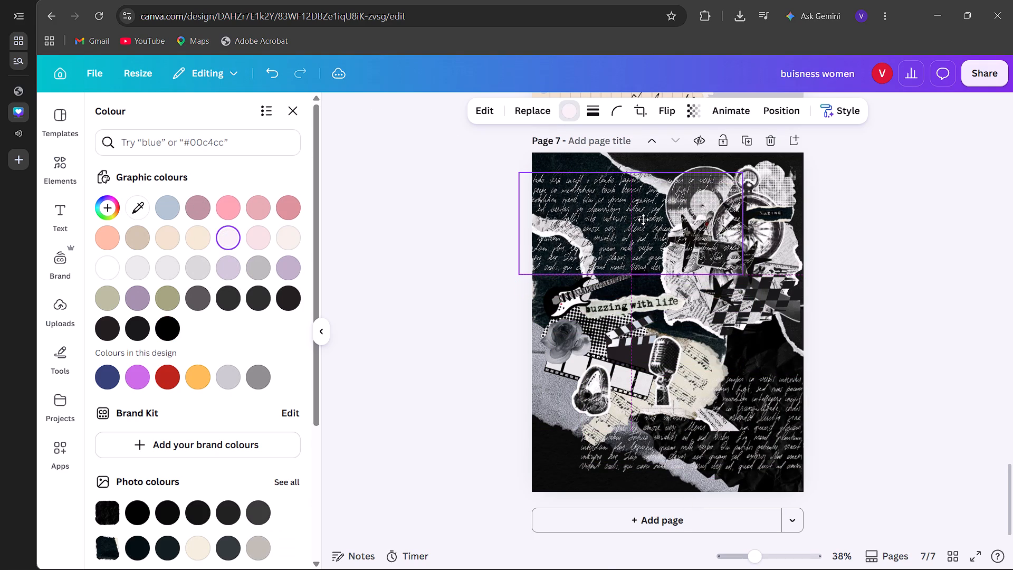
{"action": "left_click_drag", "start_coordinate": [643, 220], "coordinate": [641, 211]}
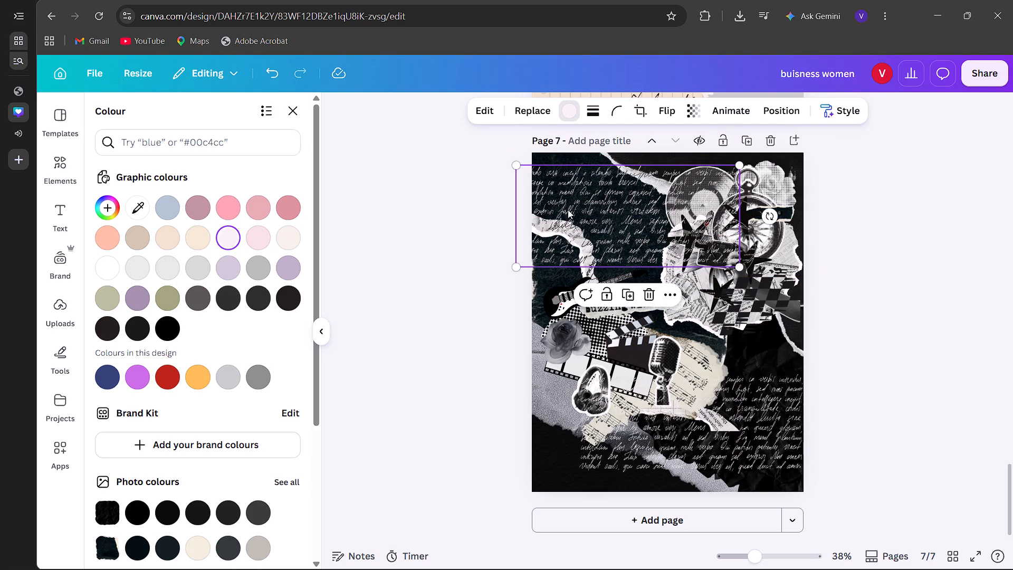
{"action": "left_click", "coordinate": [286, 115]}
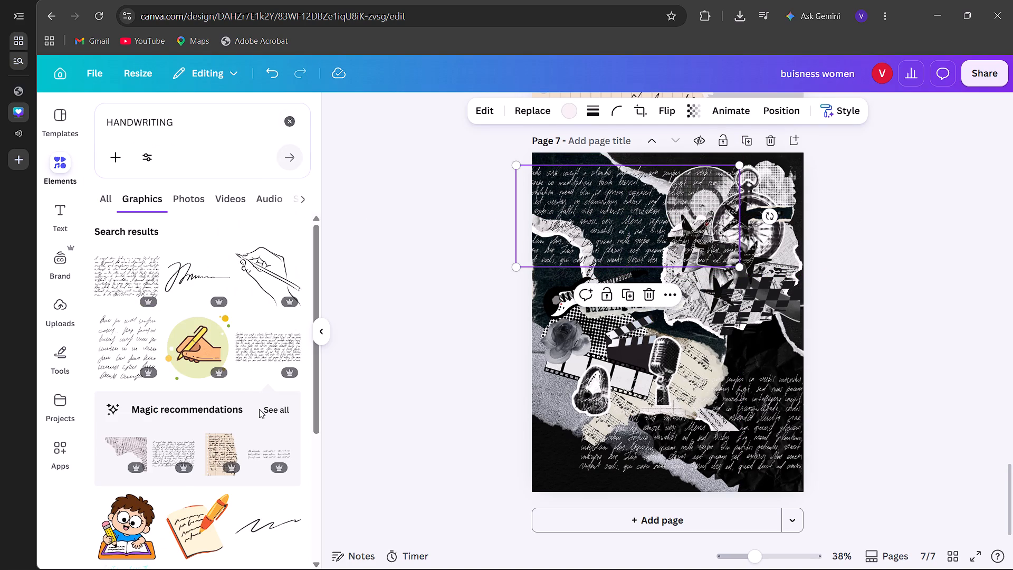
{"action": "left_click", "coordinate": [383, 378]}
{"action": "left_click_drag", "start_coordinate": [613, 196], "coordinate": [545, 205]}
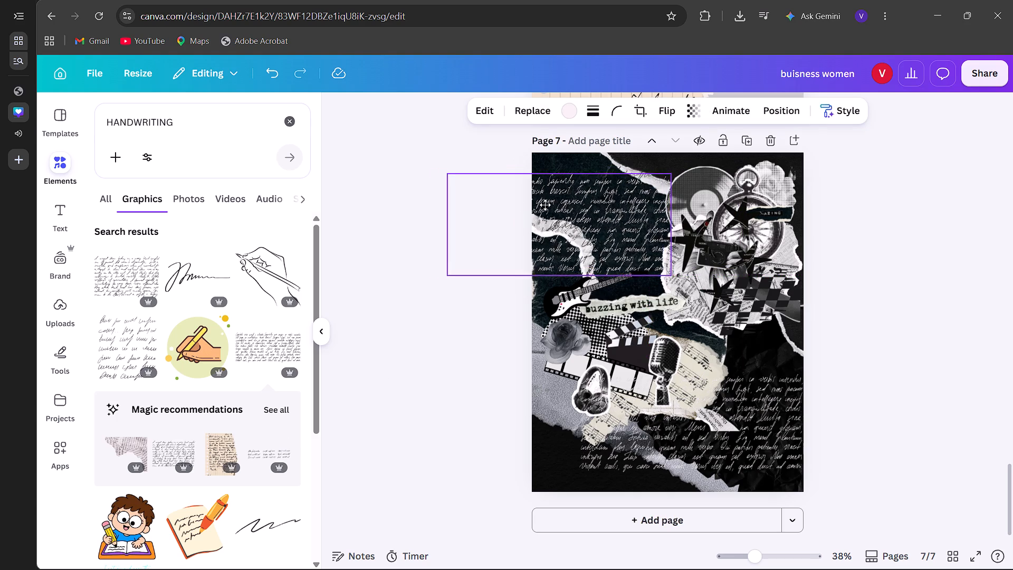
Nudge the upper handwriting block slightly up and further past page 7's left edge, away from the record and compass.
{"action": "left_click_drag", "start_coordinate": [545, 205], "coordinate": [537, 201]}
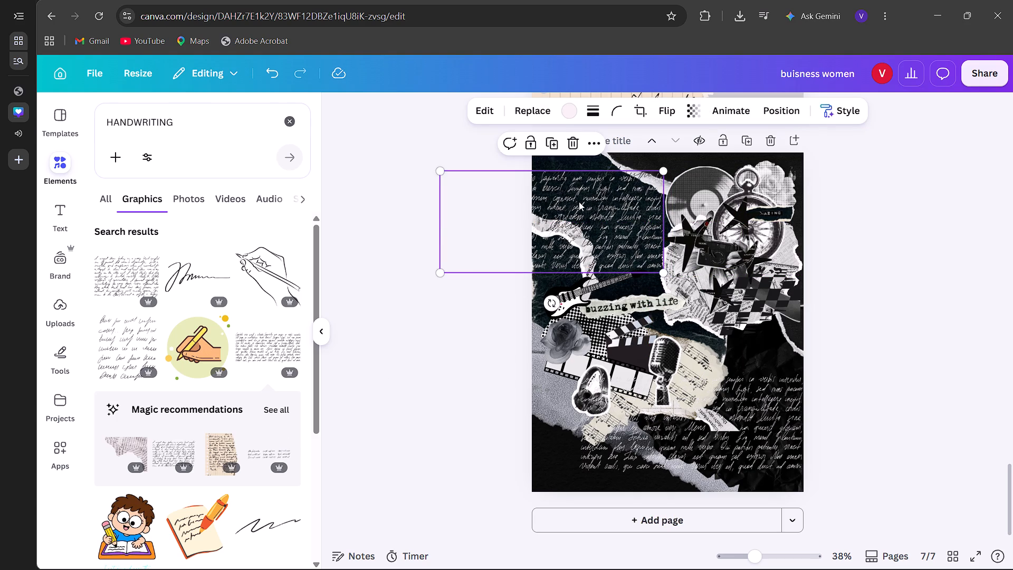
{"action": "left_click", "coordinate": [372, 522]}
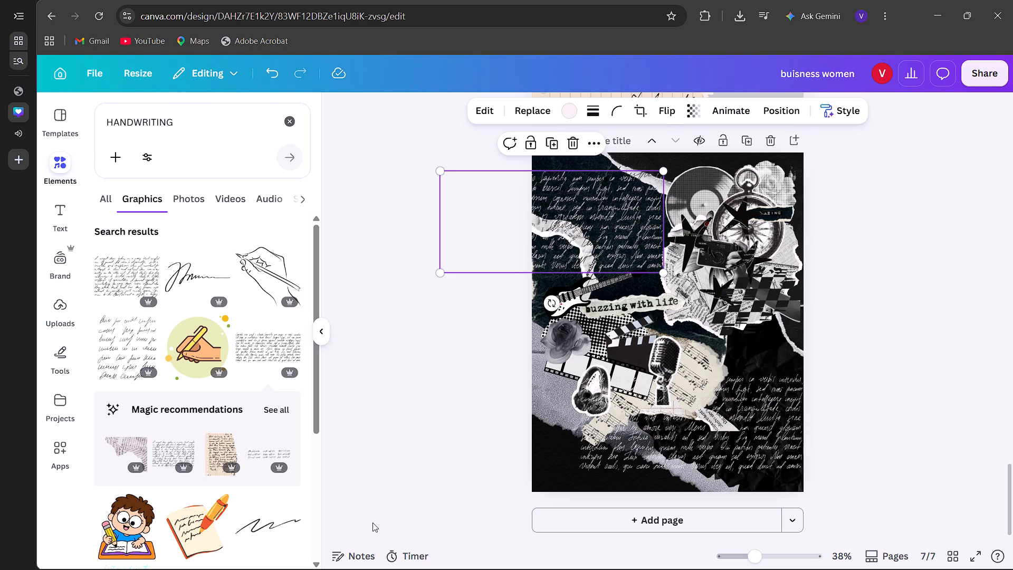
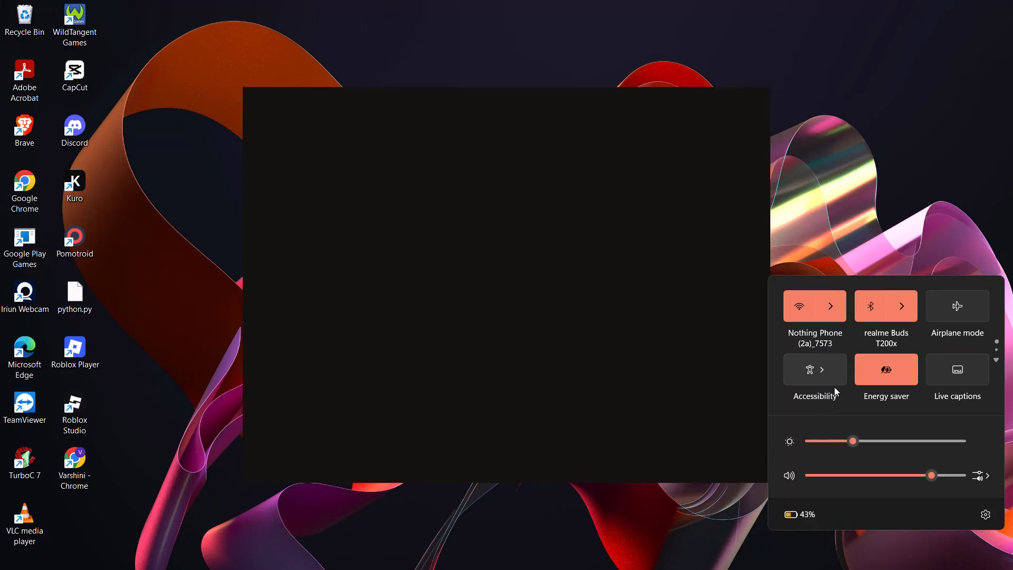
Turn off the computer's Wi-Fi, leaving Bluetooth and energy saver on.
{"action": "left_click", "coordinate": [789, 309]}
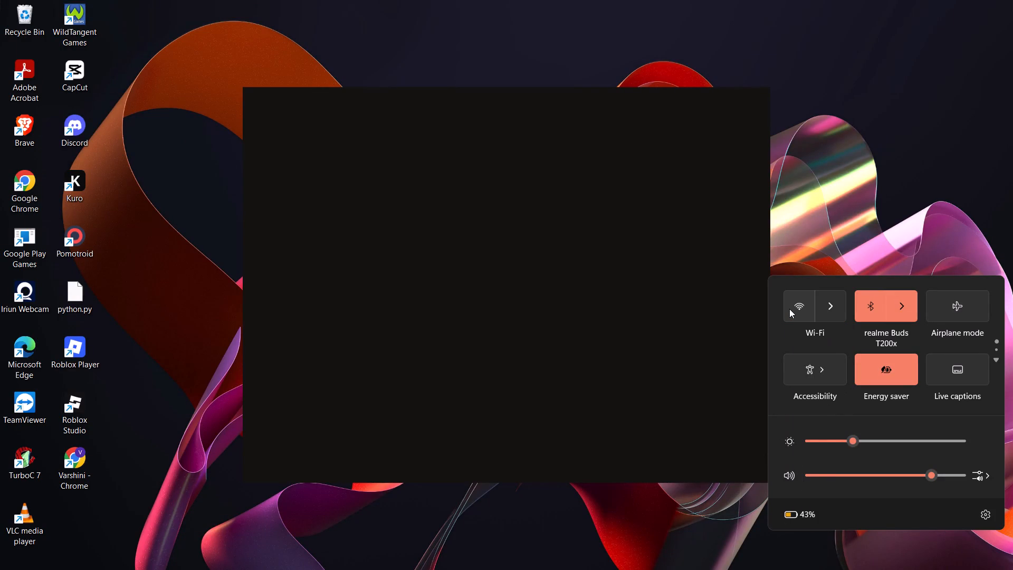
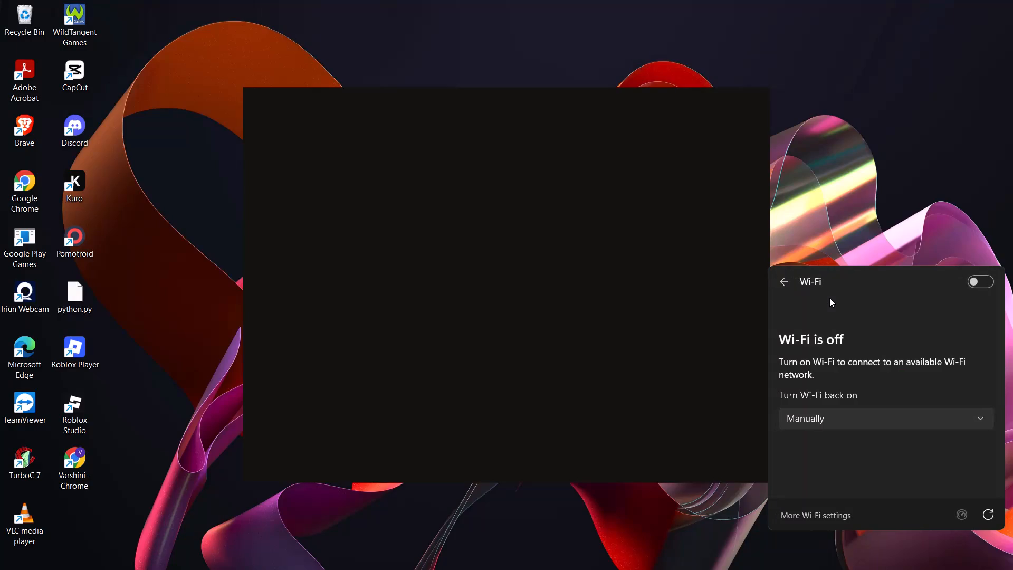
Turn the computer's Wi-Fi back on and connect to the Nothing Phone (2a)_7573 network.
{"action": "left_click", "coordinate": [984, 289]}
{"action": "left_click", "coordinate": [909, 302]}
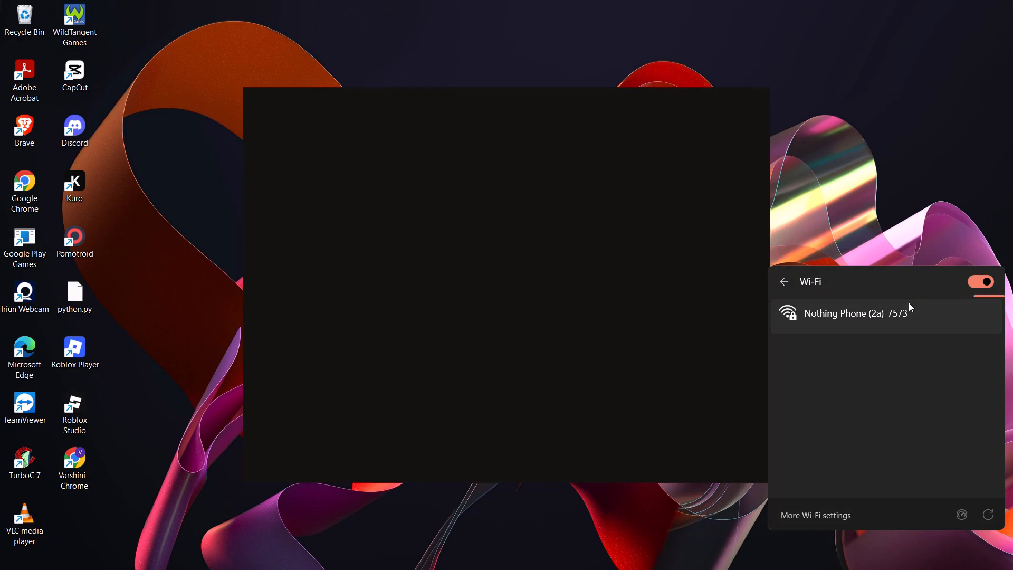
{"action": "left_click", "coordinate": [926, 372]}
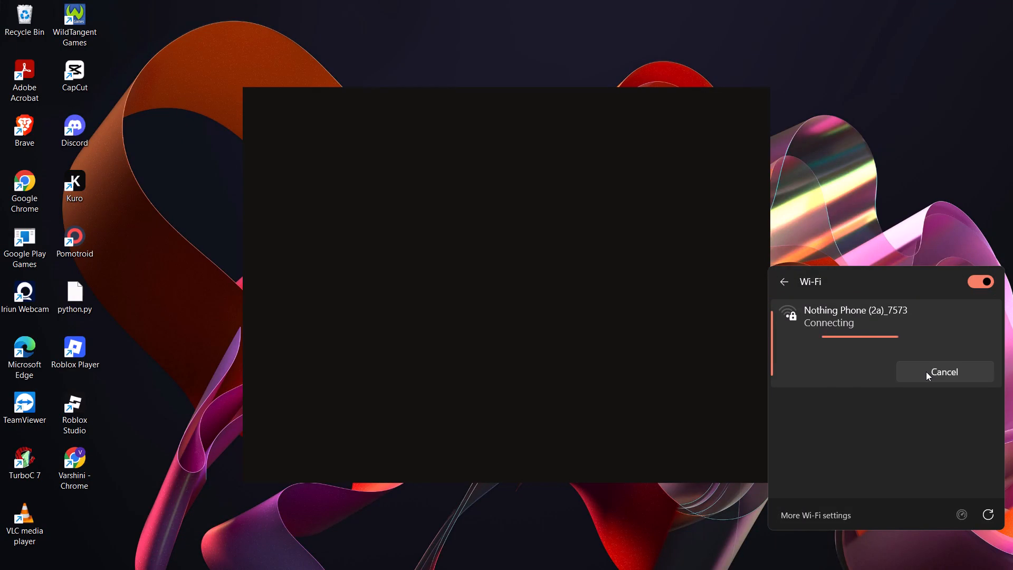